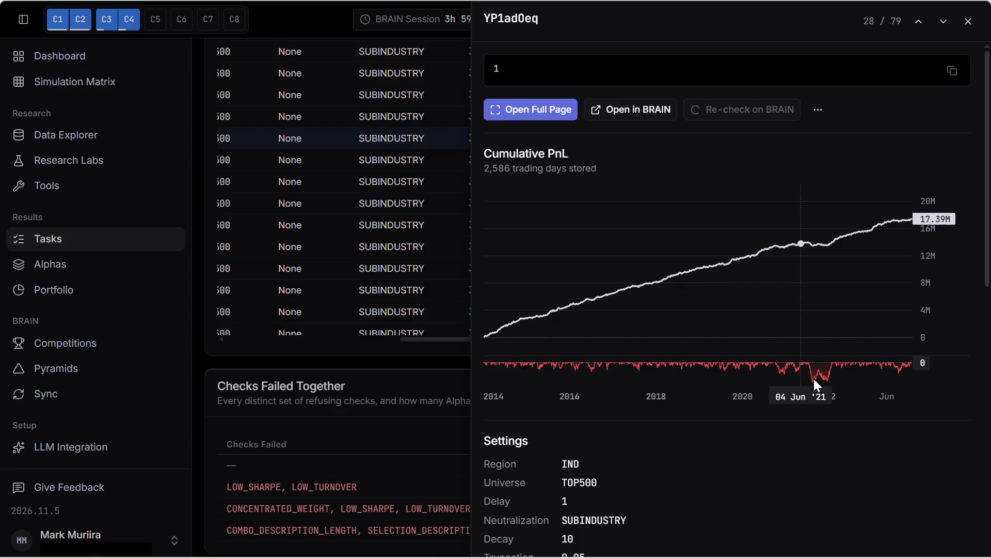
scroll(910, 482, "down", 6)
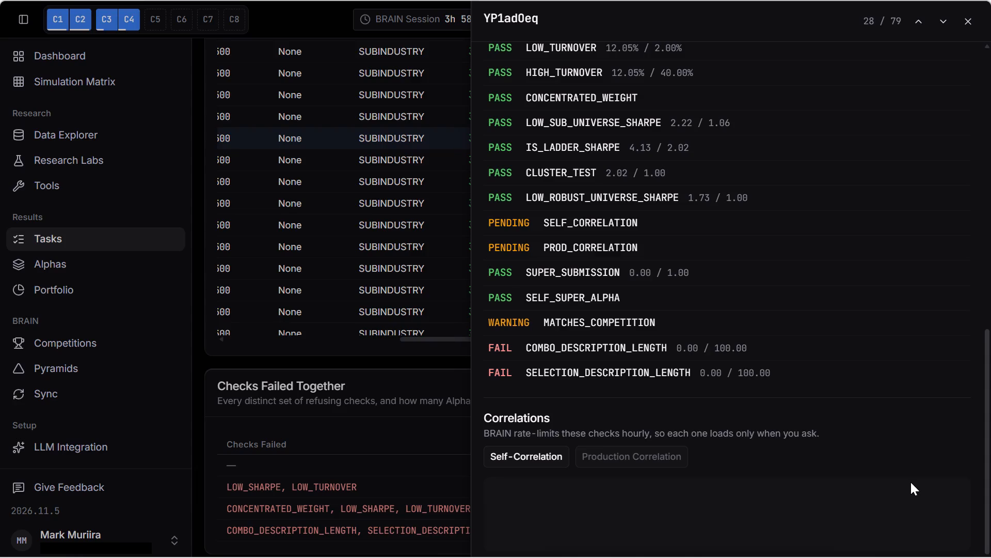
scroll(910, 482, "up", 9)
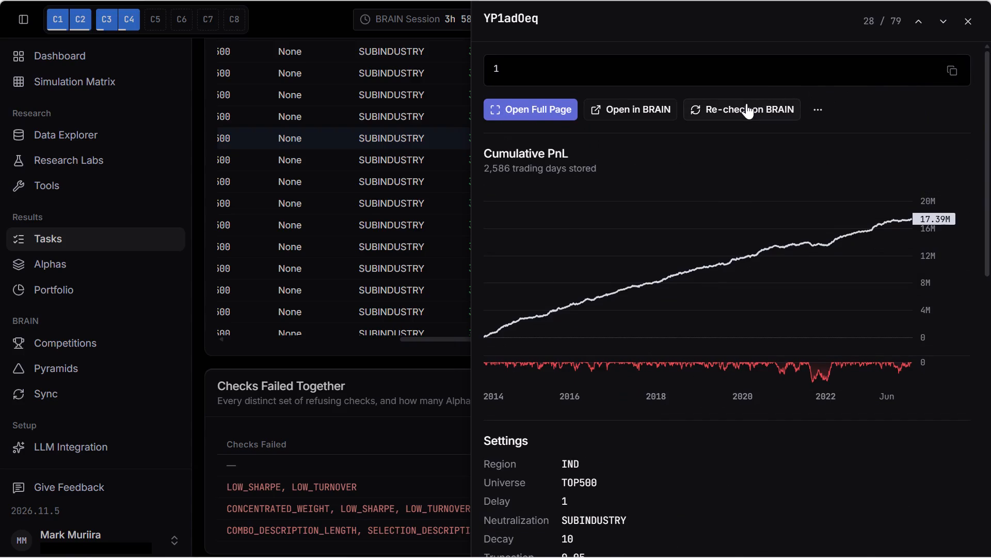
left_click(439, 364)
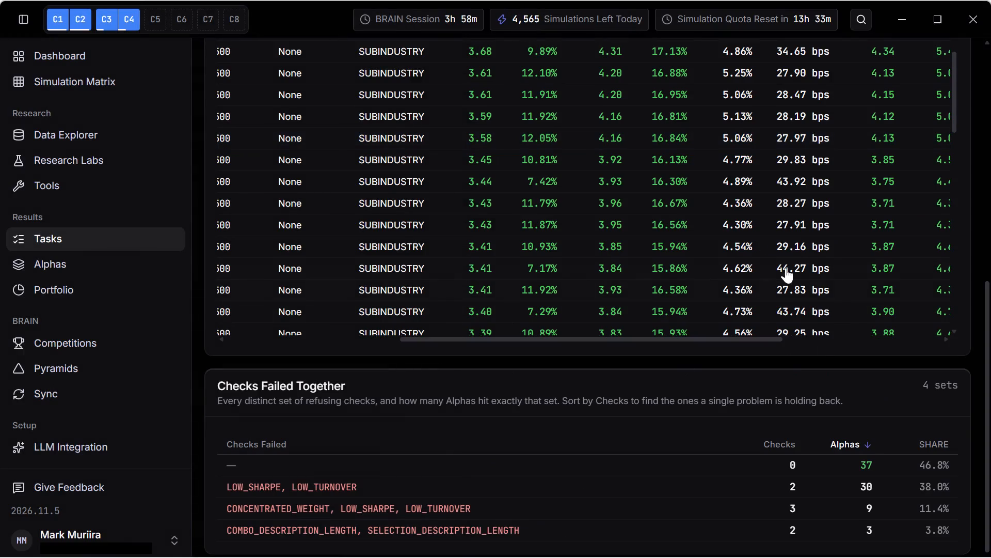
Open the details of super alpha WjOl6b0k from the top of the results table and re-check its submission checks on BRAIN.
scroll(763, 269, "down", 5)
scroll(763, 269, "right", 1)
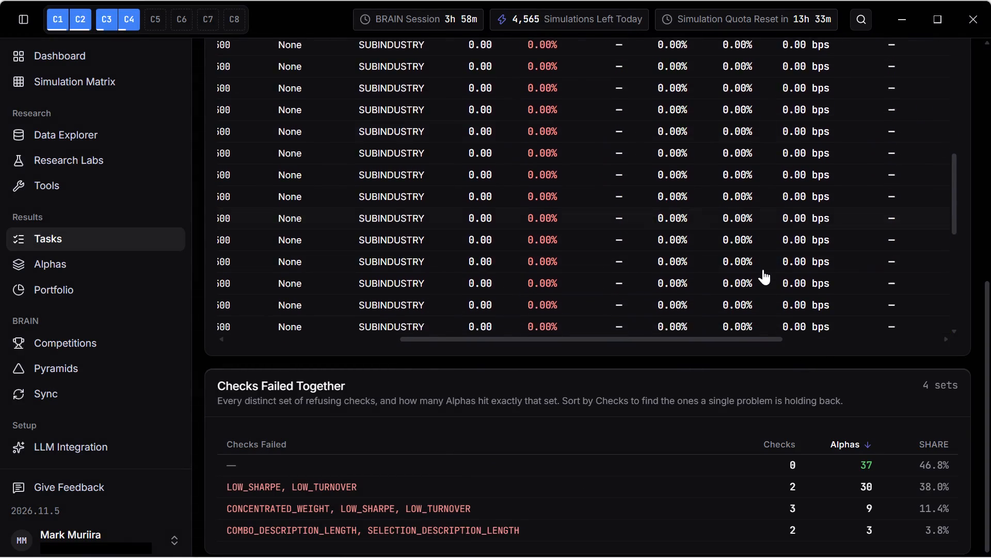
scroll(763, 269, "right", 1)
scroll(763, 269, "up", 4)
scroll(515, 239, "right", 8)
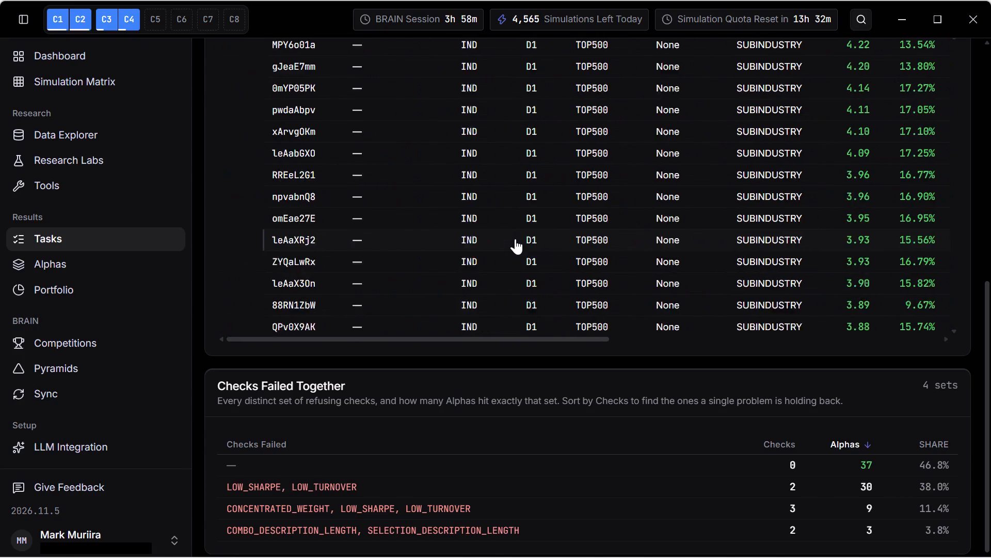
scroll(515, 239, "up", 4)
scroll(515, 239, "down", 1)
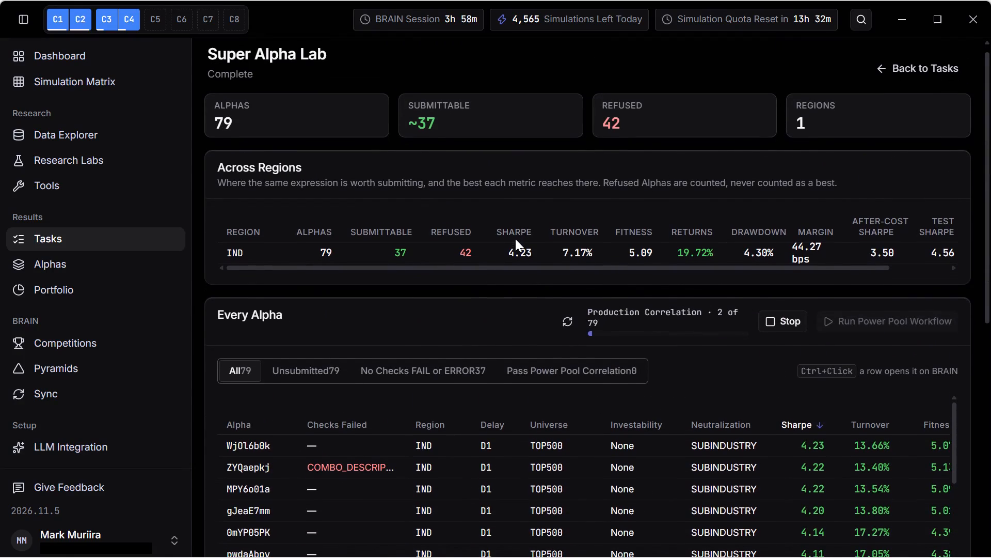
left_click(653, 439)
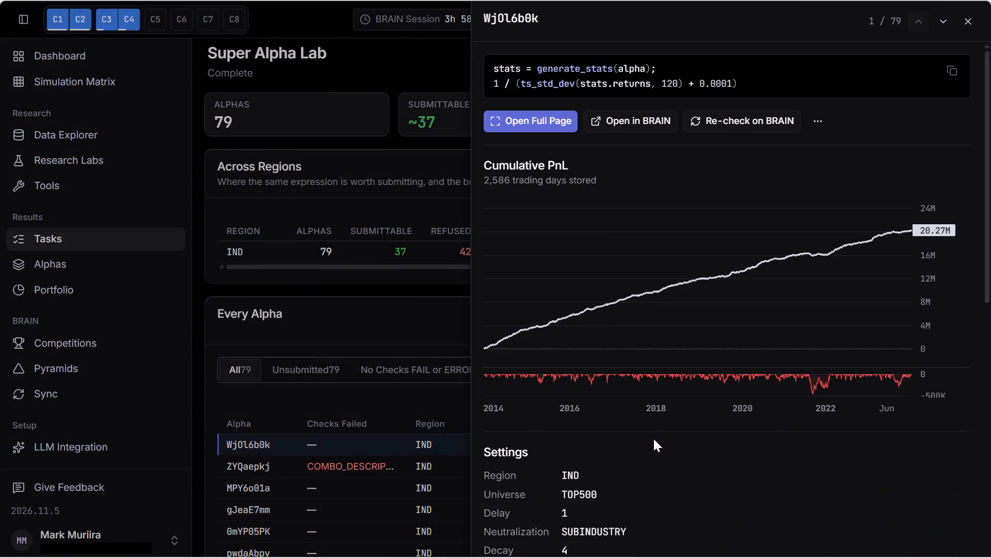
scroll(824, 463, "down", 6)
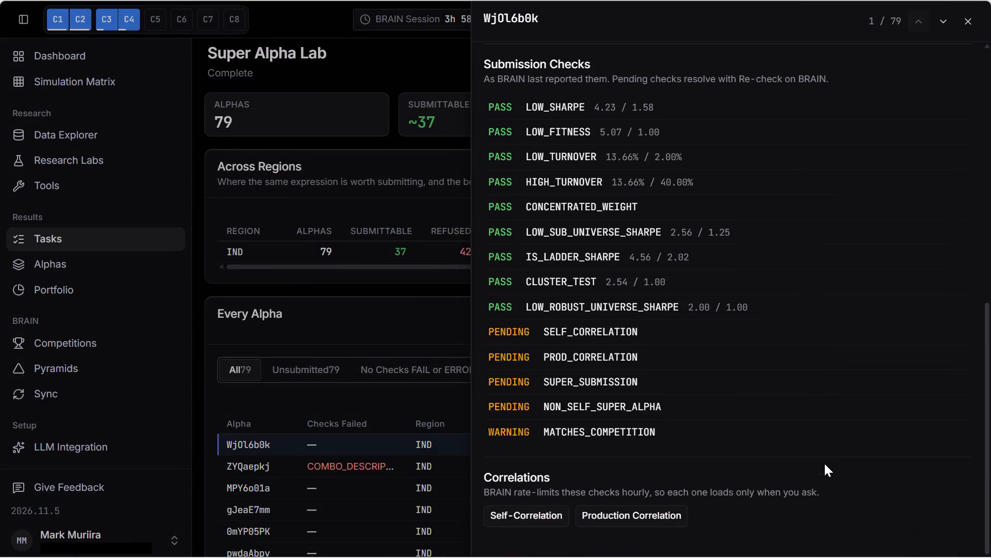
scroll(824, 463, "down", 2)
scroll(751, 296, "up", 4)
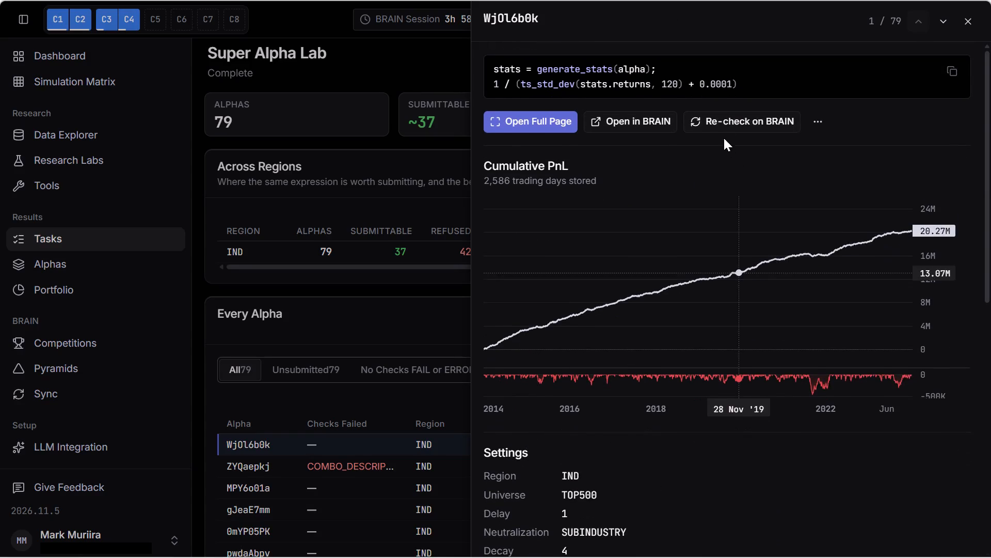
left_click(724, 118)
scroll(950, 439, "down", 1)
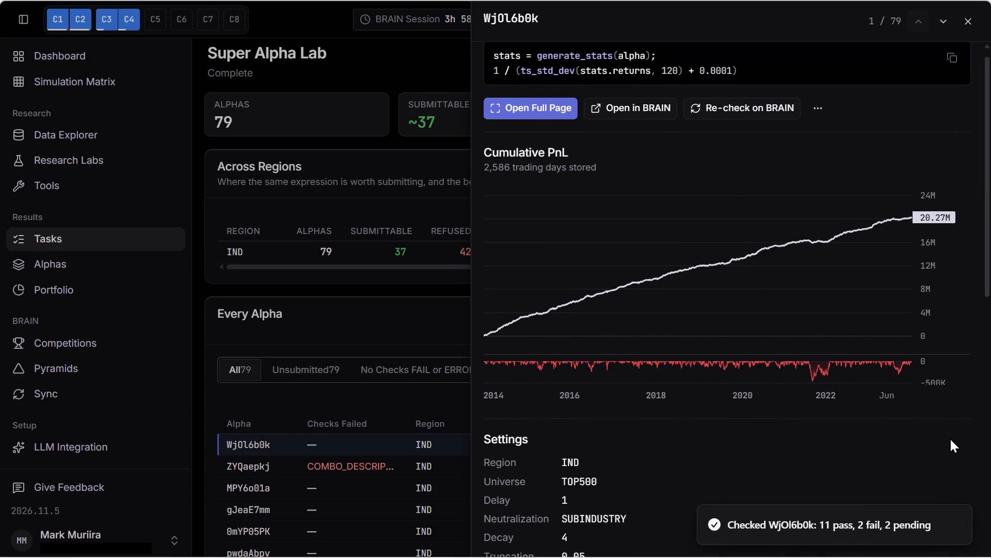
scroll(950, 439, "down", 7)
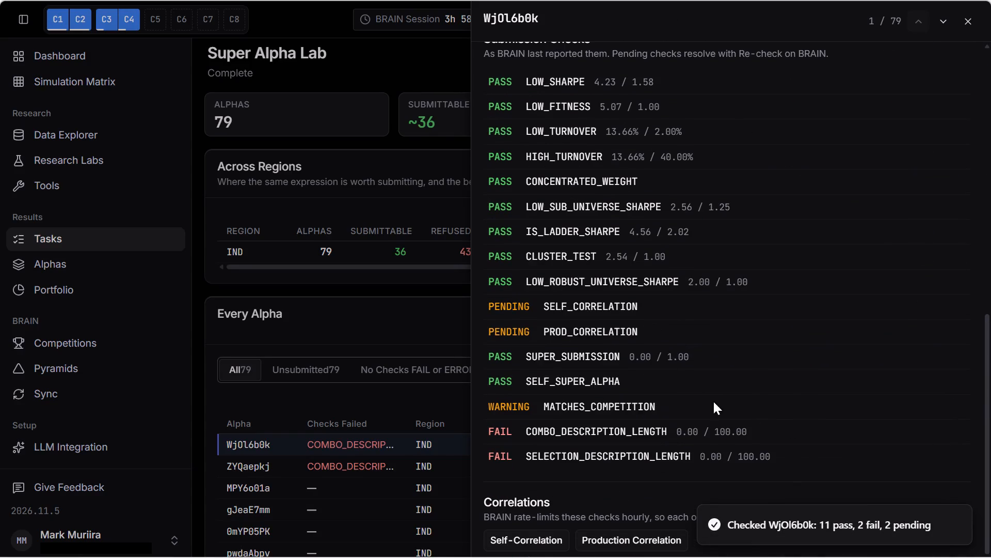
Request WjOl6b0k's production correlation, look for the result below its submission checks, and close its details.
left_click(631, 536)
scroll(579, 470, "down", 1)
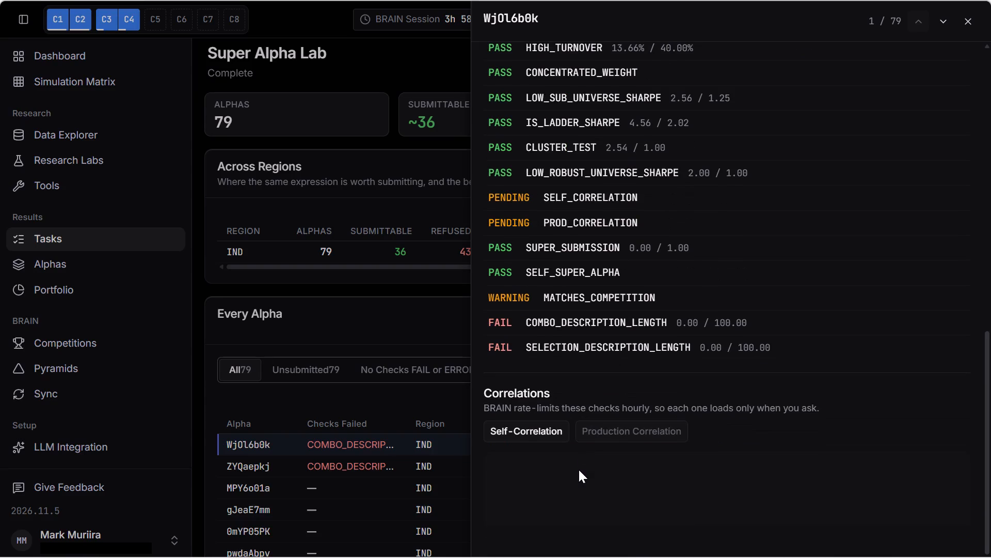
scroll(579, 470, "down", 2)
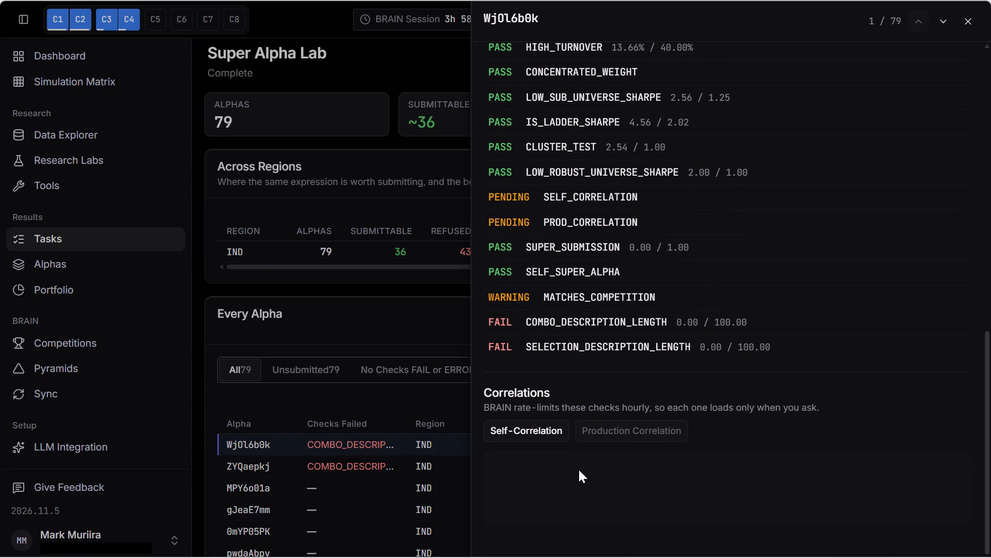
scroll(579, 470, "down", 3)
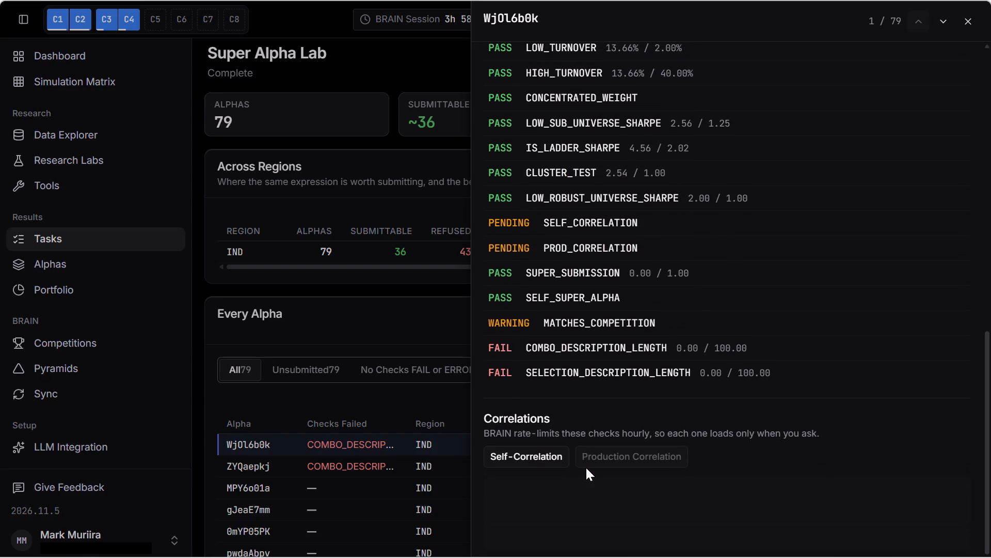
scroll(586, 468, "down", 4)
scroll(611, 241, "up", 4)
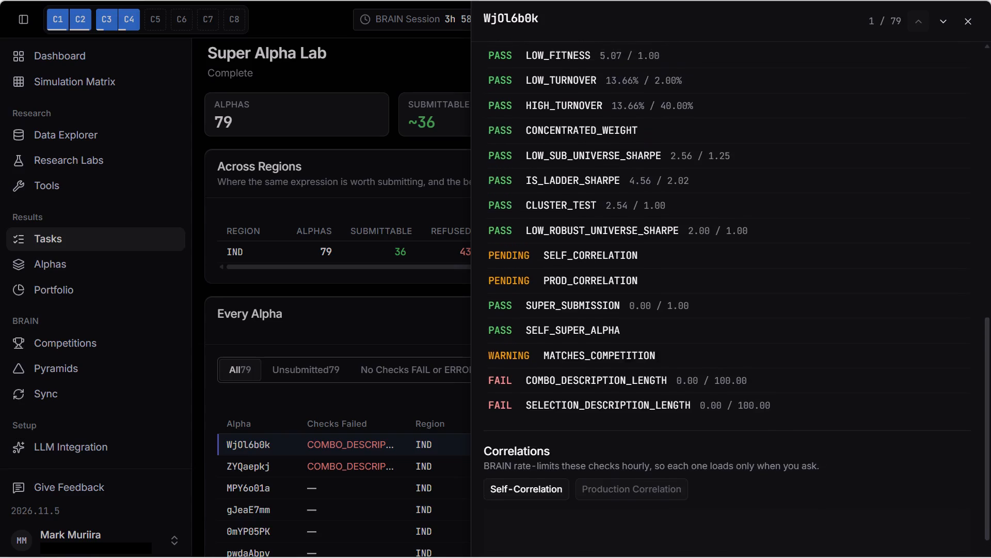
scroll(611, 241, "up", 7)
scroll(611, 241, "down", 7)
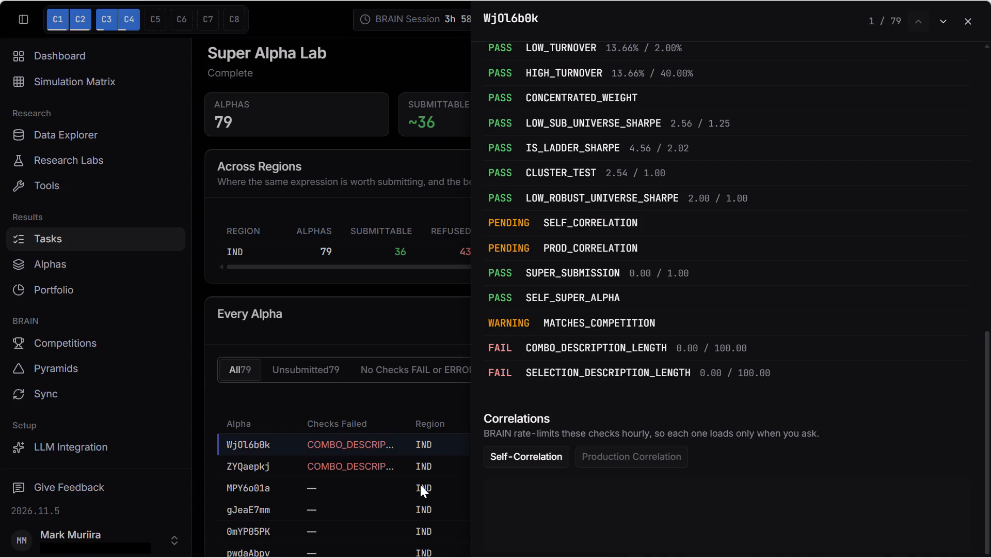
left_click(414, 337)
Examine the metric and correlation columns of the Every Alpha table, its per-alpha actions, and the Checks Failed Together summary.
scroll(850, 491, "left", 8)
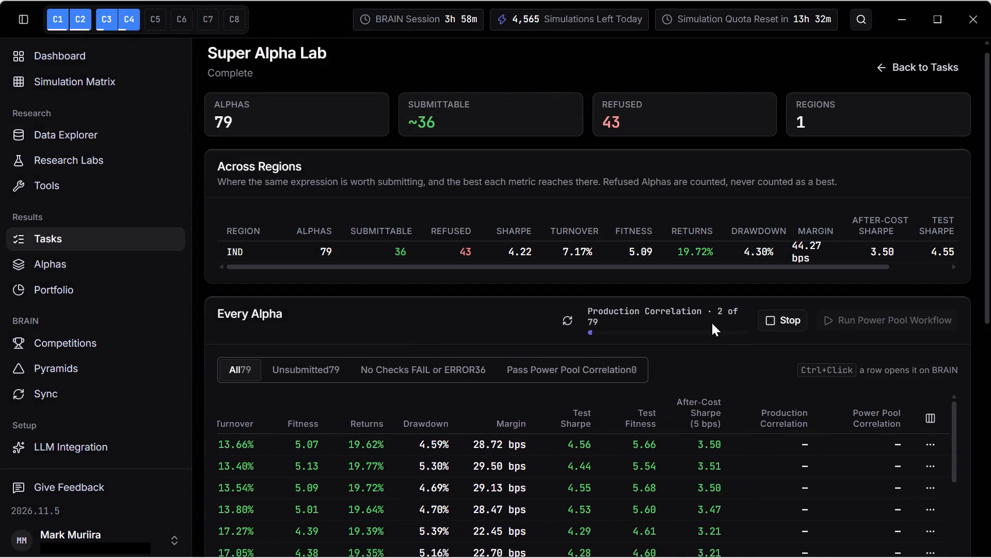
scroll(775, 528, "down", 2)
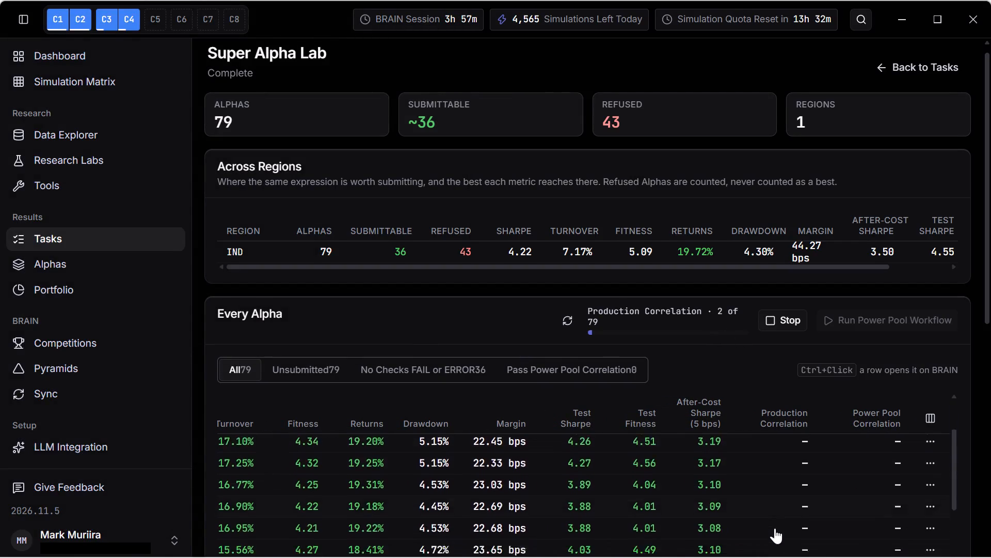
scroll(775, 528, "down", 19)
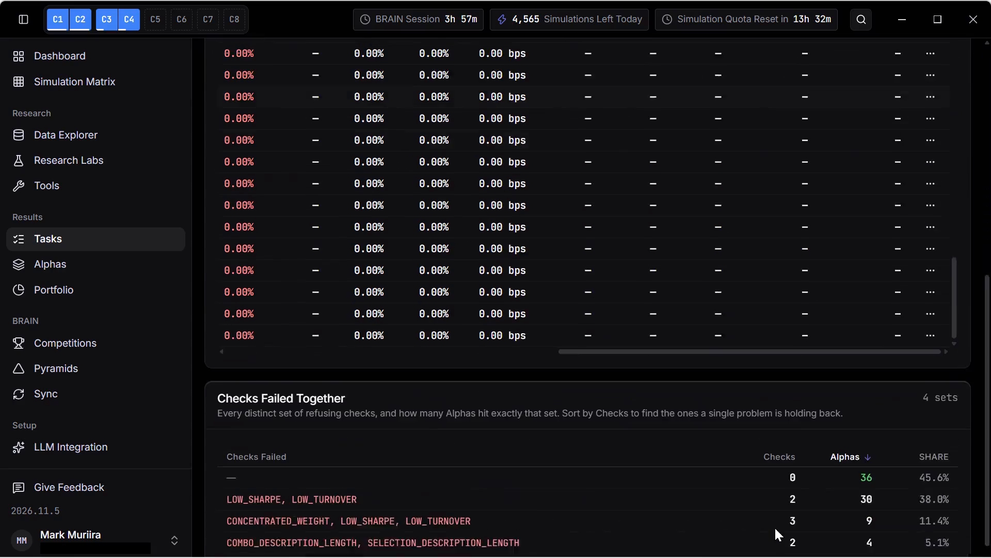
scroll(747, 257, "down", 2)
scroll(747, 257, "up", 4)
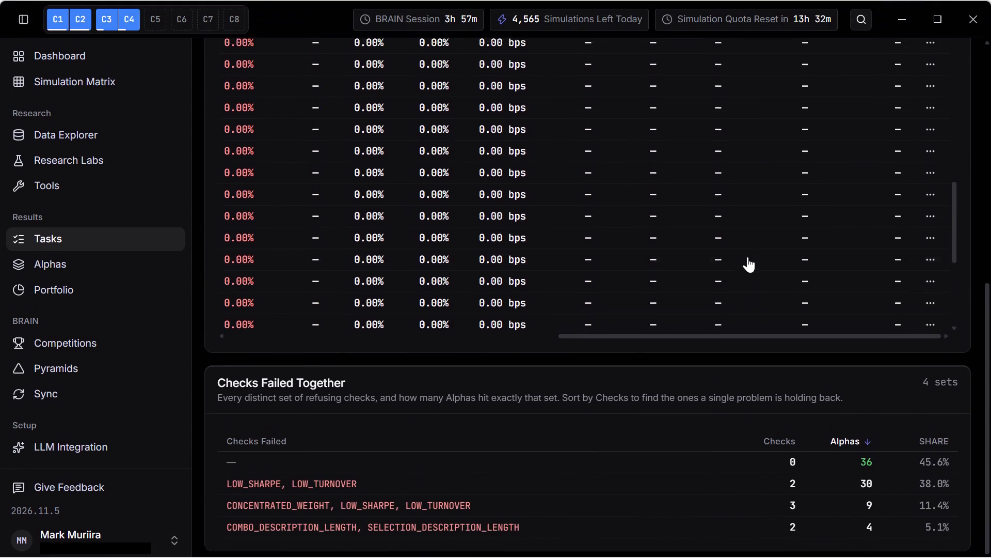
scroll(747, 257, "up", 8)
scroll(747, 257, "down", 1)
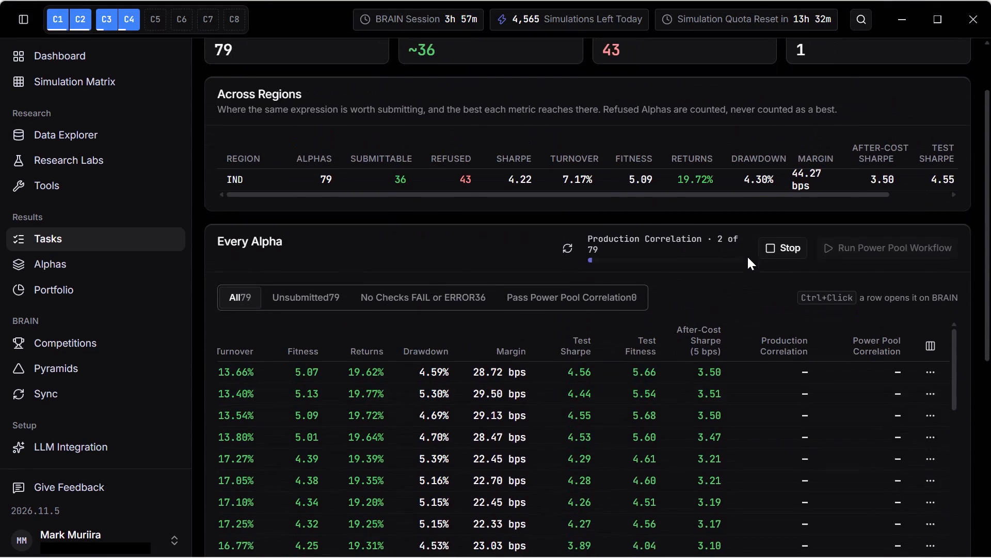
left_click(932, 374)
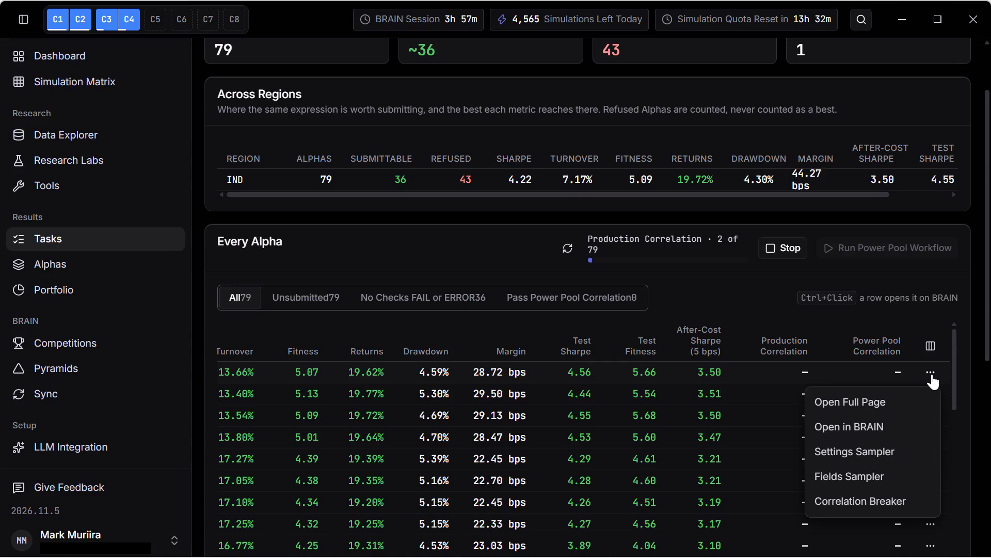
left_click(932, 374)
scroll(597, 406, "right", 1)
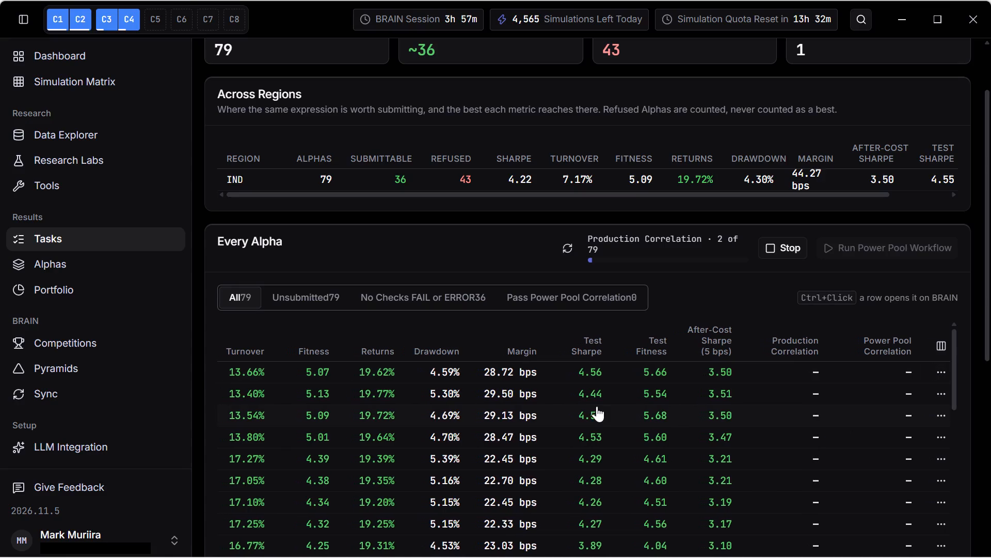
scroll(597, 406, "right", 3)
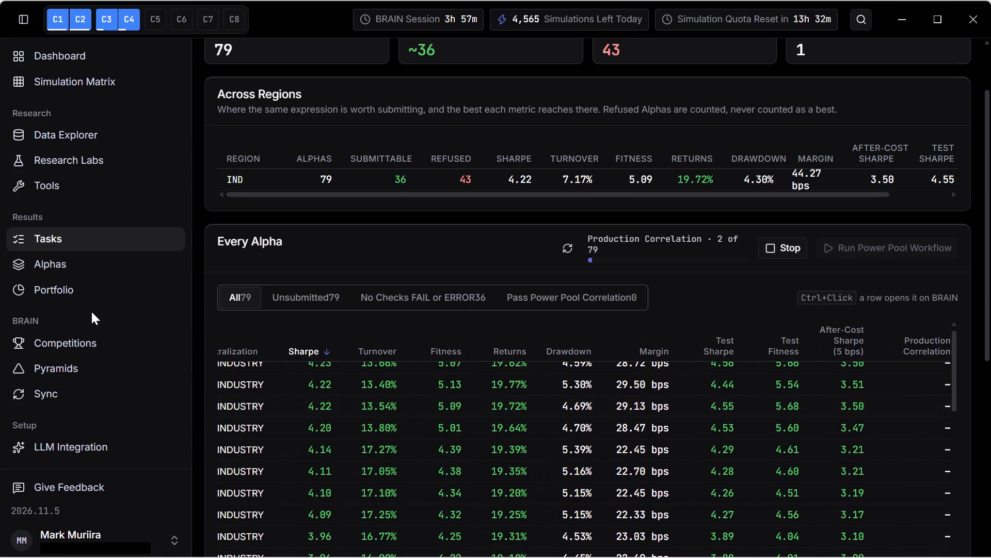
scroll(395, 226, "up", 6)
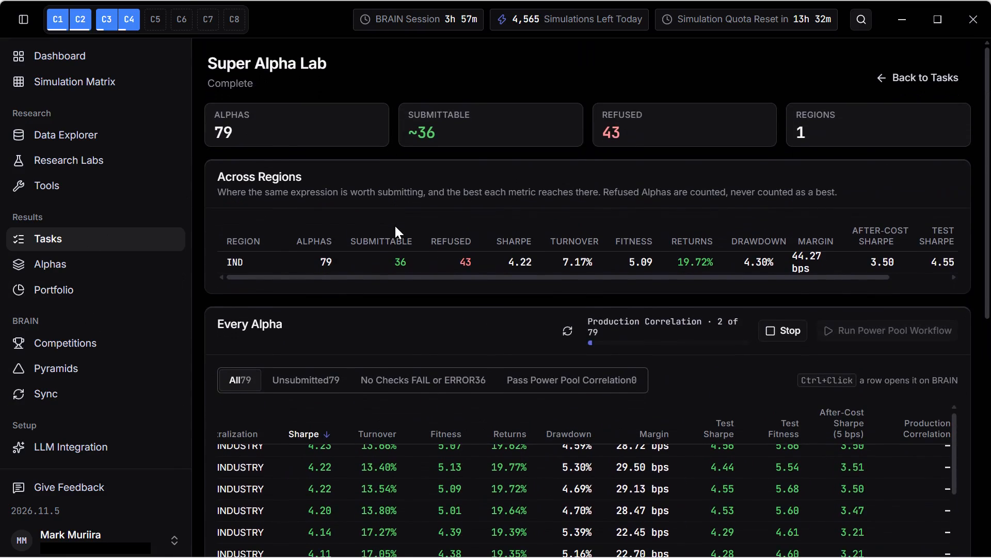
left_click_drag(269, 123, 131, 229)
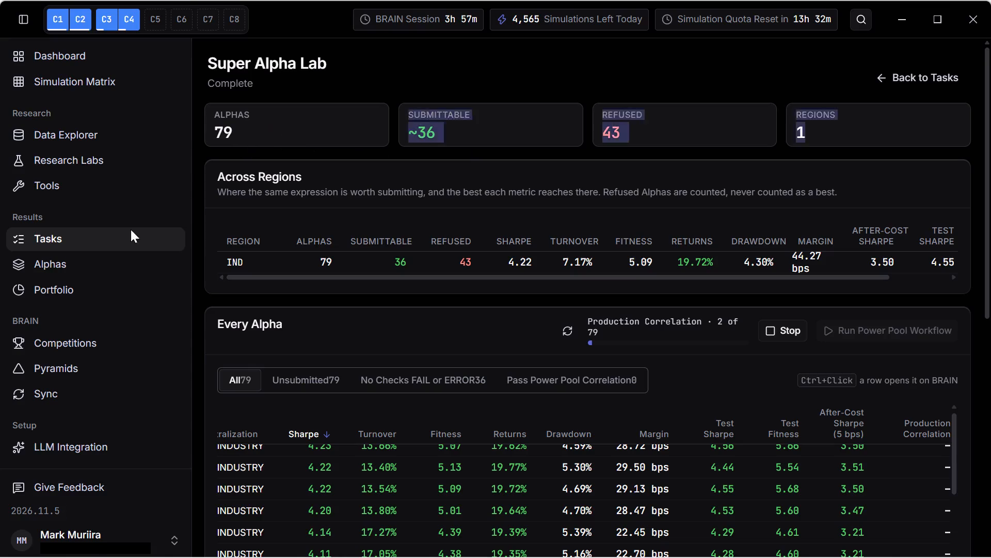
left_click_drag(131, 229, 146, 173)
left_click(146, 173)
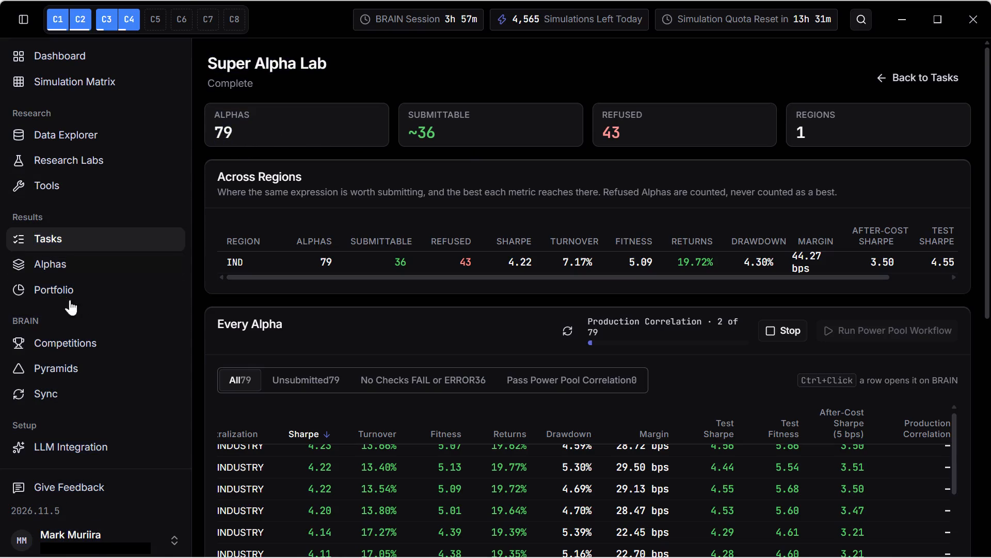
Open the stored alphas' Submittable view and look over its summary for region GLB, delay 1, universe MINVOL1M.
left_click(66, 266)
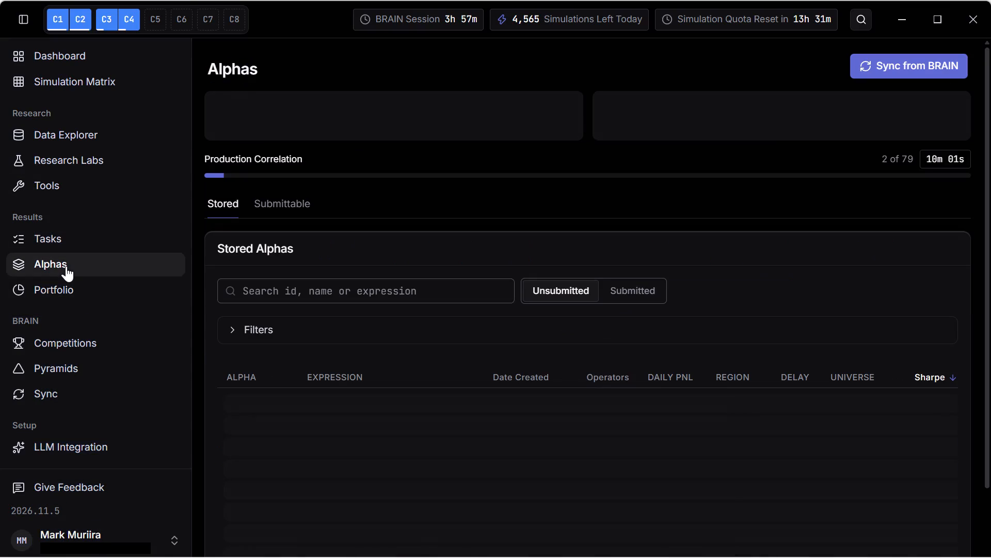
left_click(295, 205)
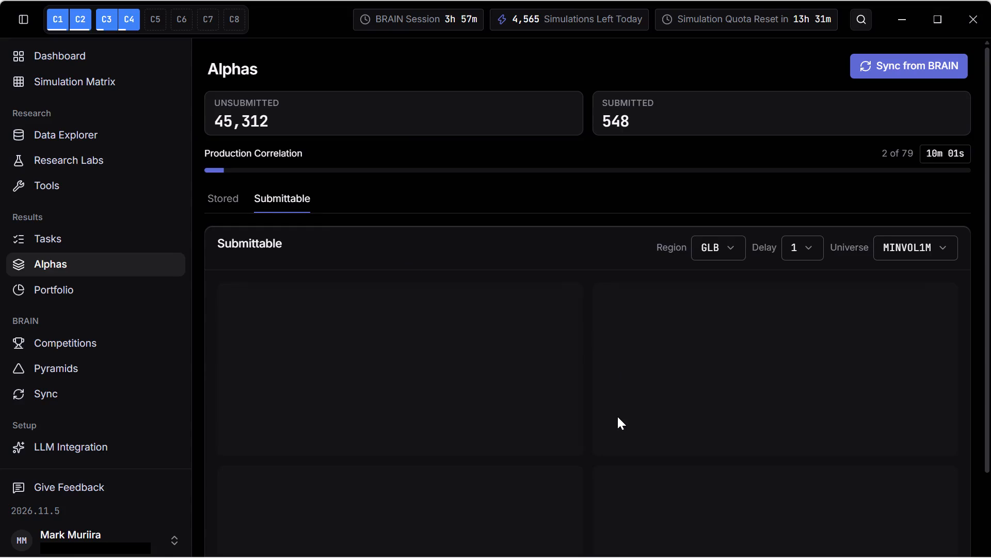
scroll(617, 416, "down", 10)
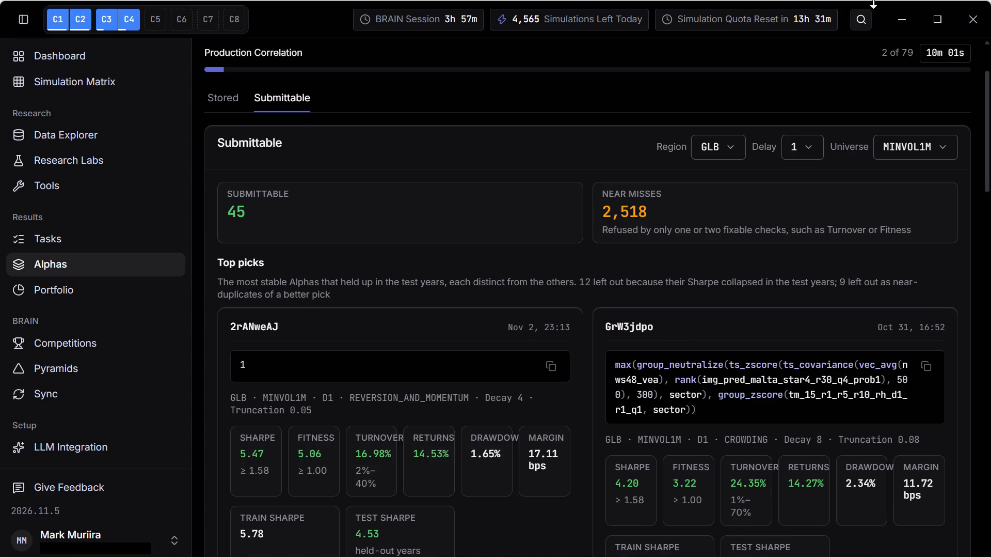
scroll(689, 200, "up", 5)
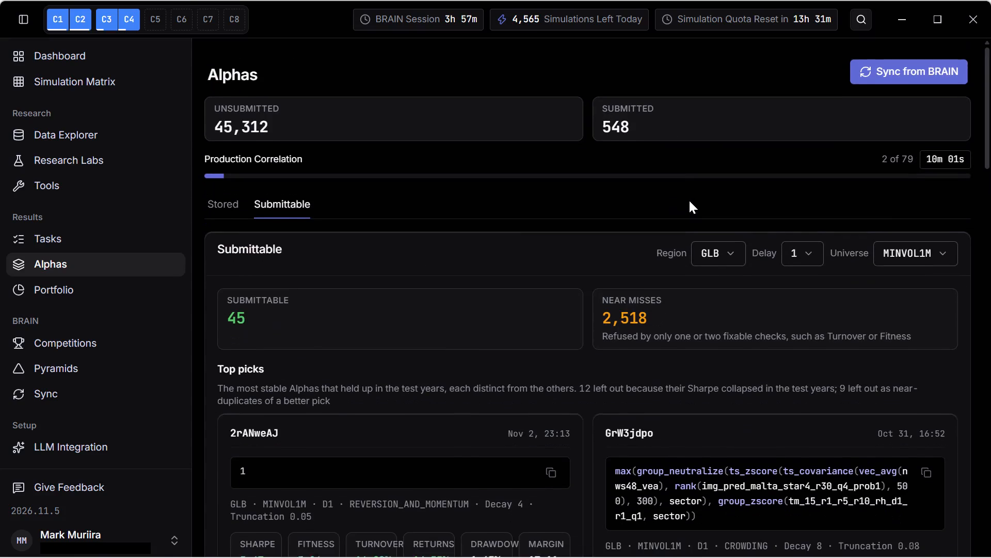
Sync the alphas created since the last sync from BRAIN.
left_click(893, 63)
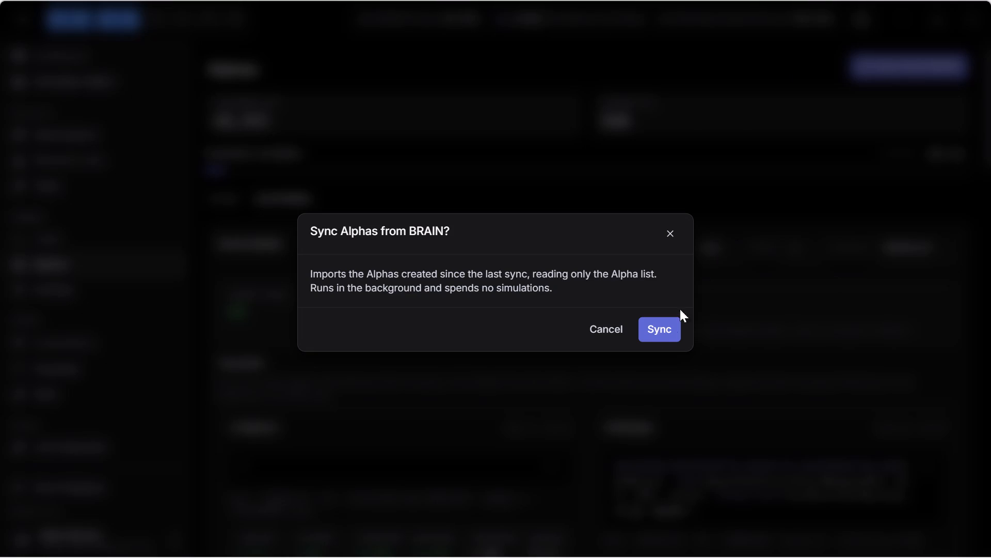
left_click(656, 334)
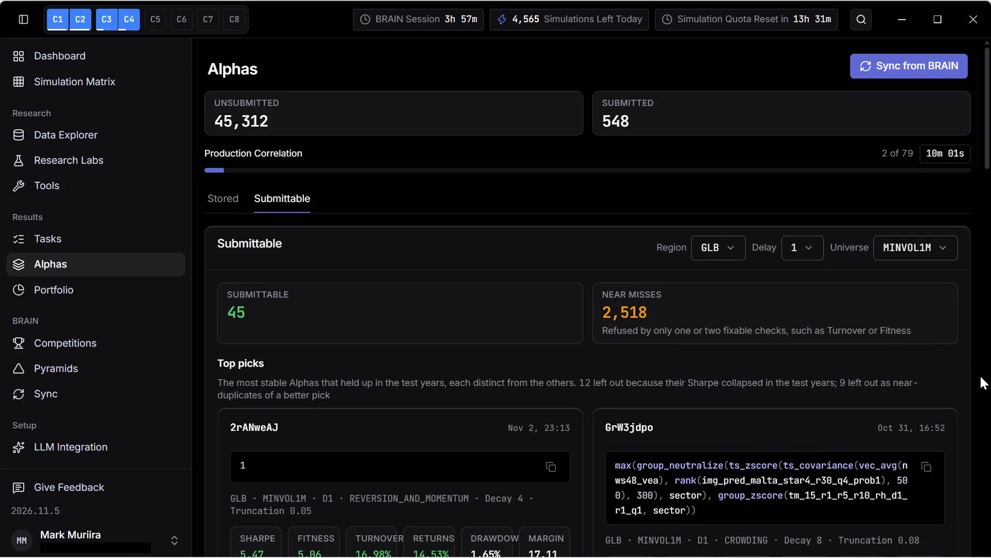
Examine the metrics, PnL curves and submission checks of the Top picks among the submittable GLB alphas.
scroll(980, 376, "down", 4)
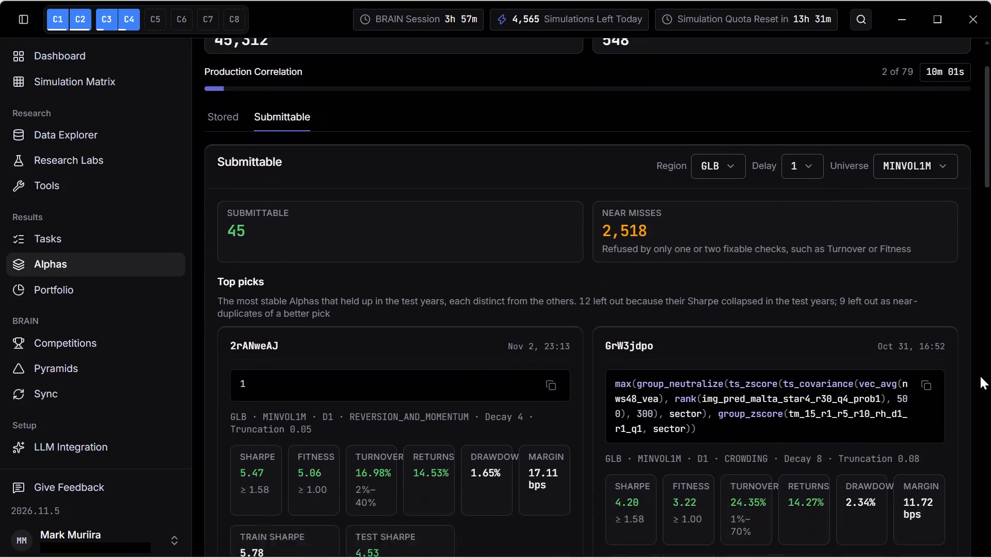
scroll(980, 376, "down", 4)
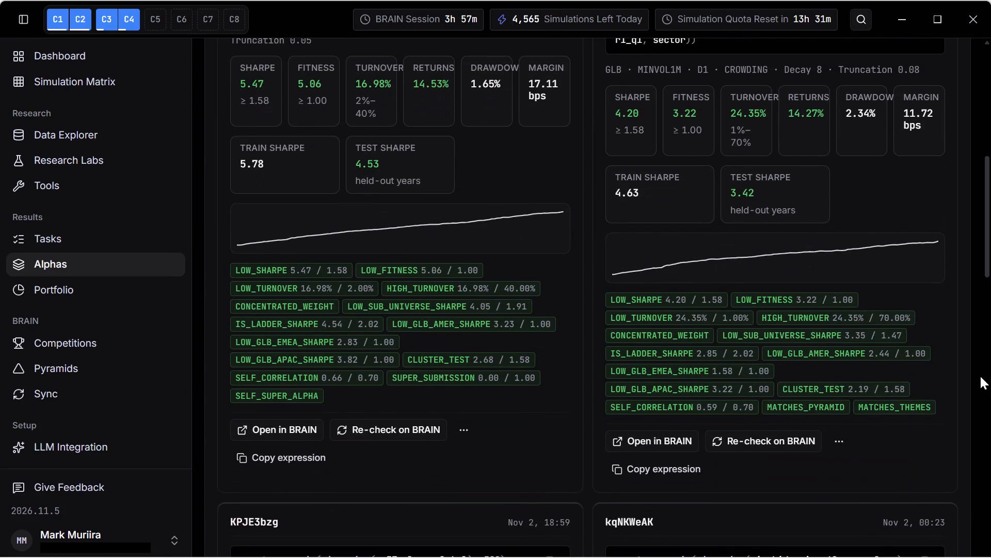
scroll(980, 376, "up", 3)
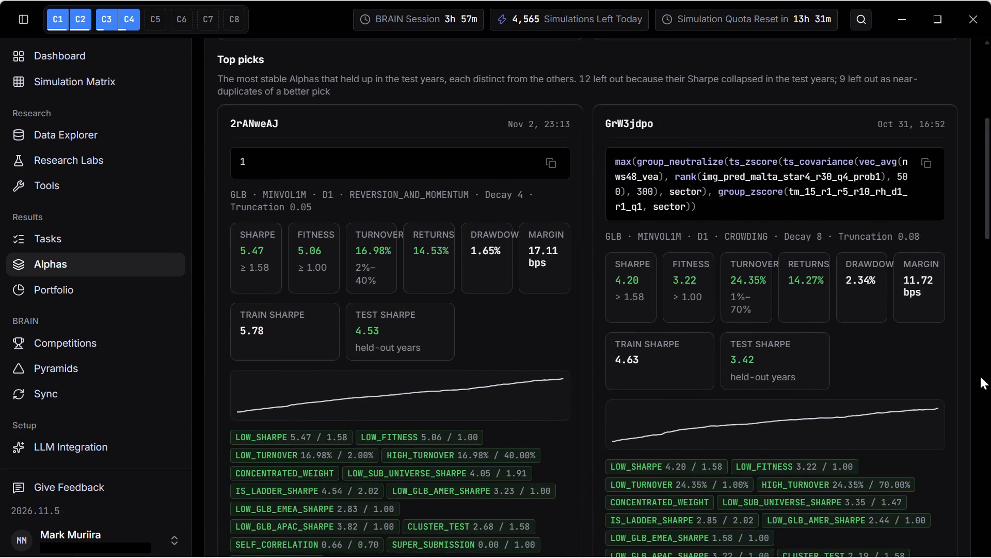
scroll(467, 293, "up", 3)
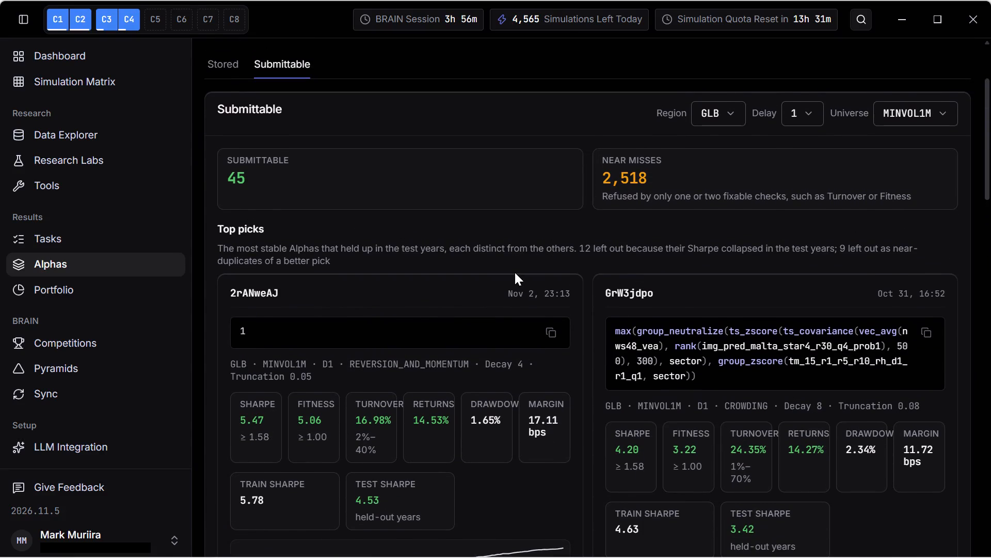
scroll(515, 272, "down", 4)
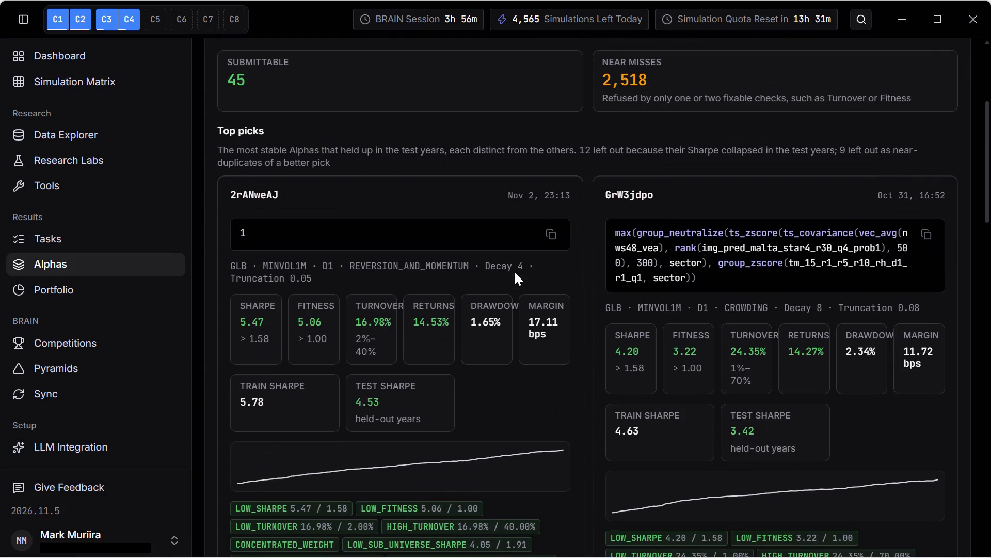
scroll(515, 272, "down", 1)
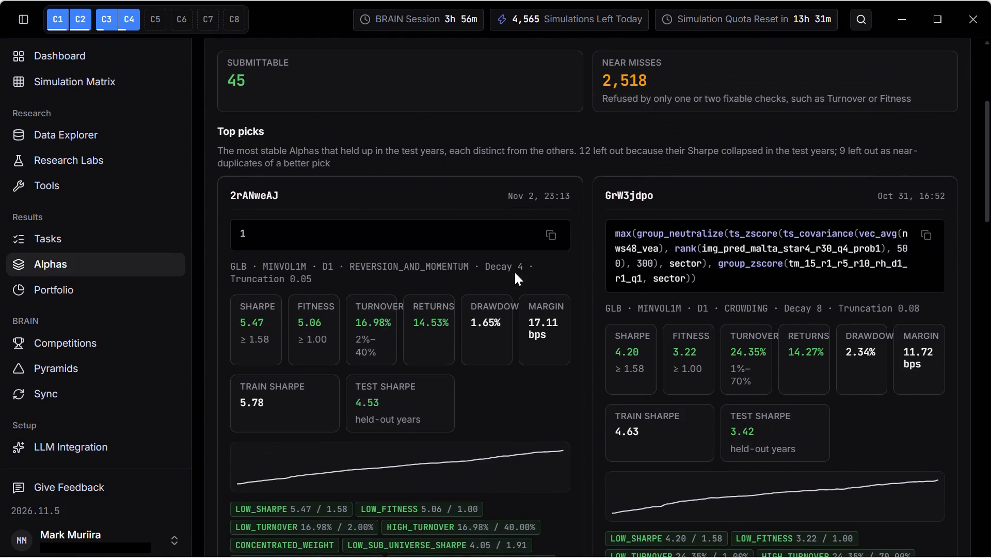
scroll(515, 272, "down", 5)
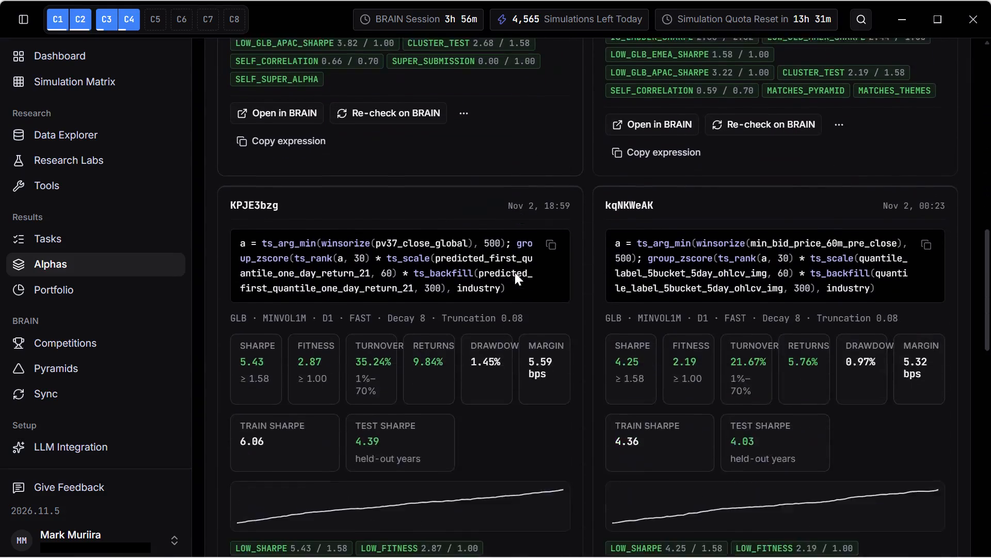
scroll(515, 272, "down", 5)
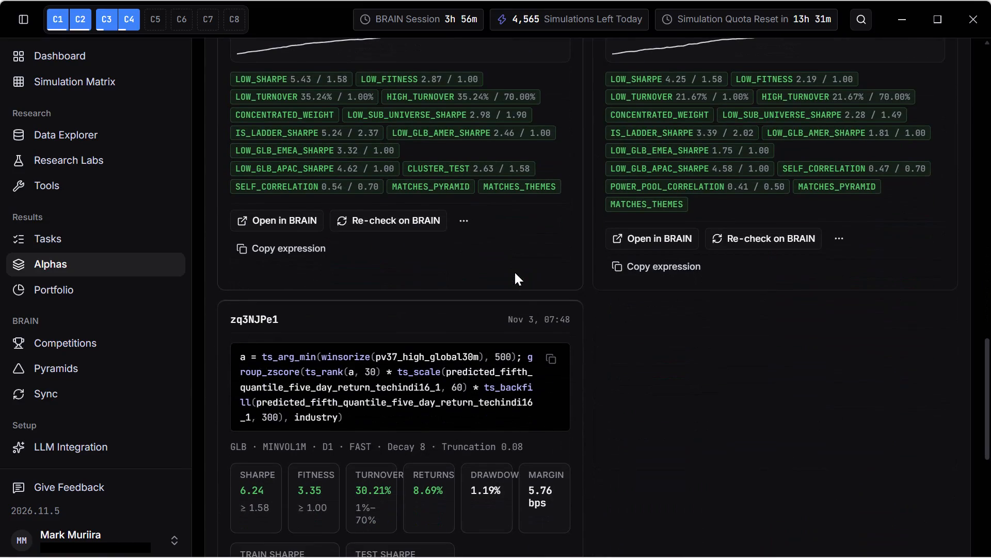
scroll(515, 272, "down", 11)
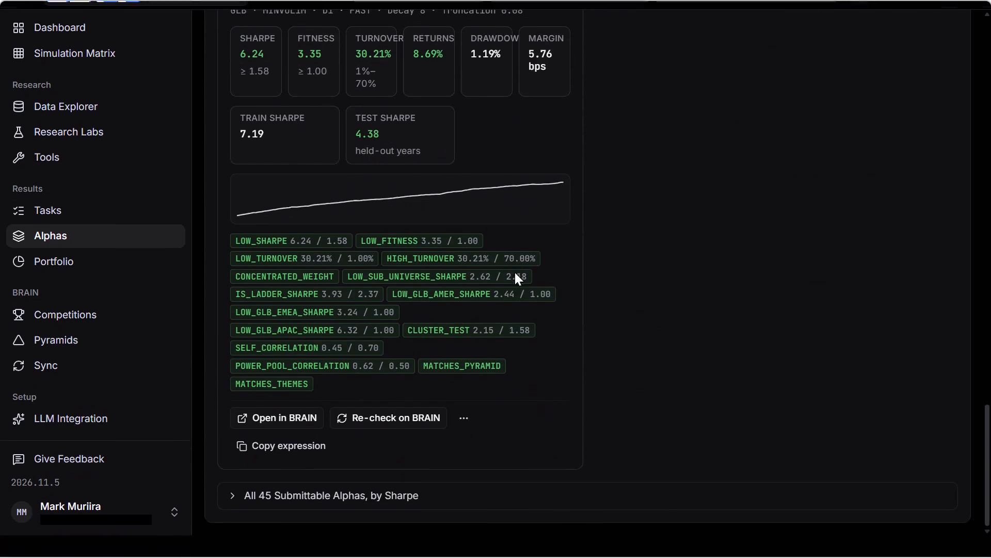
Expand the full list of submittable GLB alphas by Sharpe and examine each alpha's expression, metrics, PnL curve and submission checks.
left_click(322, 517)
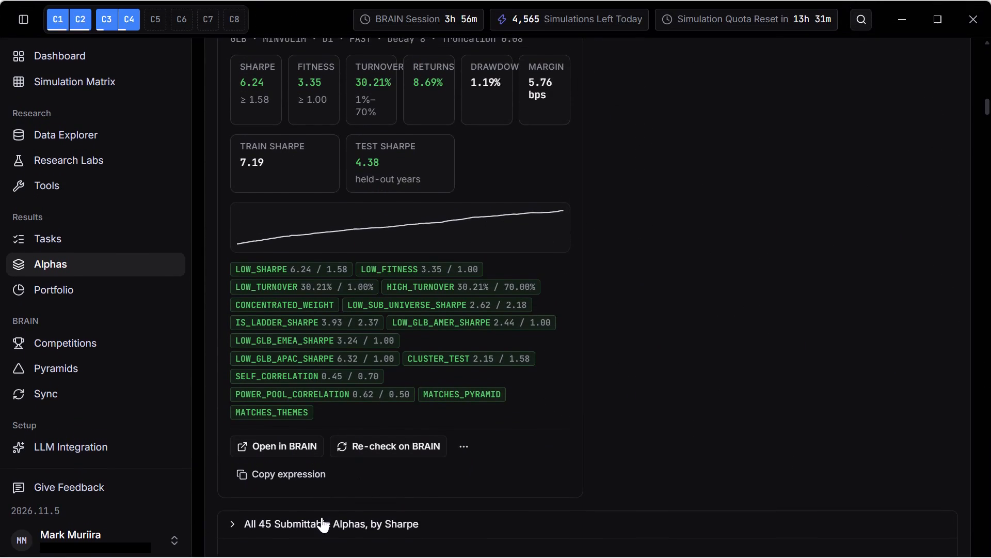
scroll(498, 401, "down", 3)
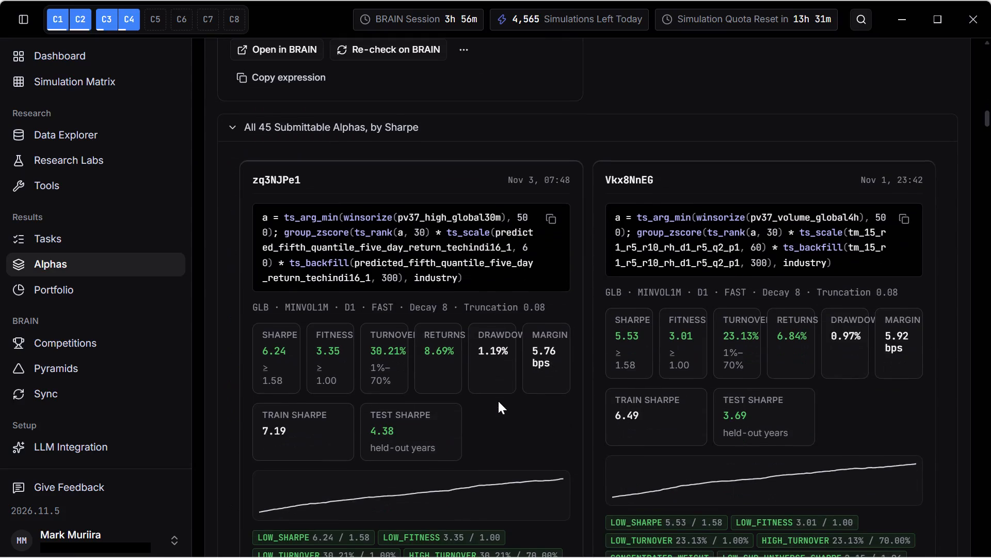
scroll(498, 401, "down", 5)
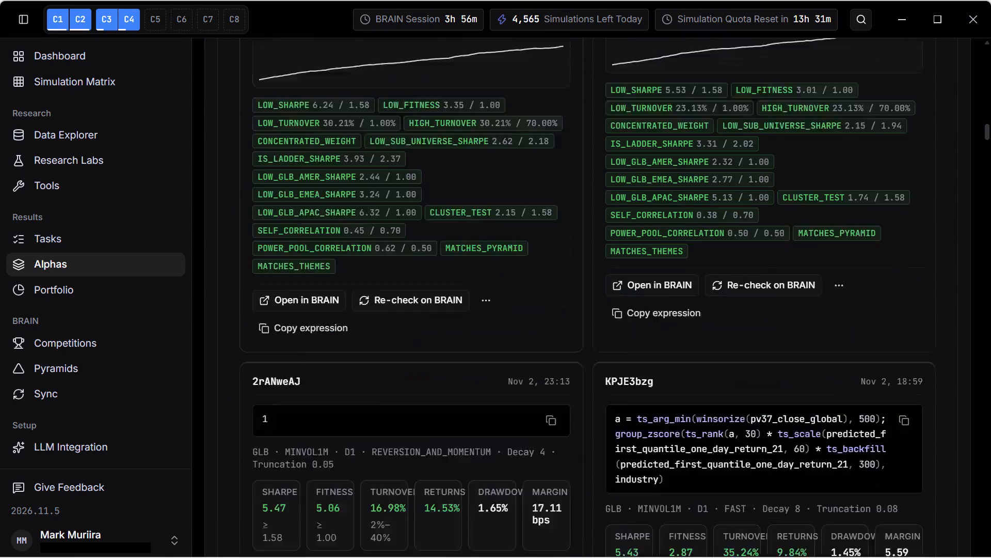
scroll(498, 401, "down", 5)
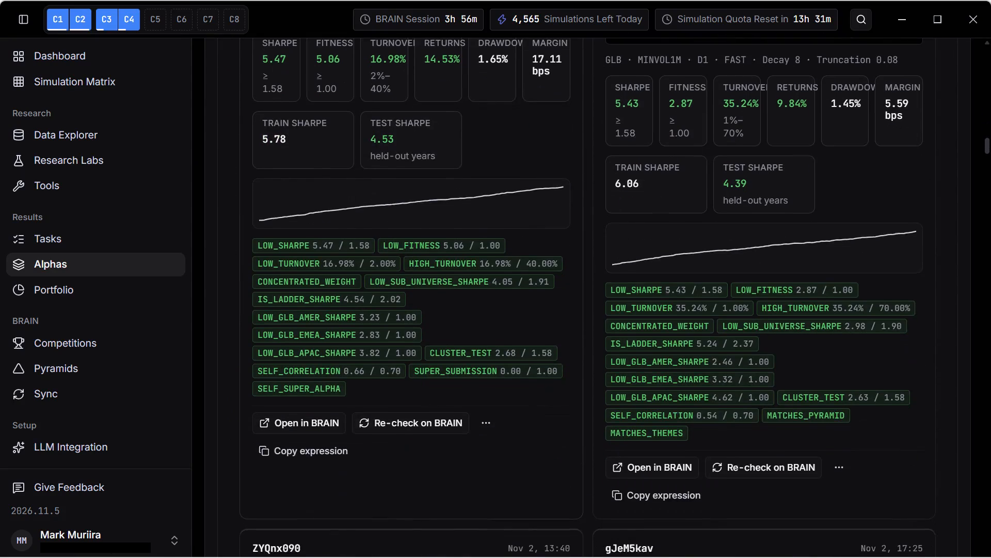
scroll(498, 401, "down", 6)
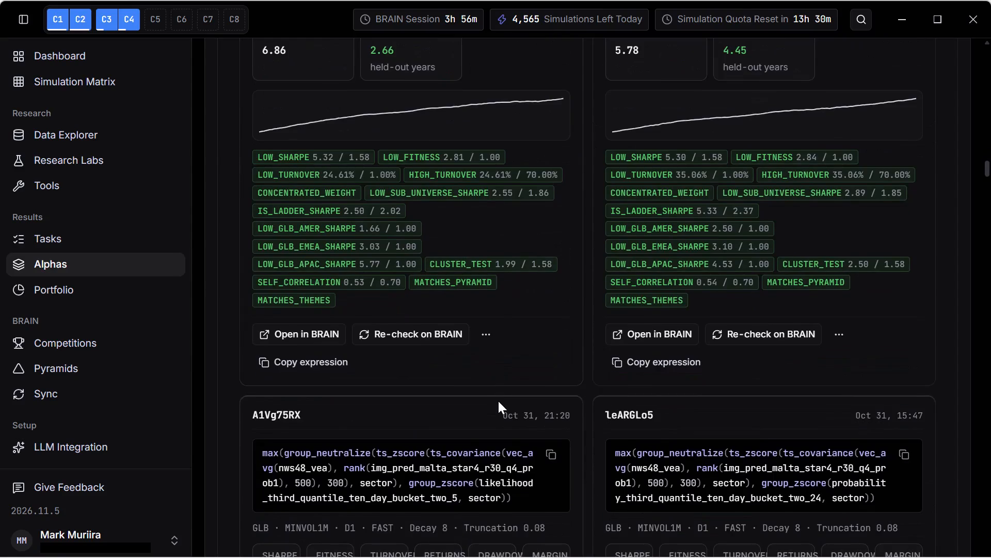
scroll(498, 401, "down", 8)
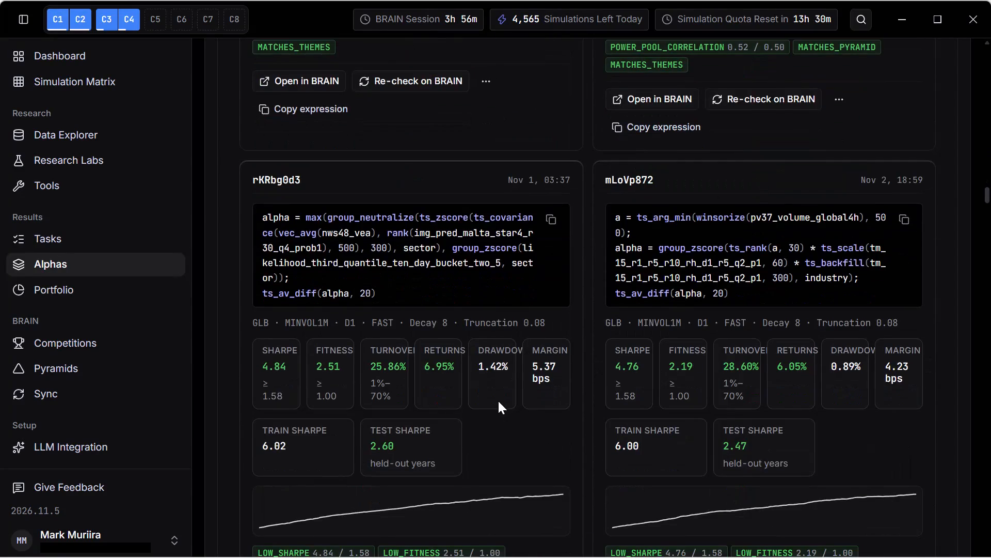
scroll(498, 401, "down", 6)
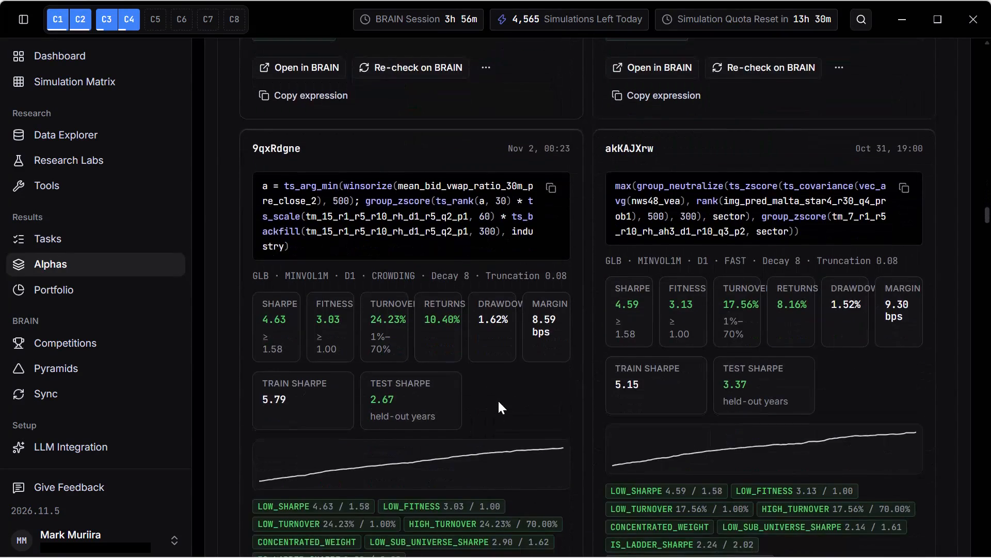
scroll(498, 401, "down", 6)
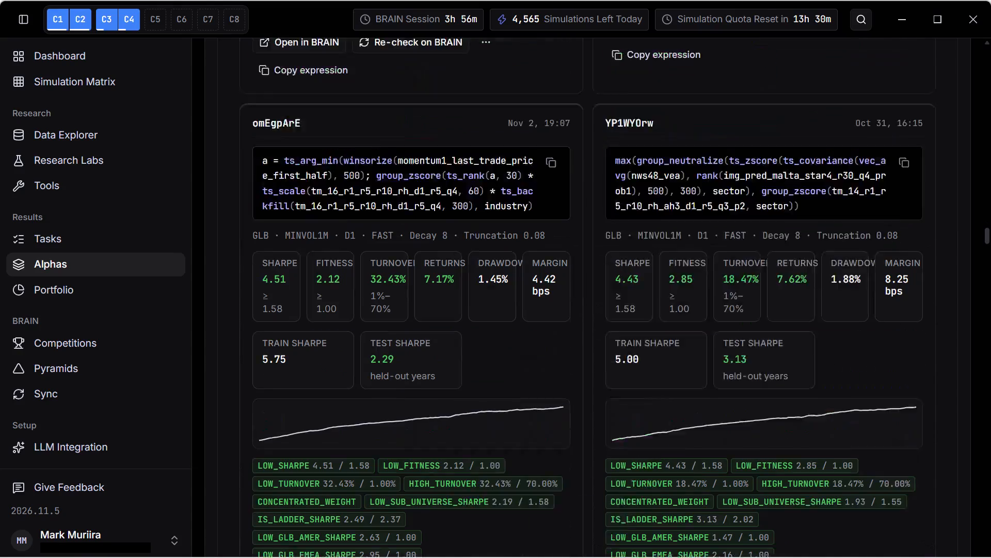
scroll(498, 401, "down", 5)
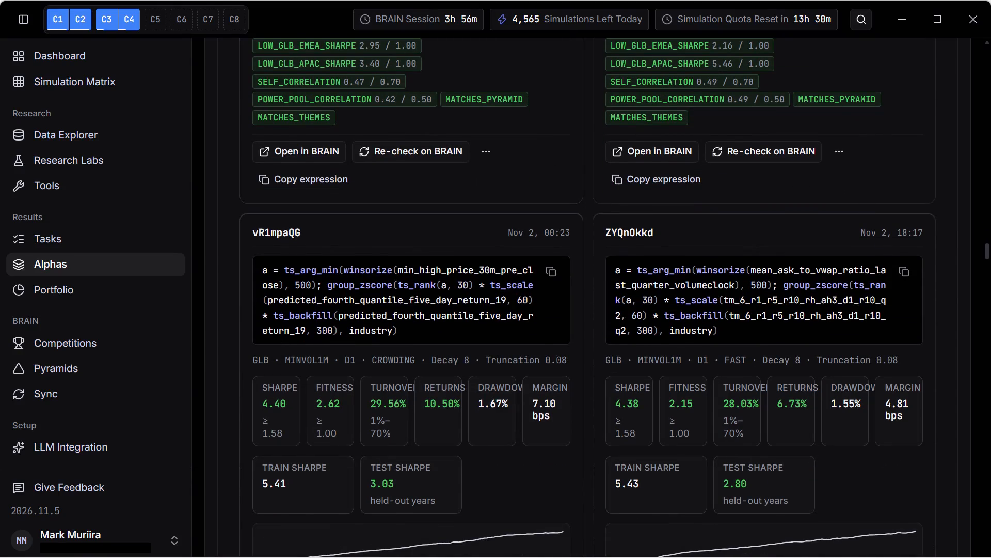
scroll(498, 401, "down", 9)
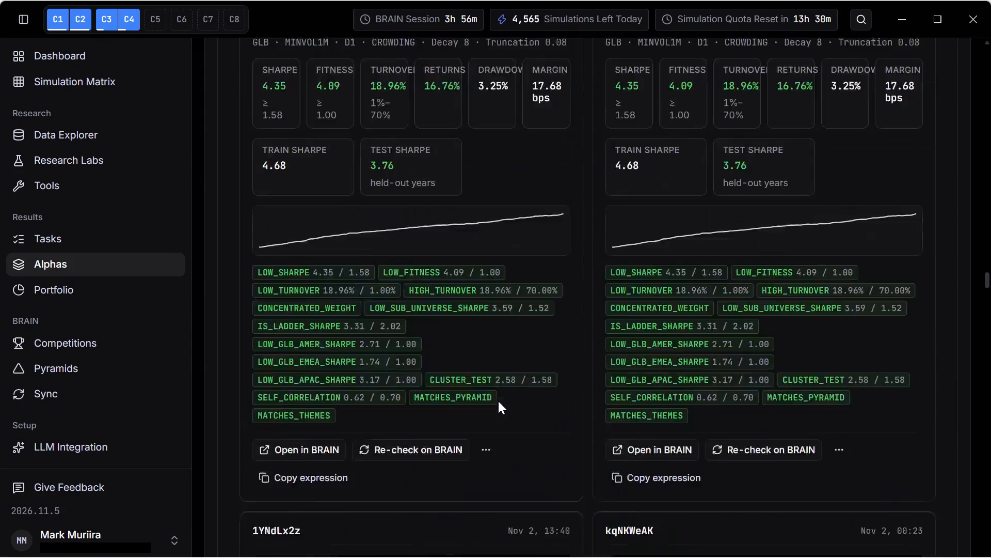
scroll(498, 401, "down", 9)
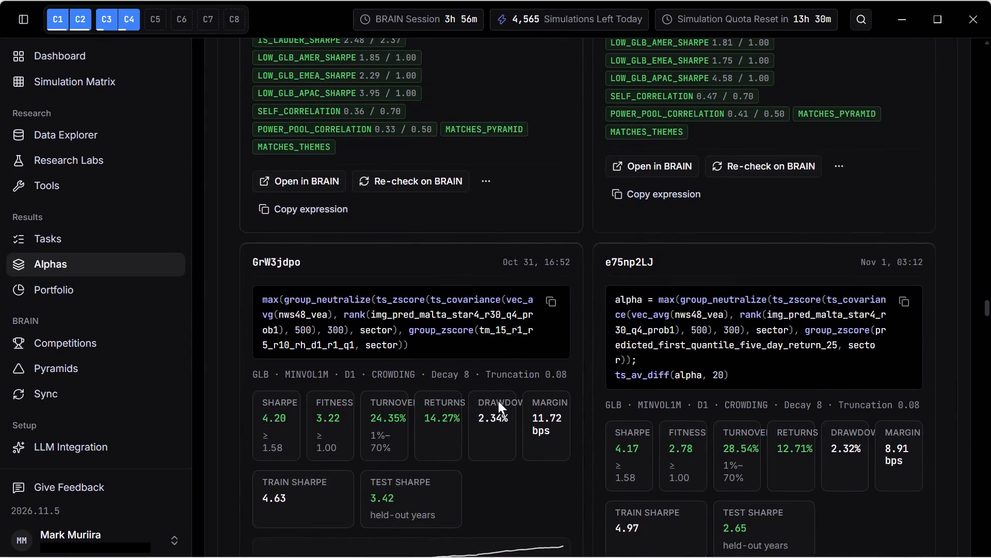
scroll(498, 401, "down", 6)
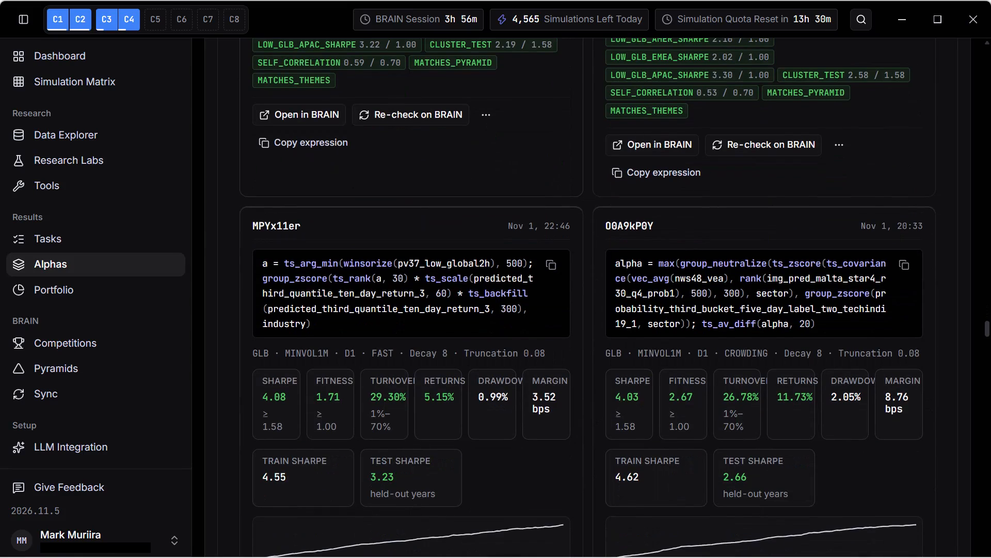
scroll(498, 401, "down", 4)
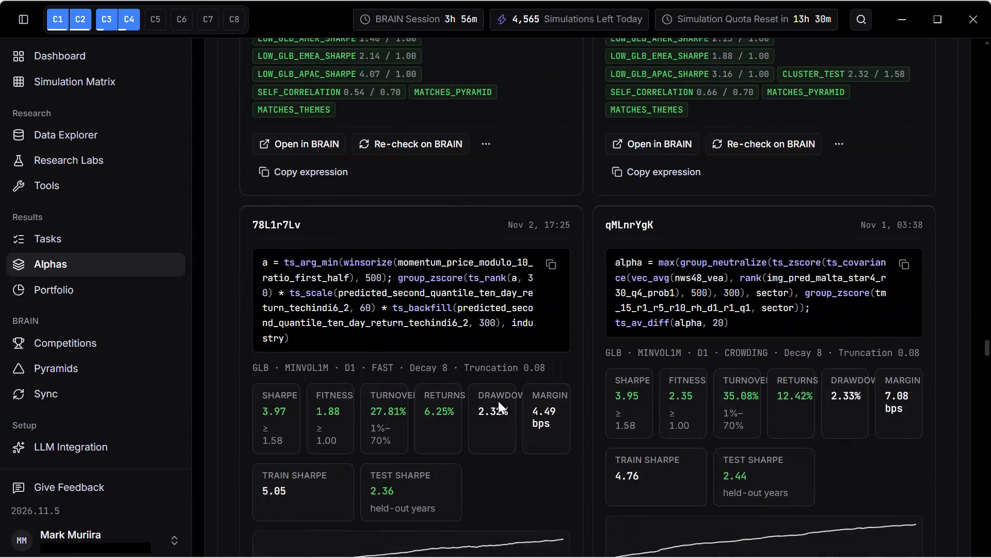
scroll(498, 401, "down", 5)
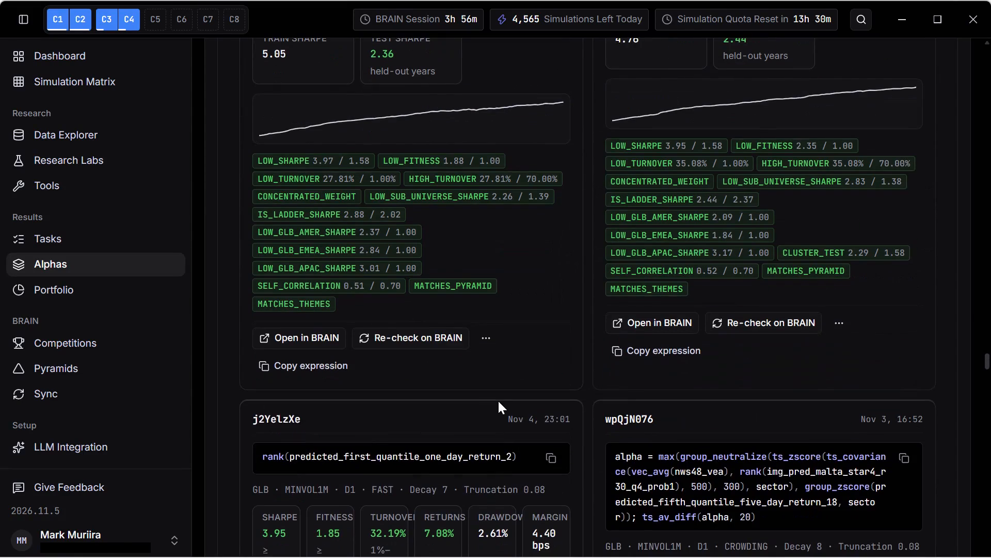
scroll(498, 401, "down", 2)
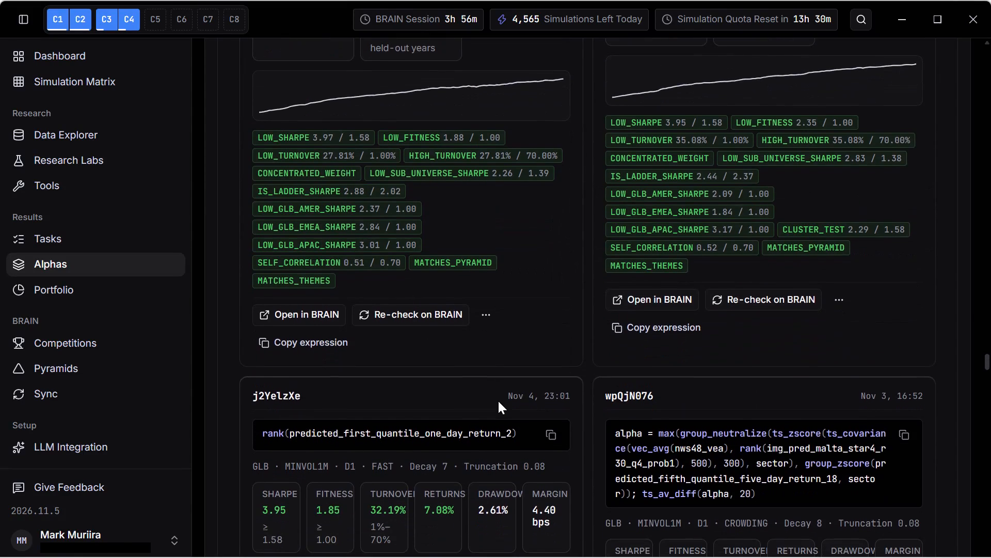
scroll(498, 401, "down", 2)
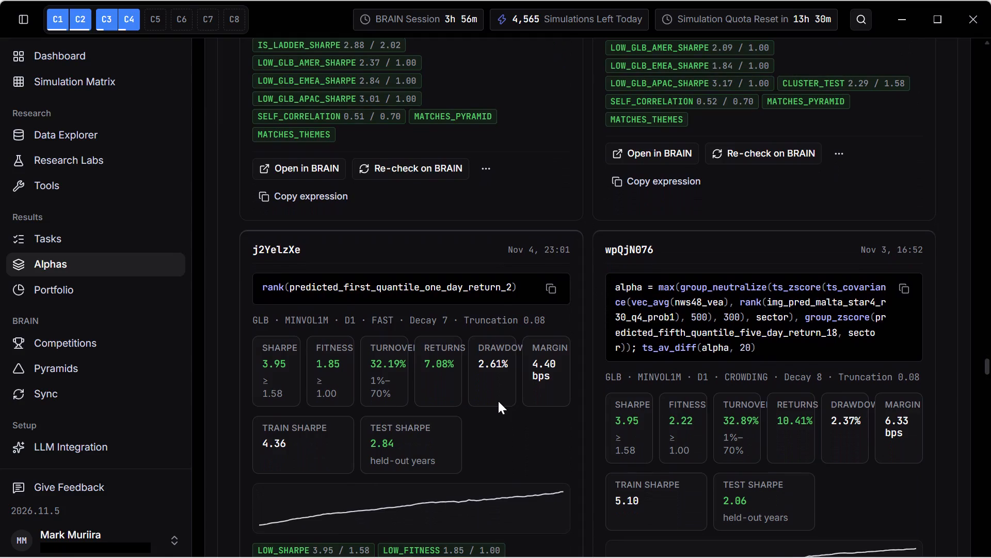
scroll(743, 410, "down", 2)
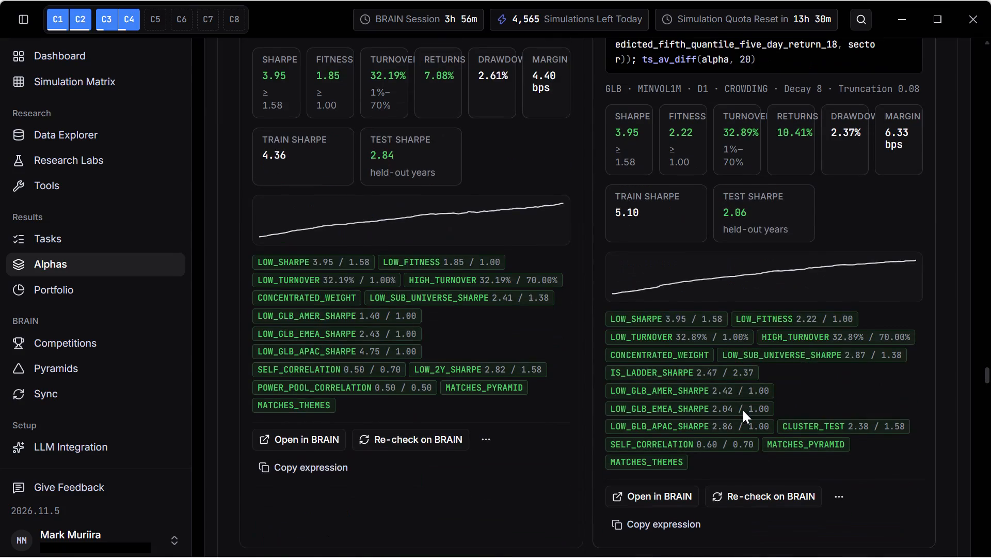
scroll(743, 410, "down", 7)
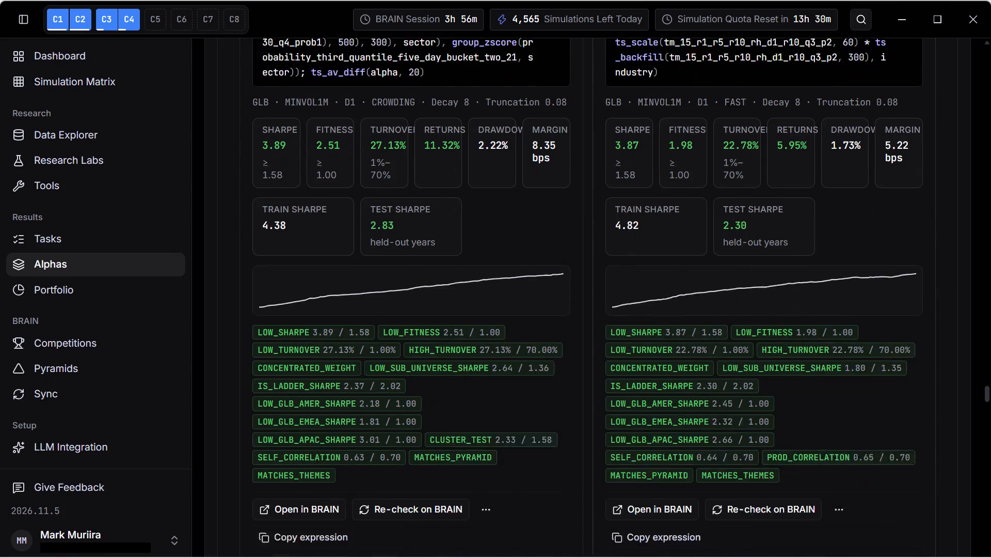
scroll(743, 410, "down", 3)
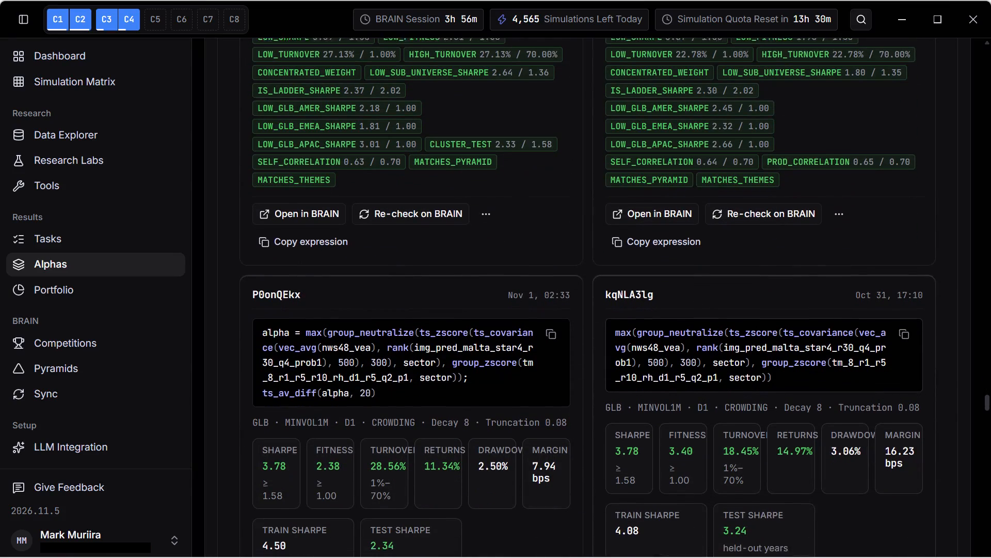
scroll(743, 410, "down", 5)
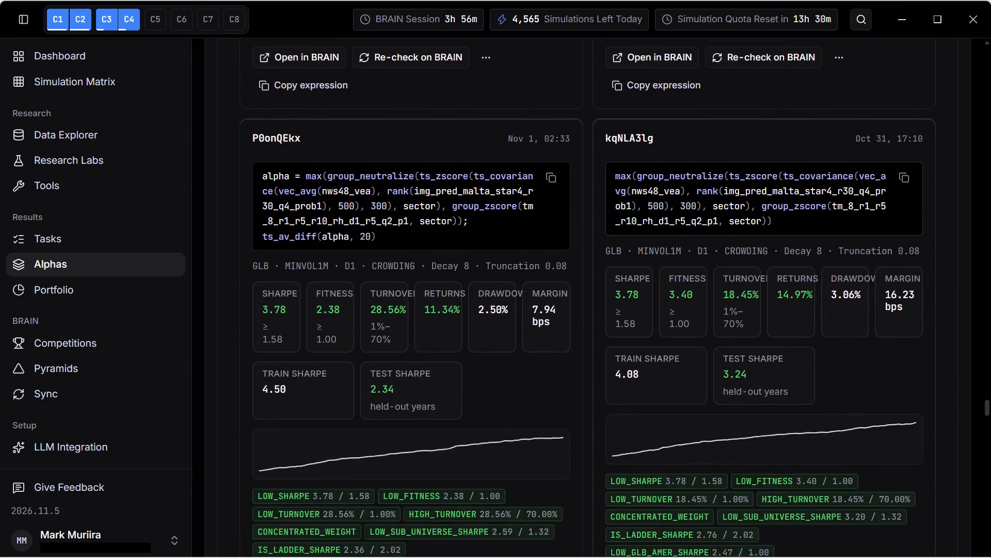
scroll(743, 410, "down", 3)
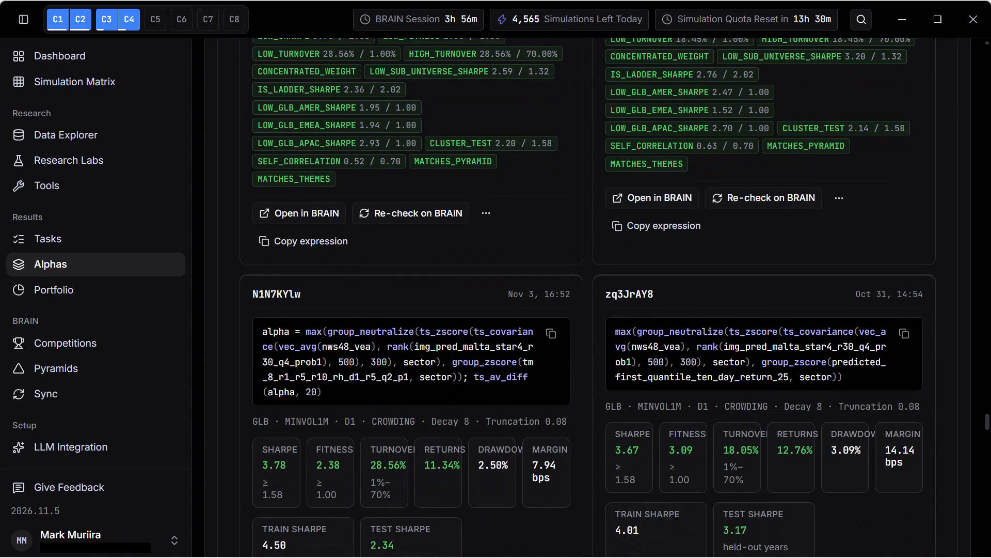
scroll(743, 410, "down", 7)
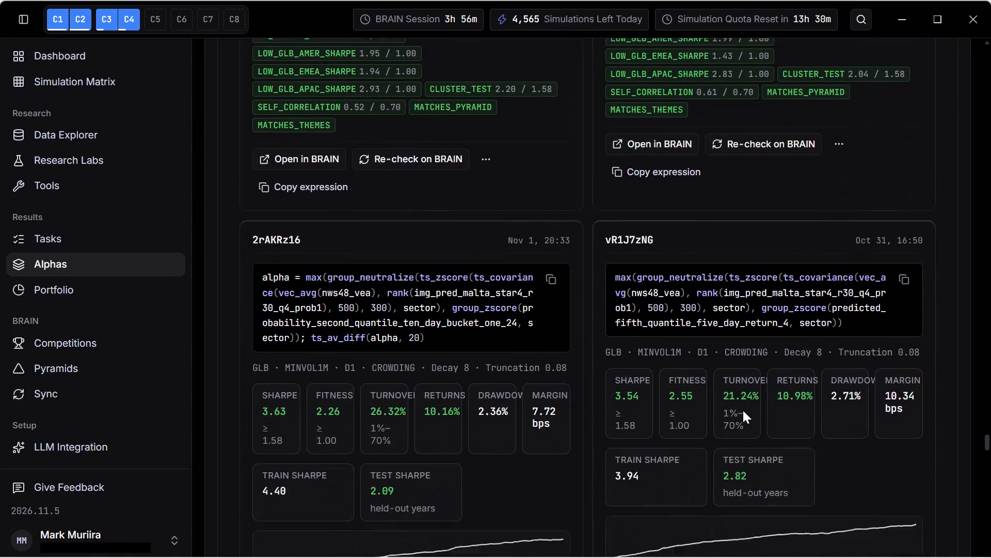
scroll(743, 410, "down", 6)
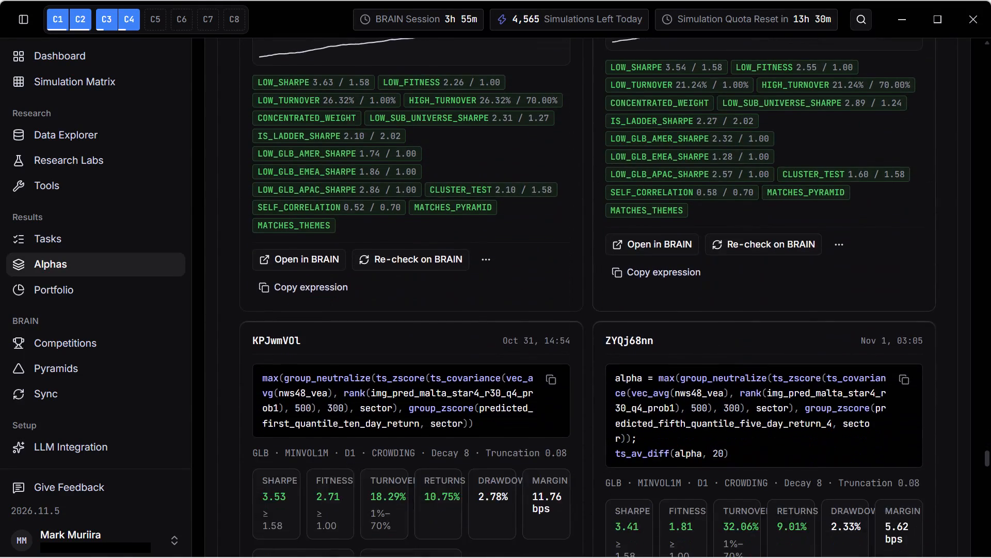
scroll(743, 410, "down", 7)
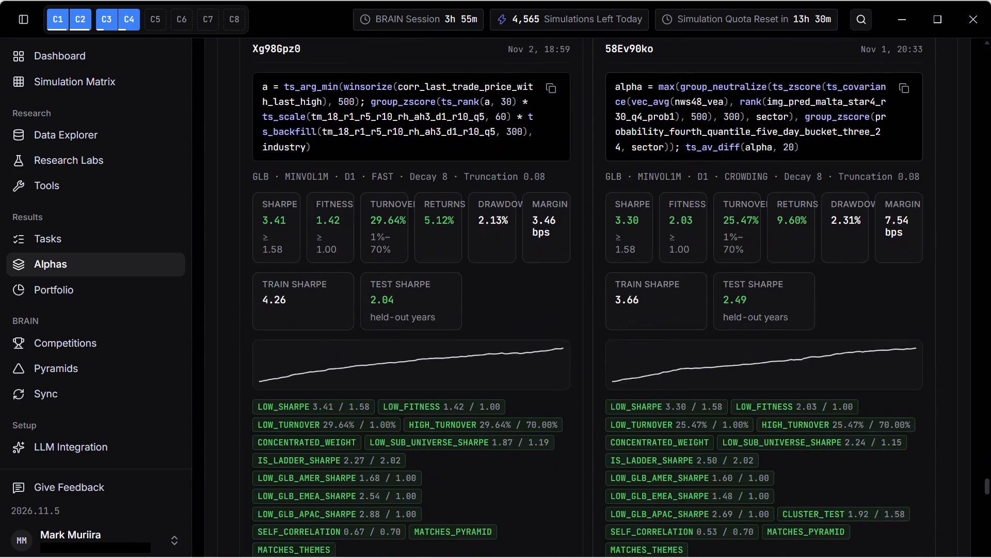
scroll(743, 410, "down", 9)
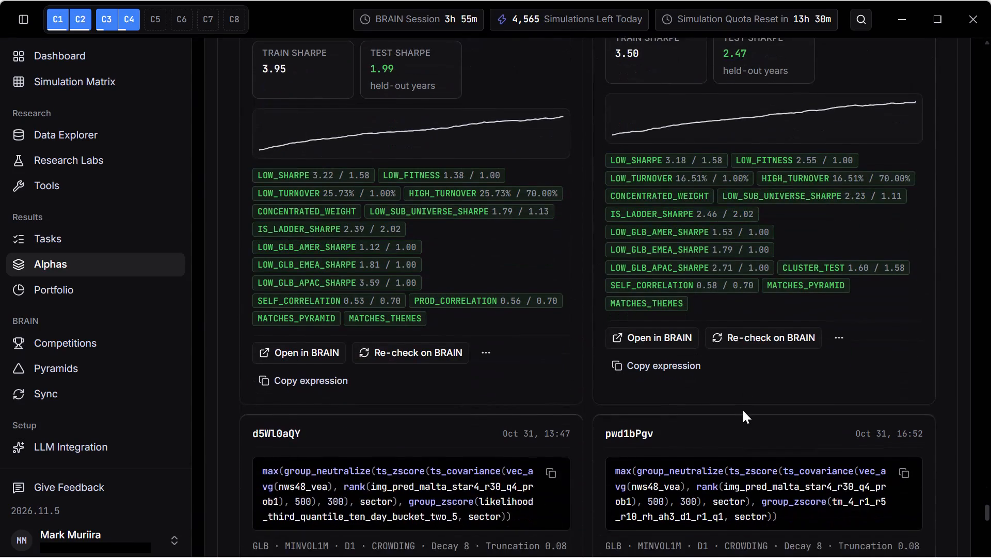
scroll(743, 410, "down", 7)
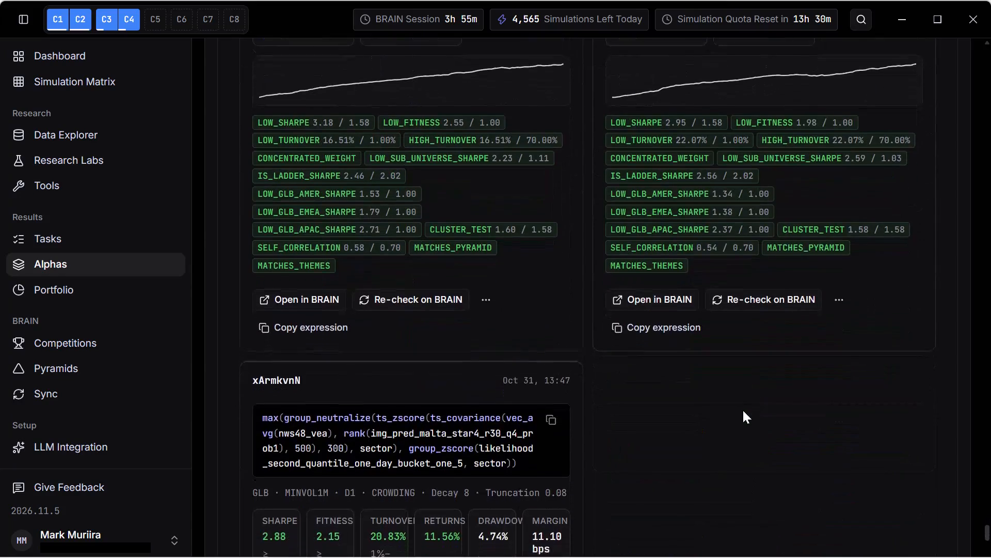
scroll(743, 410, "down", 6)
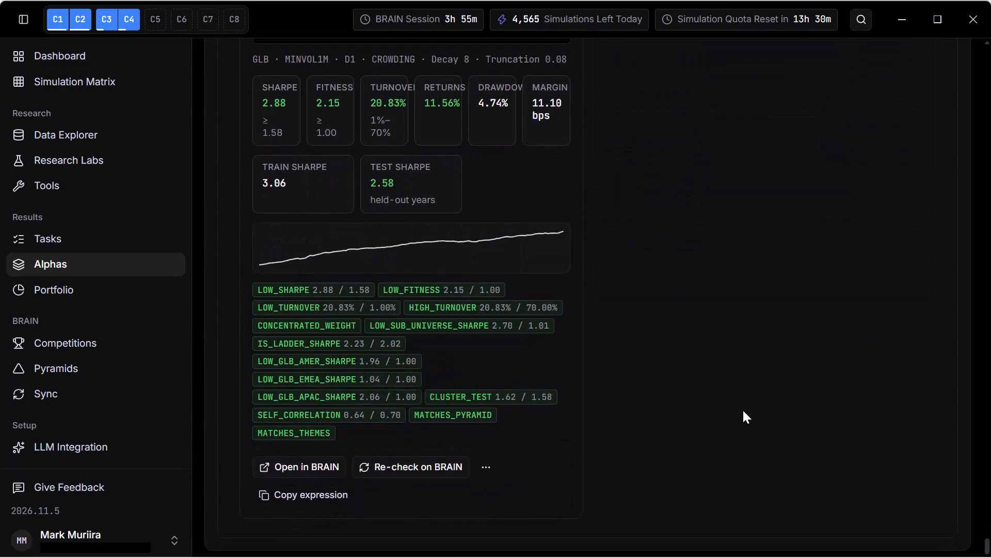
scroll(743, 410, "up", 5)
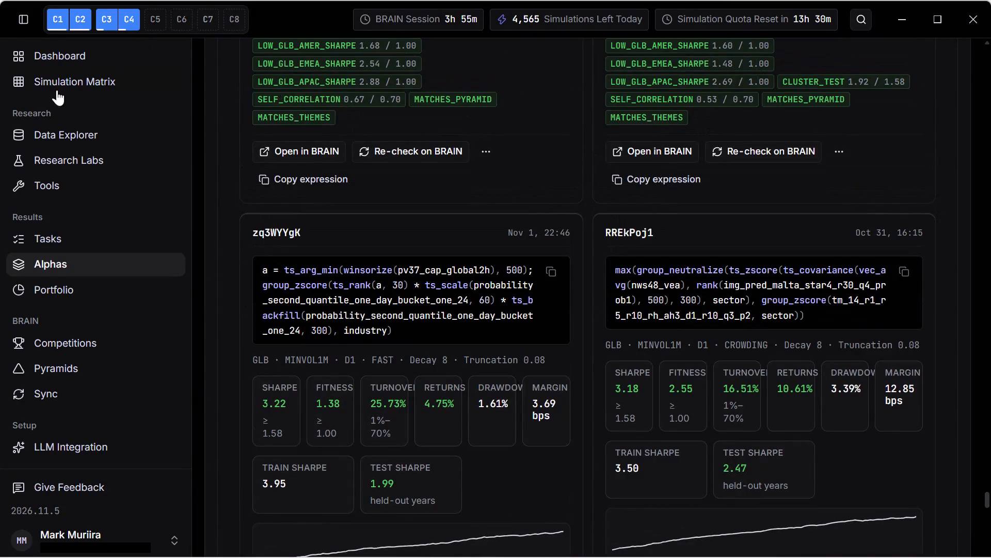
Look through the Tasks list and show the results of the completed Correlation Breaker GLB D1 task with 12 / 12 simulations.
left_click(63, 244)
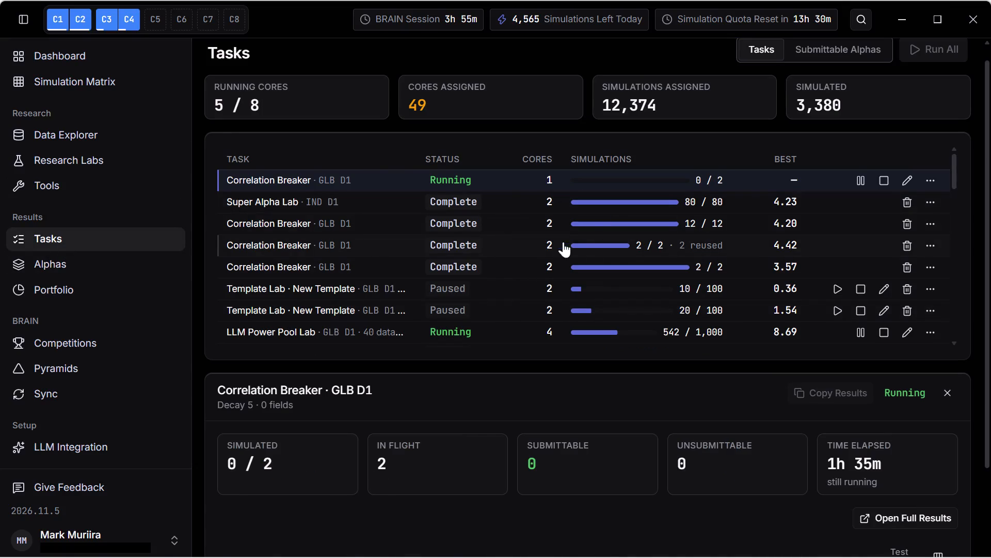
scroll(469, 292, "down", 2)
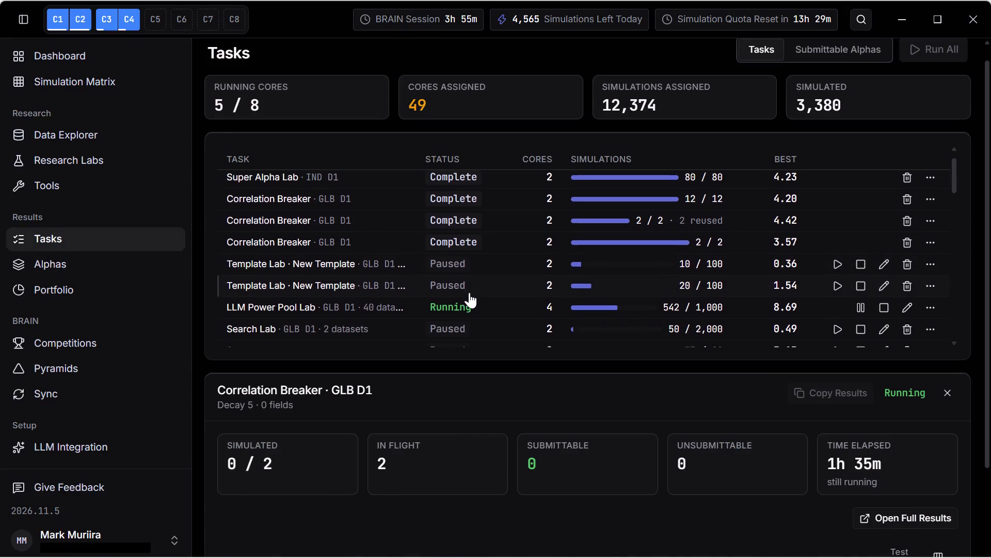
scroll(469, 292, "down", 3)
scroll(660, 354, "right", 1)
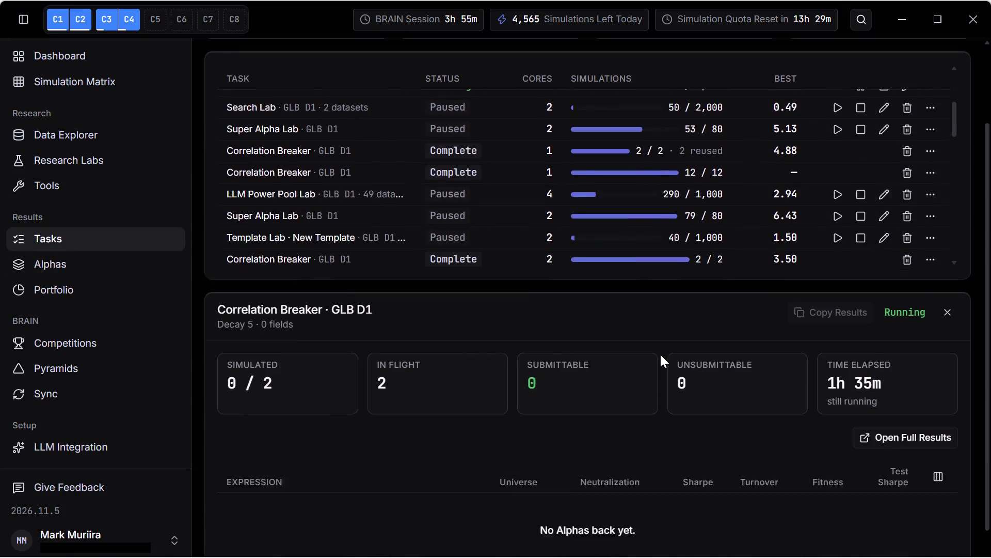
scroll(660, 354, "right", 1)
scroll(557, 205, "up", 6)
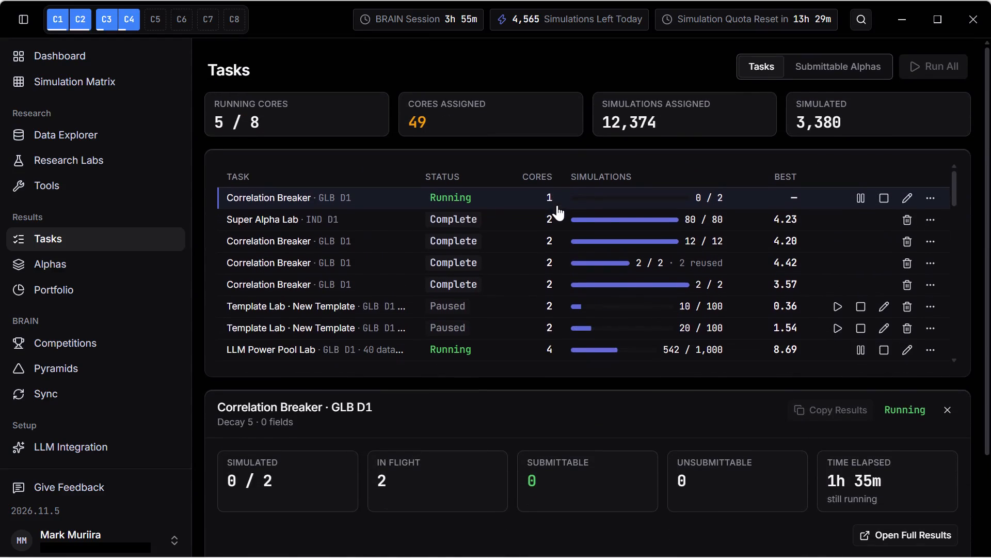
left_click(669, 236)
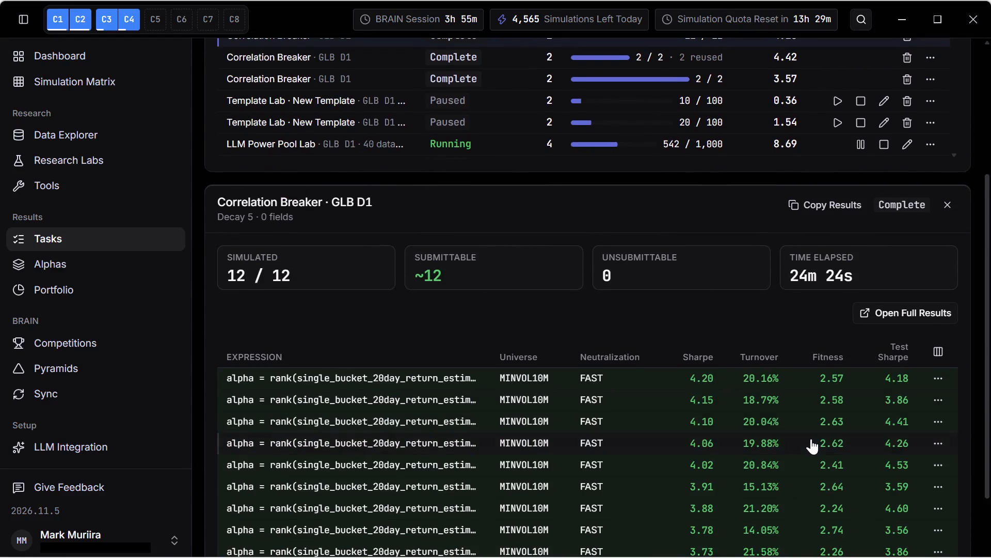
scroll(811, 439, "left", 9)
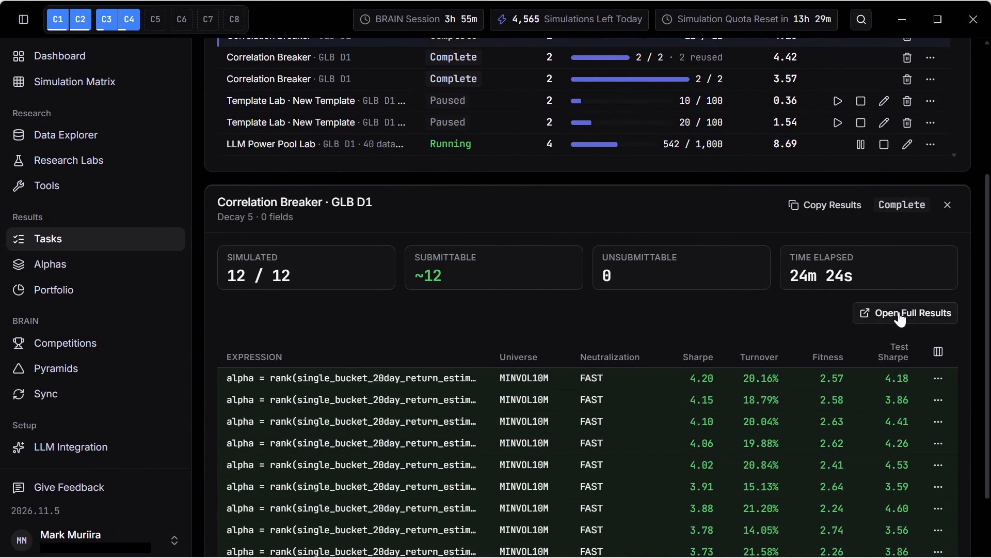
Open the full results of the Correlation Breaker GLB D1 task and compare its alphas' metrics, Production Correlation and Power Pool Correlation.
left_click(899, 312)
scroll(849, 429, "left", 8)
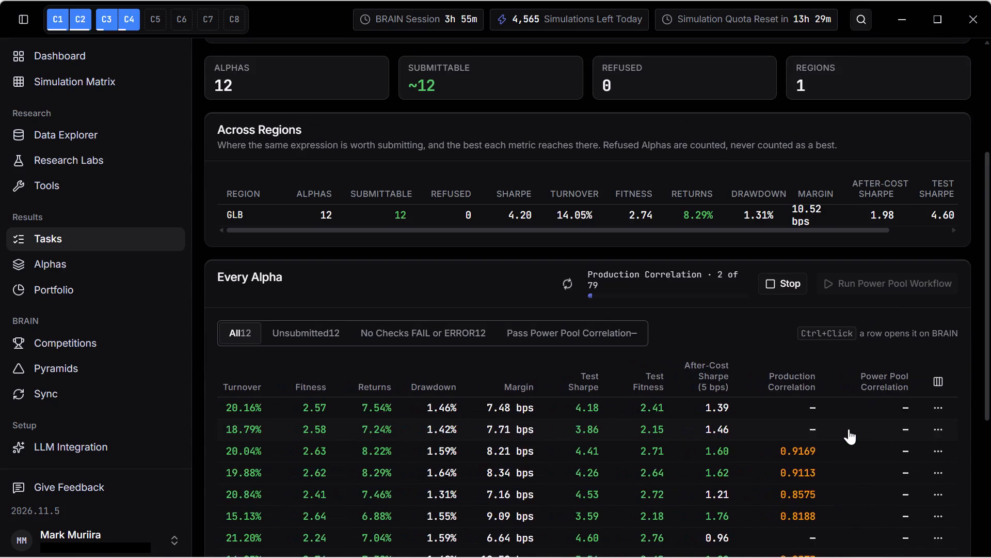
scroll(849, 429, "down", 4)
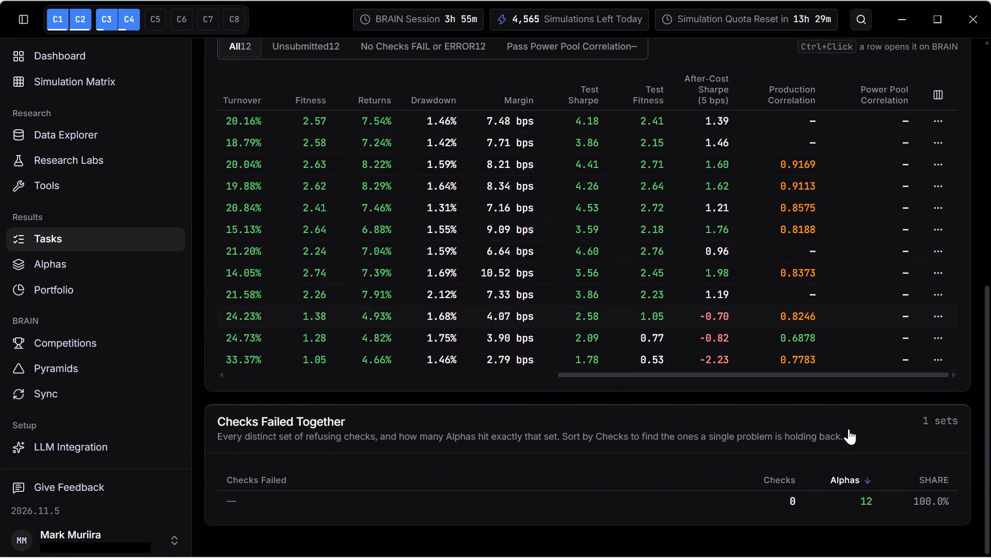
scroll(849, 429, "down", 1)
scroll(813, 356, "up", 1)
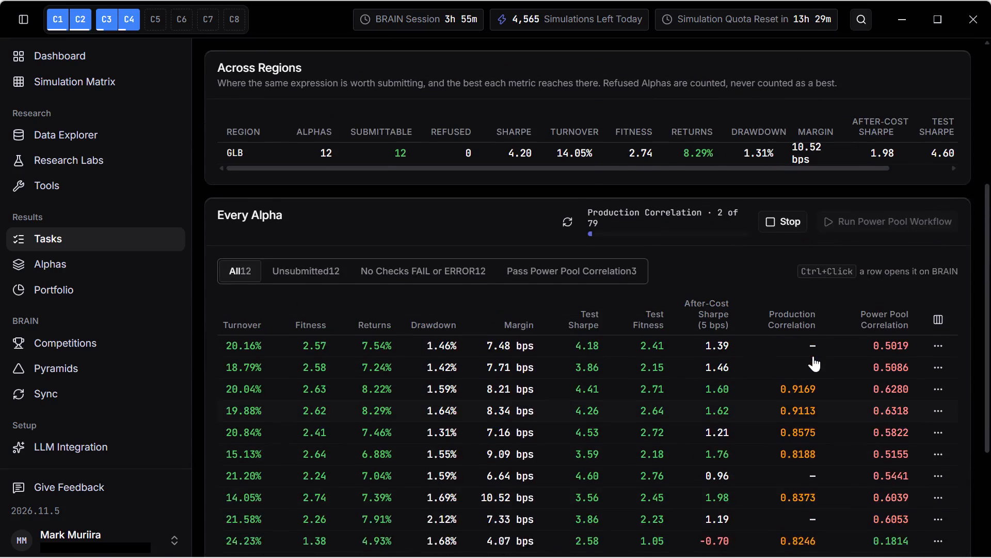
scroll(813, 356, "up", 1)
scroll(716, 435, "right", 1)
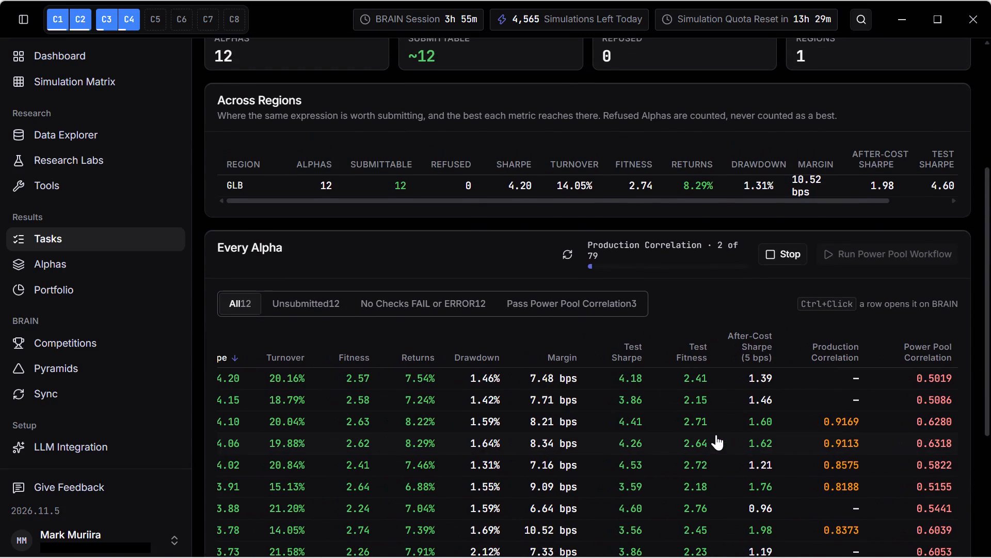
scroll(716, 435, "right", 2)
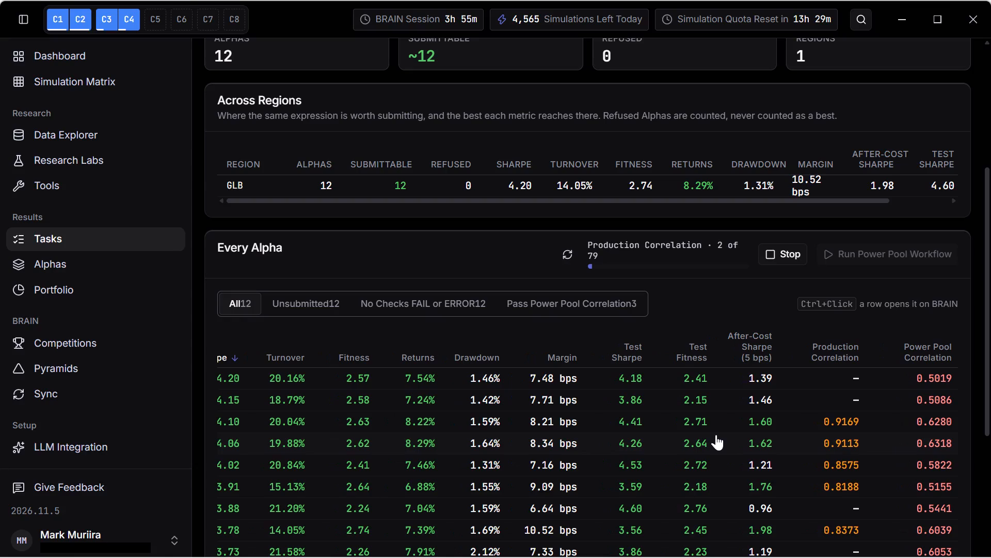
Examine the expression, cumulative PnL and submission checks of the three highest-Sharpe alphas in the task results, one after another.
left_click(689, 370)
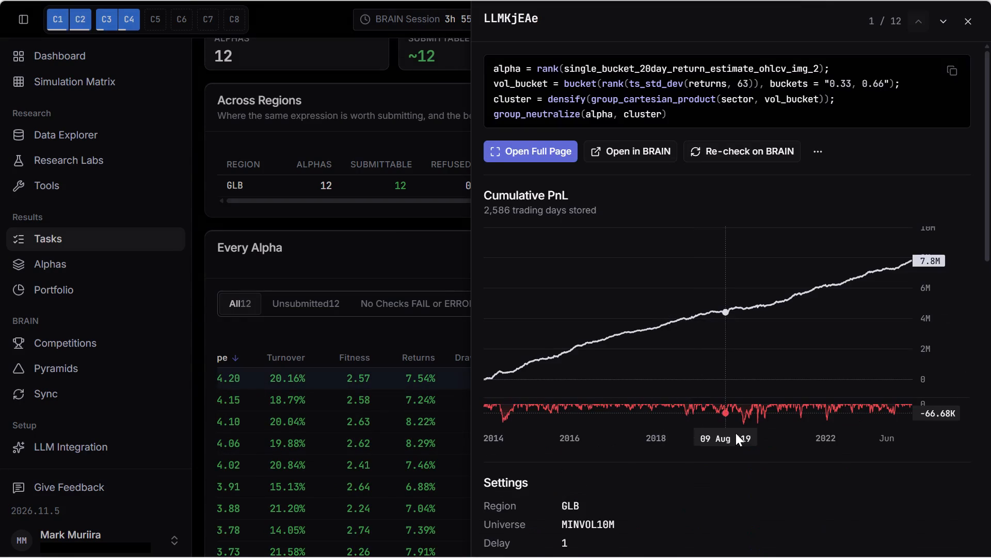
scroll(736, 433, "down", 7)
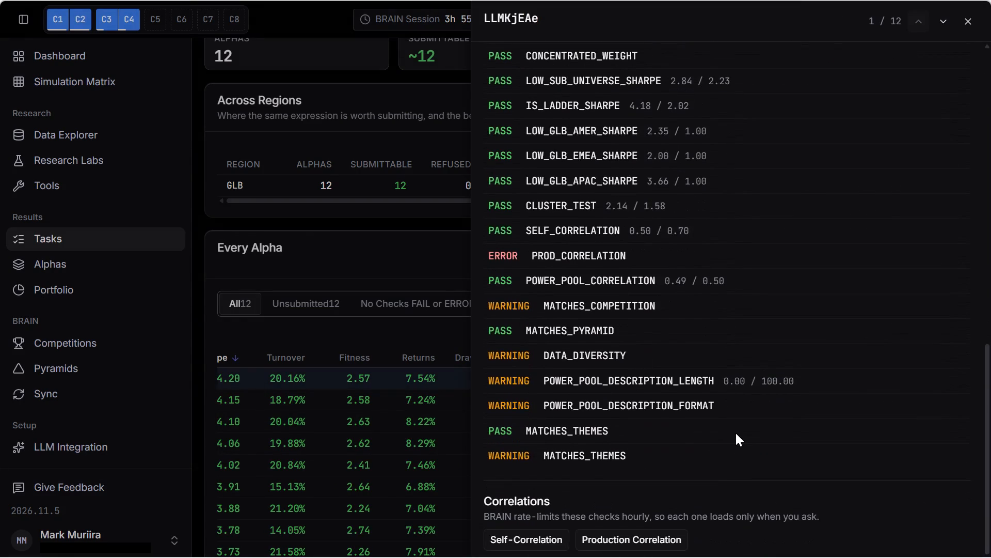
scroll(736, 433, "up", 3)
left_click(944, 17)
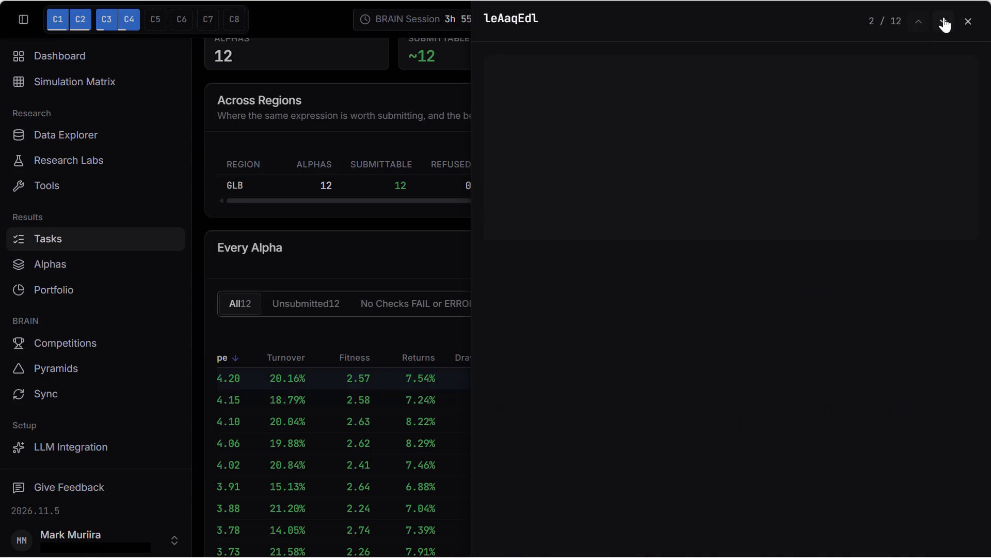
scroll(776, 320, "down", 8)
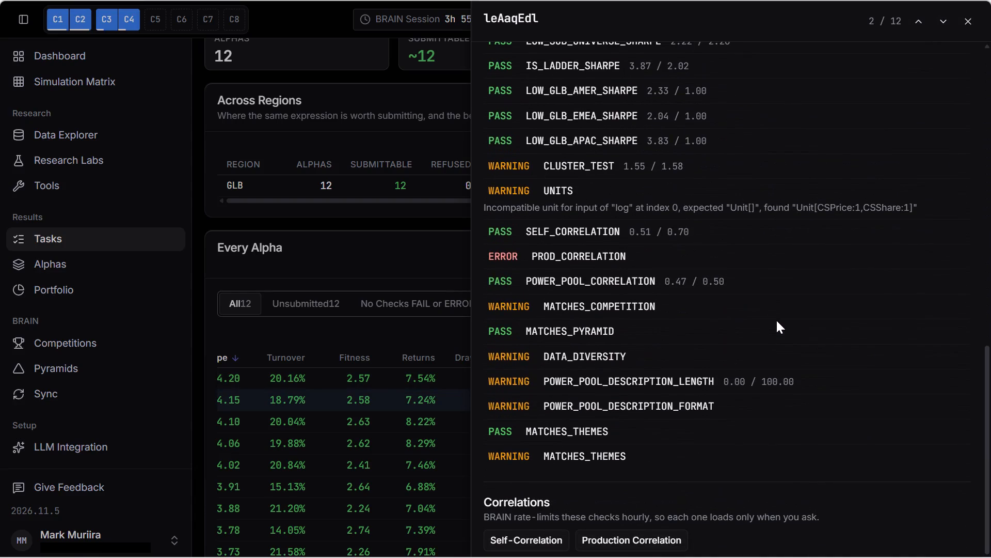
scroll(776, 320, "up", 5)
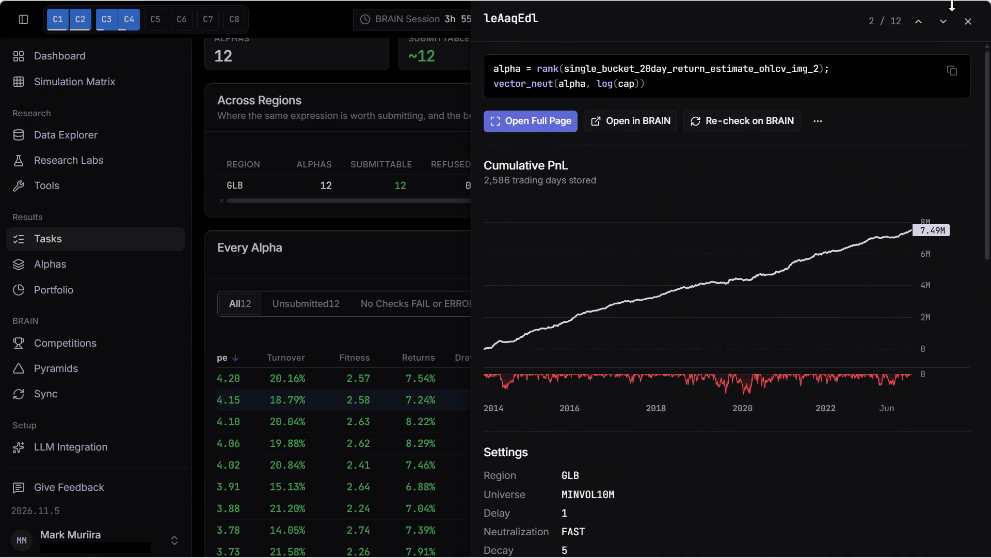
left_click(944, 21)
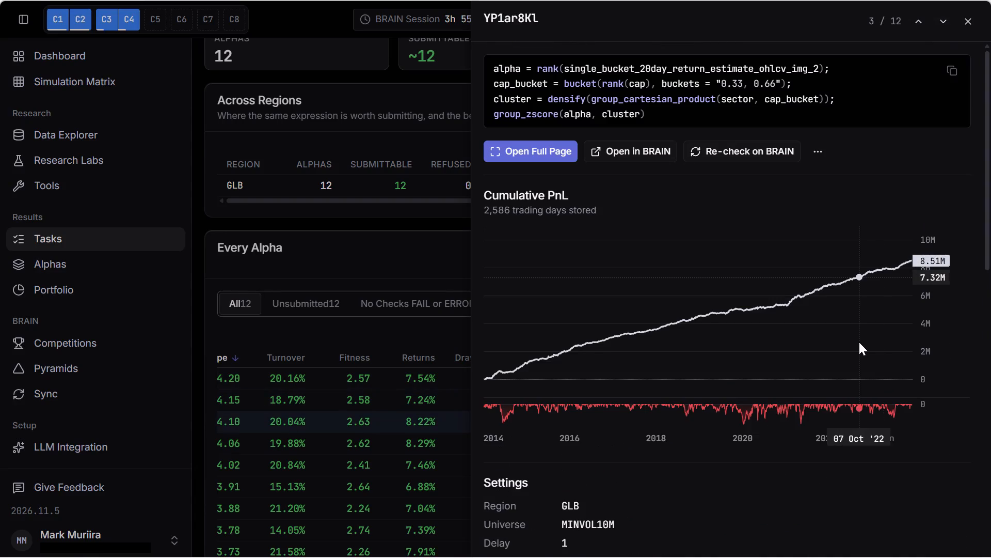
scroll(859, 342, "down", 9)
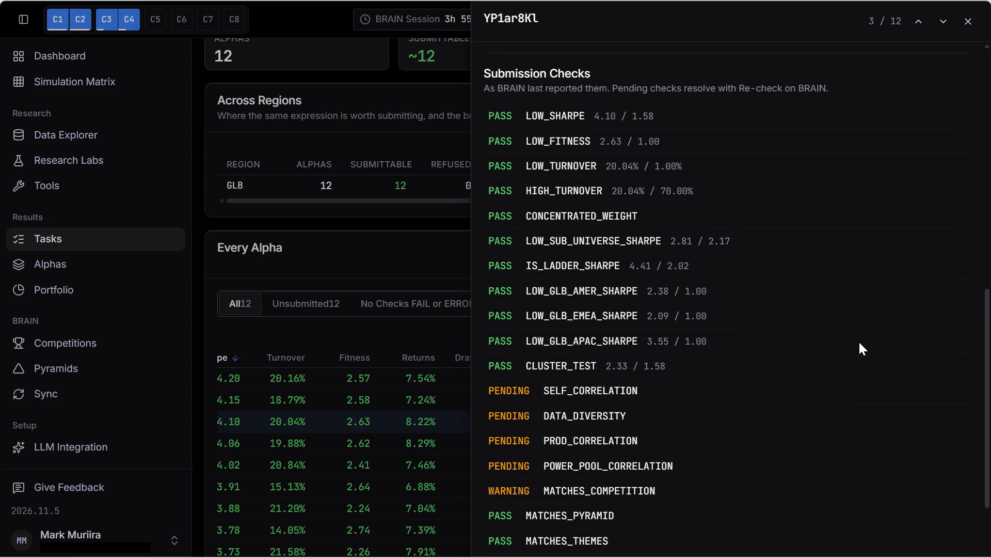
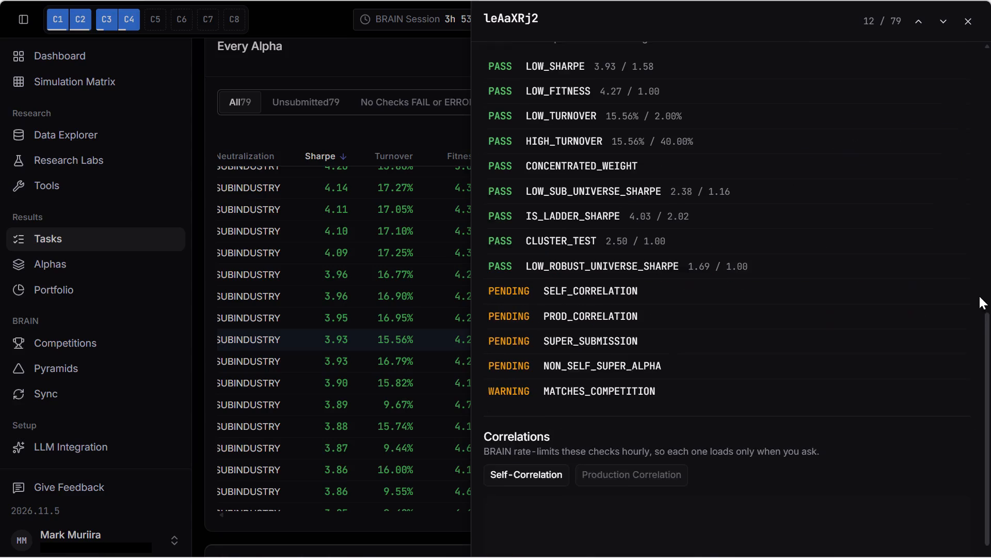
scroll(980, 296, "down", 5)
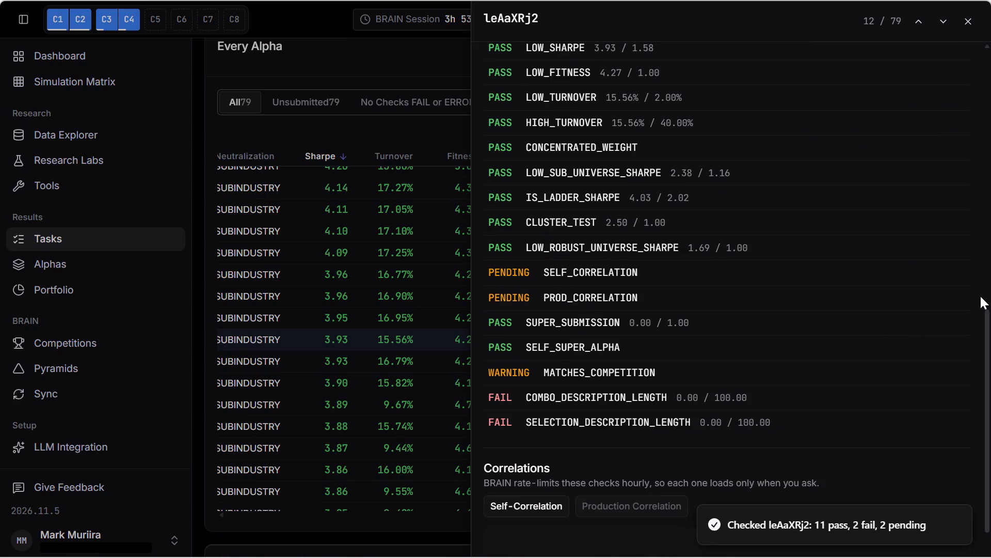
scroll(981, 297, "up", 5)
scroll(973, 296, "down", 7)
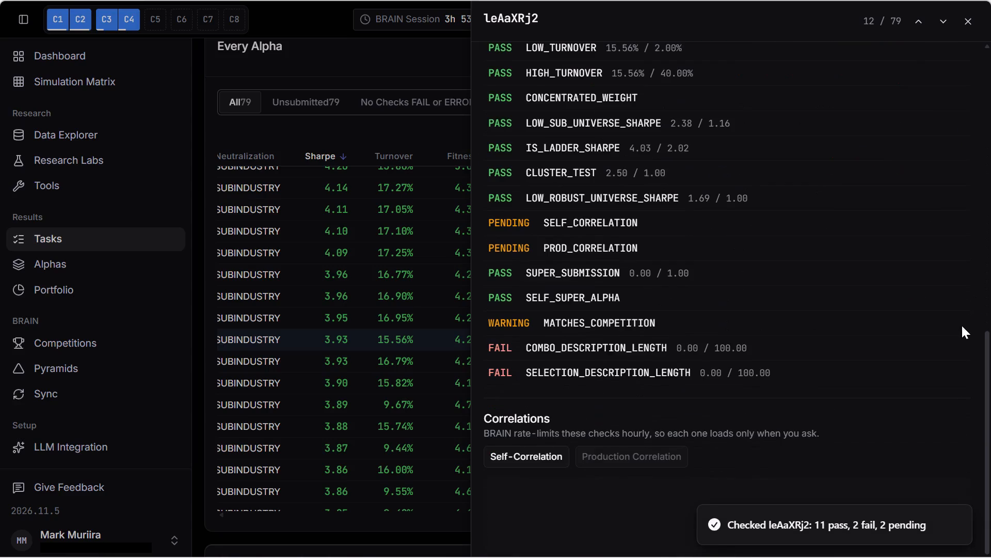
scroll(949, 346, "up", 5)
scroll(776, 303, "up", 1)
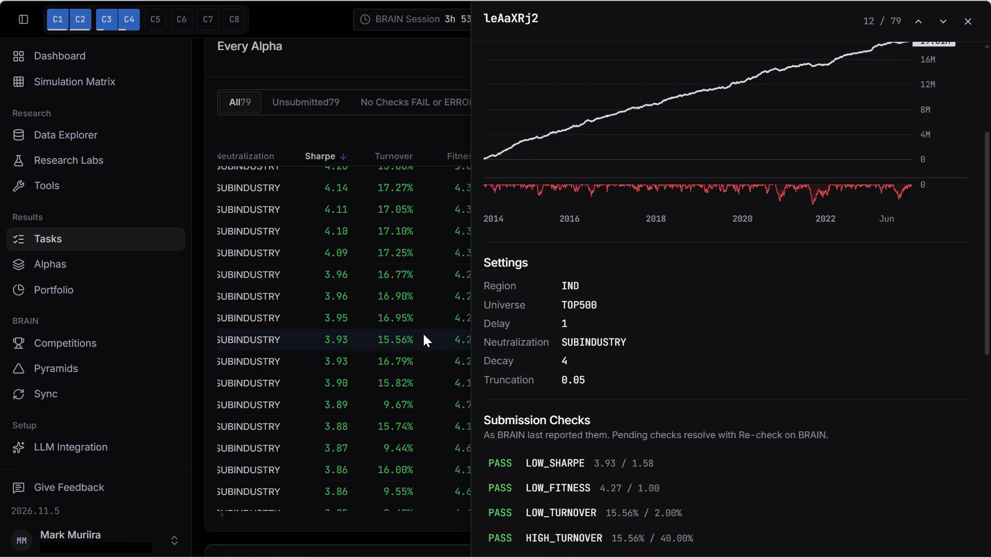
scroll(517, 323, "down", 6)
scroll(581, 355, "down", 5)
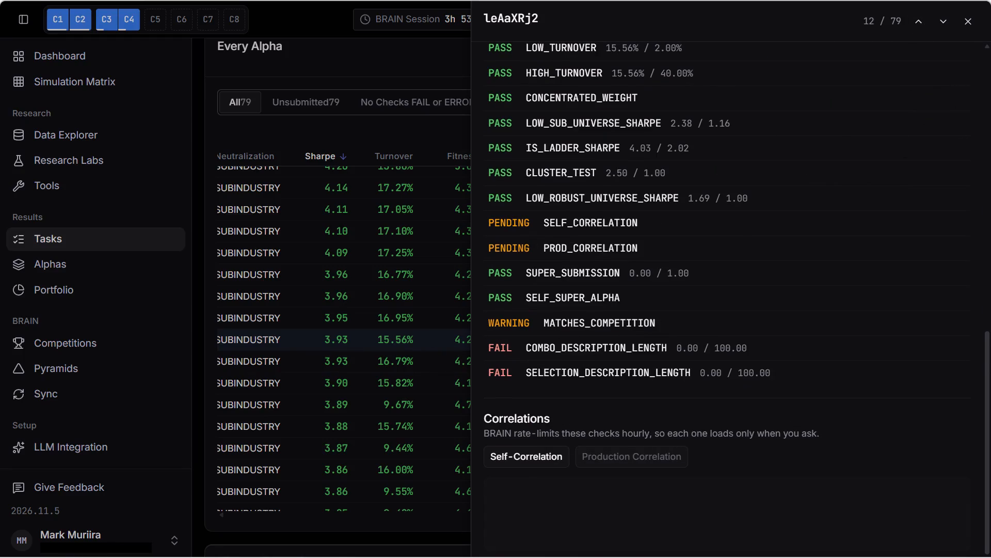
scroll(619, 244, "up", 6)
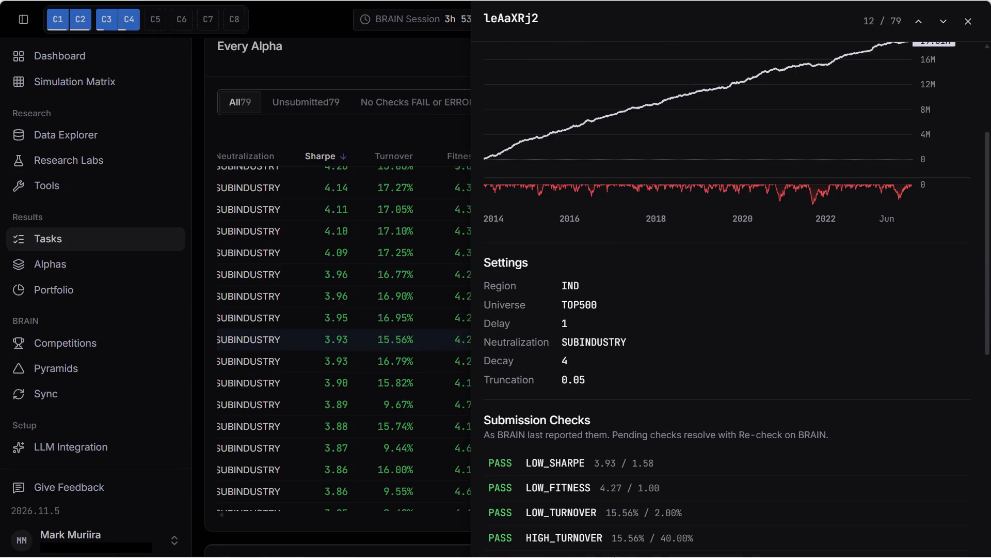
Switch to WorldQuant BRAIN and open the list of submitted alphas.
left_click(648, 537)
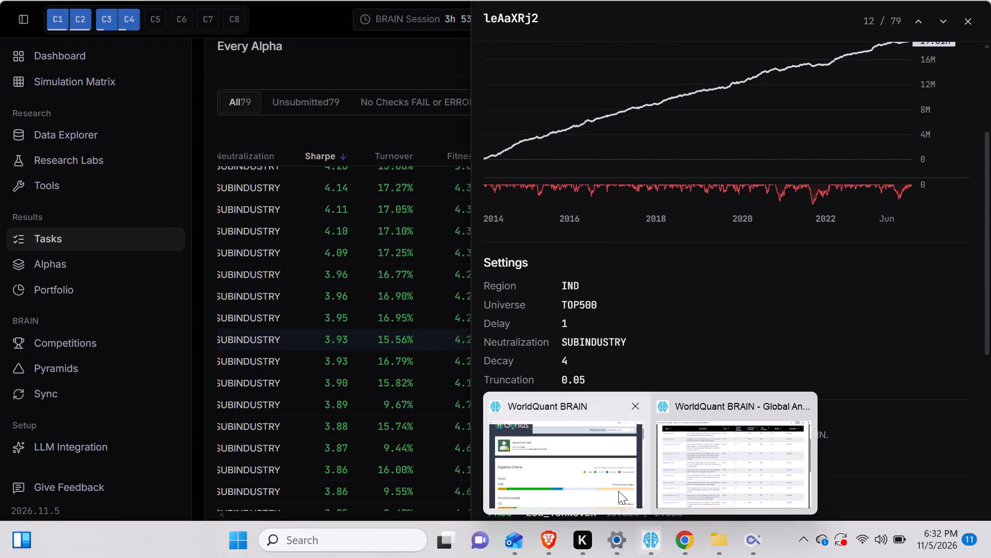
left_click(587, 473)
scroll(450, 225, "up", 2)
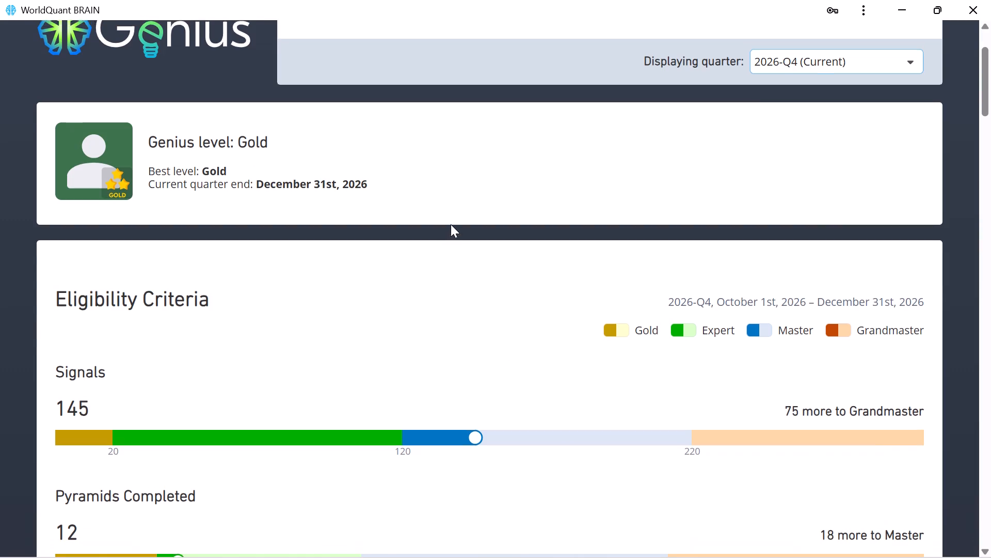
scroll(451, 224, "up", 9)
left_click_drag(239, 37, 246, 38)
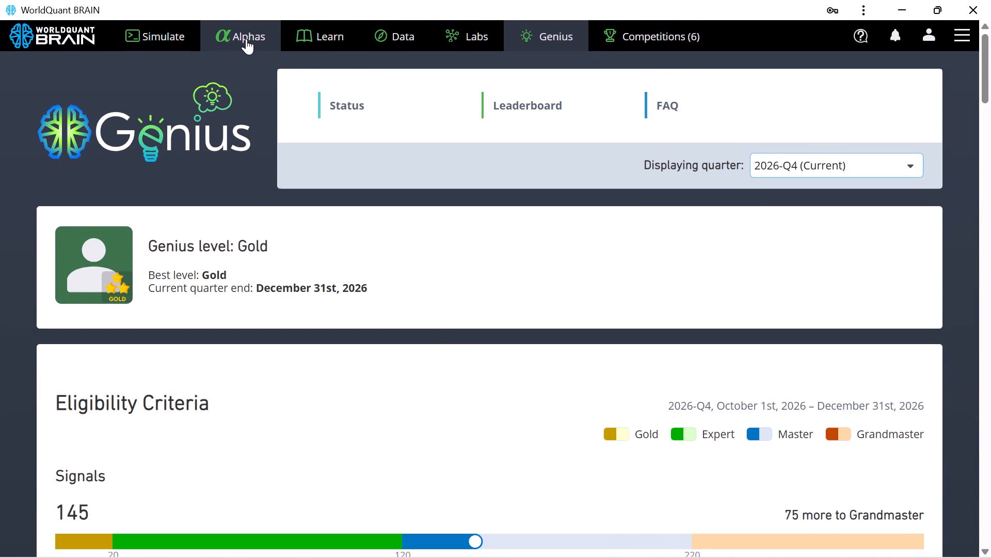
left_click(245, 39)
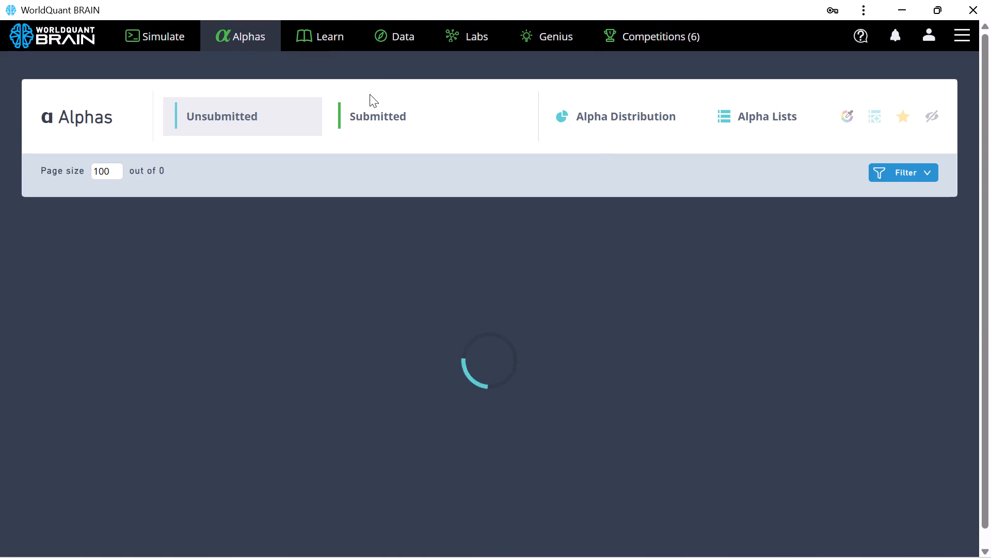
double_click(375, 109)
left_click(375, 109)
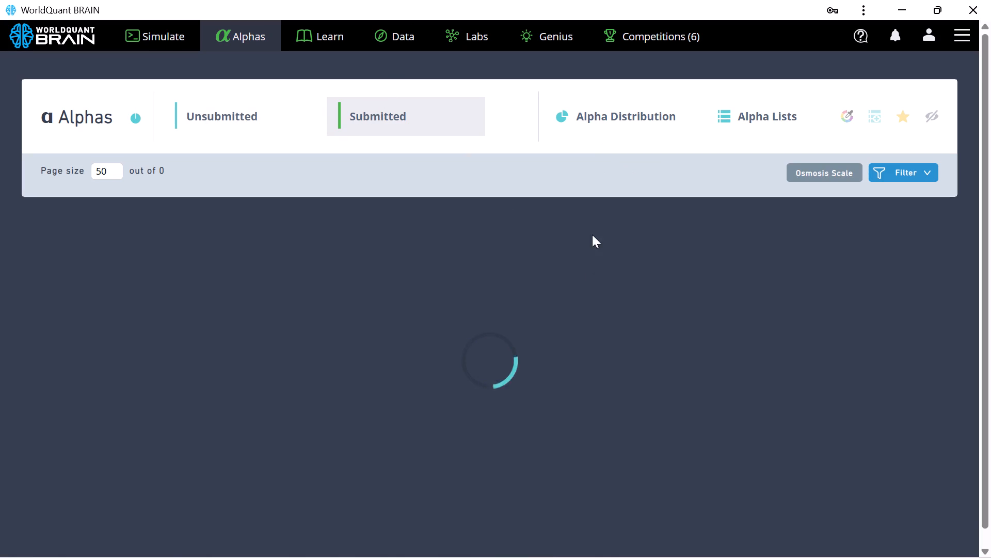
scroll(929, 246, "down", 5)
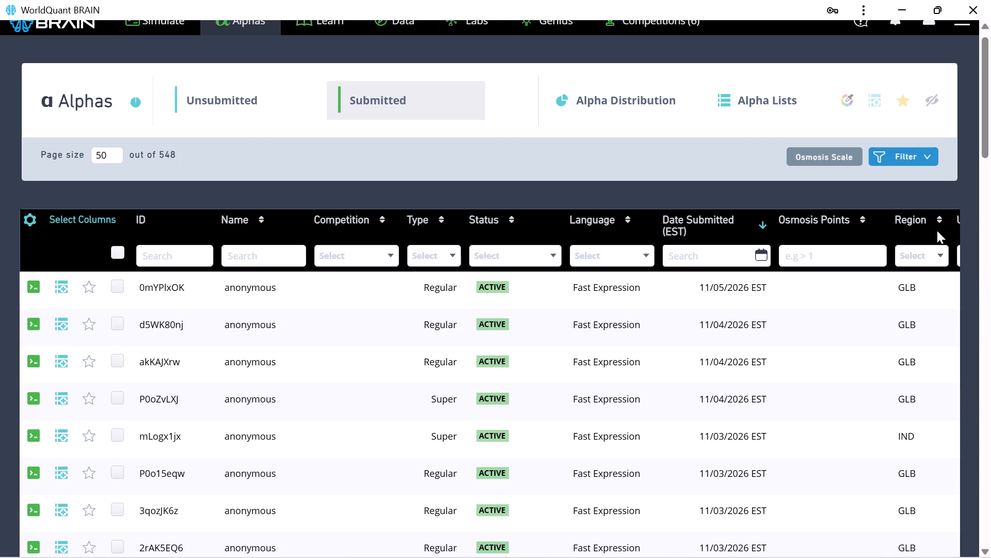
Open the submitted GLB super alpha P0oZvLXJ, look over its code and PnL chart, and clone it into a new super simulation.
left_click(557, 398)
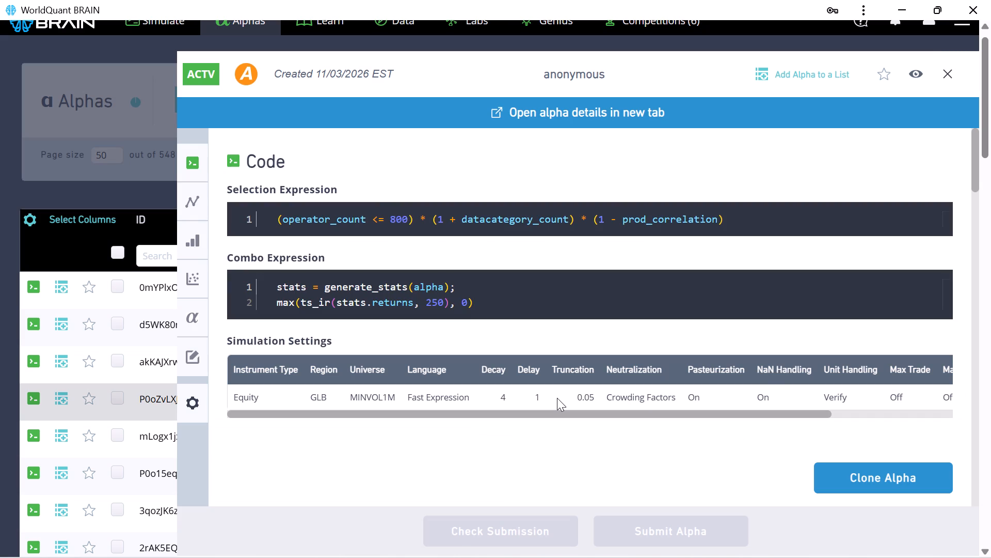
scroll(510, 362, "down", 6)
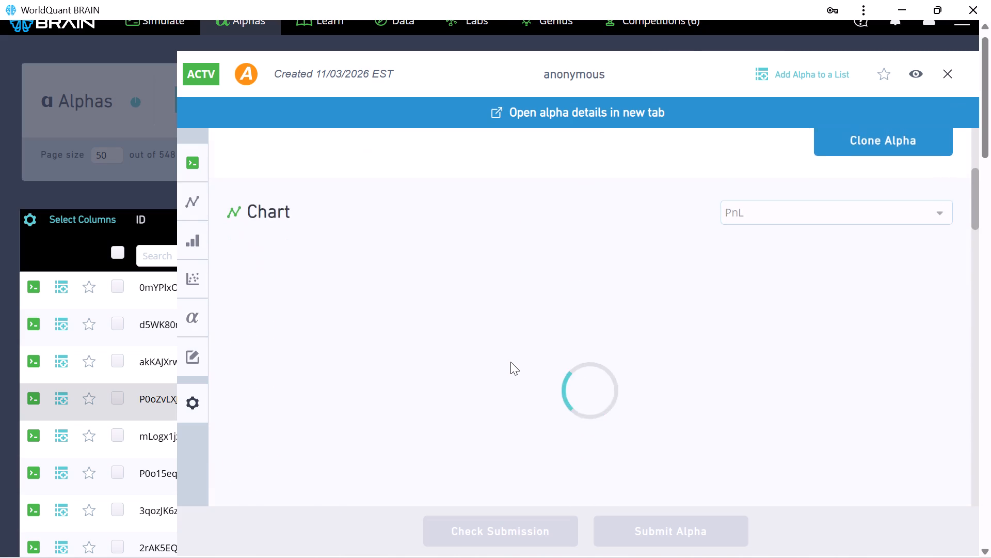
scroll(510, 362, "down", 2)
scroll(510, 362, "up", 5)
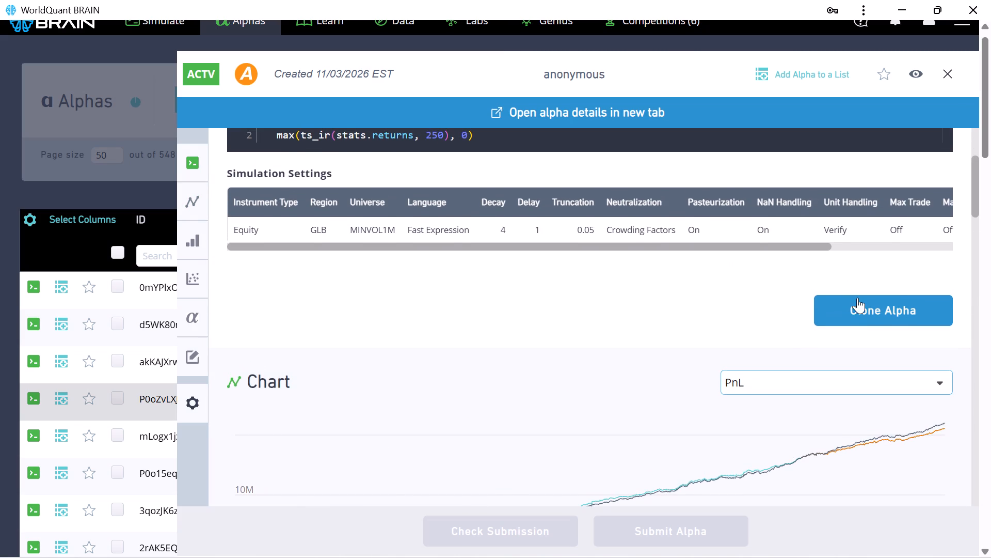
left_click(860, 305)
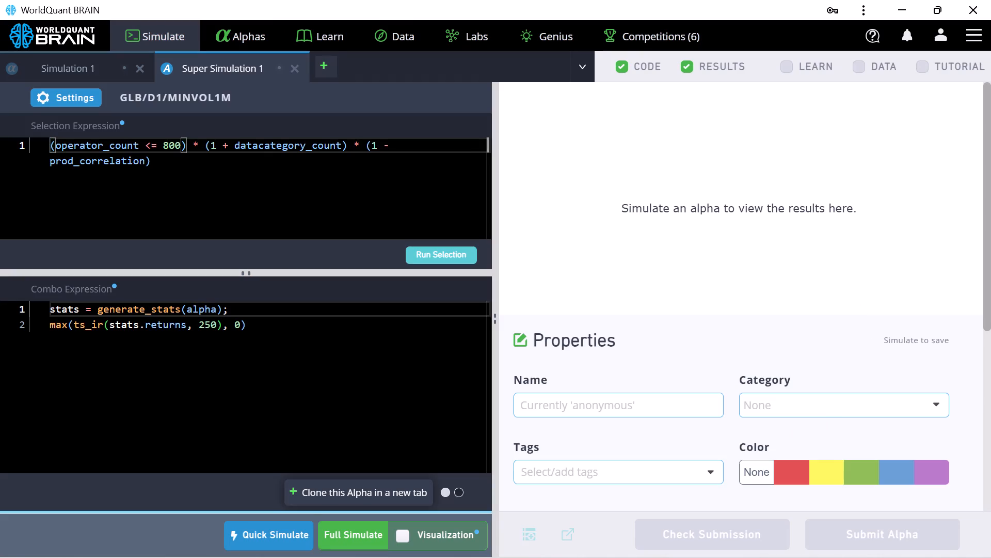
In the cloned super simulation's settings, clear the test period years, set neutralization to Fast Factors and apply.
left_click(64, 100)
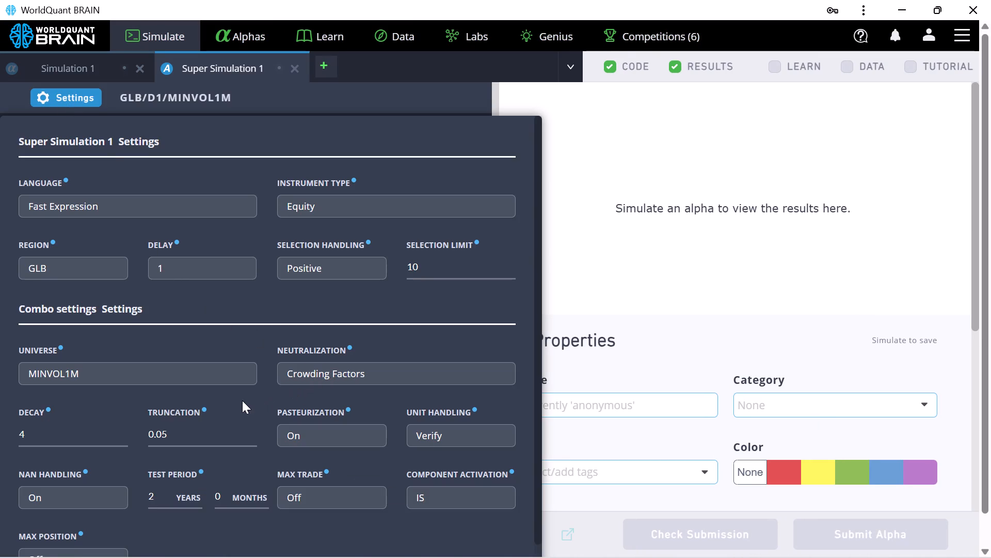
left_click(168, 492)
key("BackSpace")
key("BackSpace")
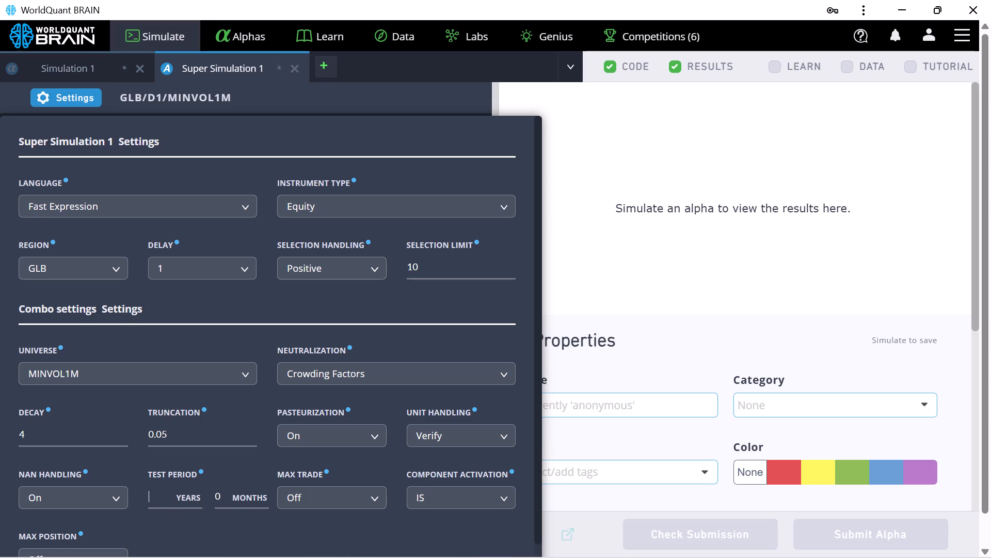
left_click(343, 369)
left_click(317, 483)
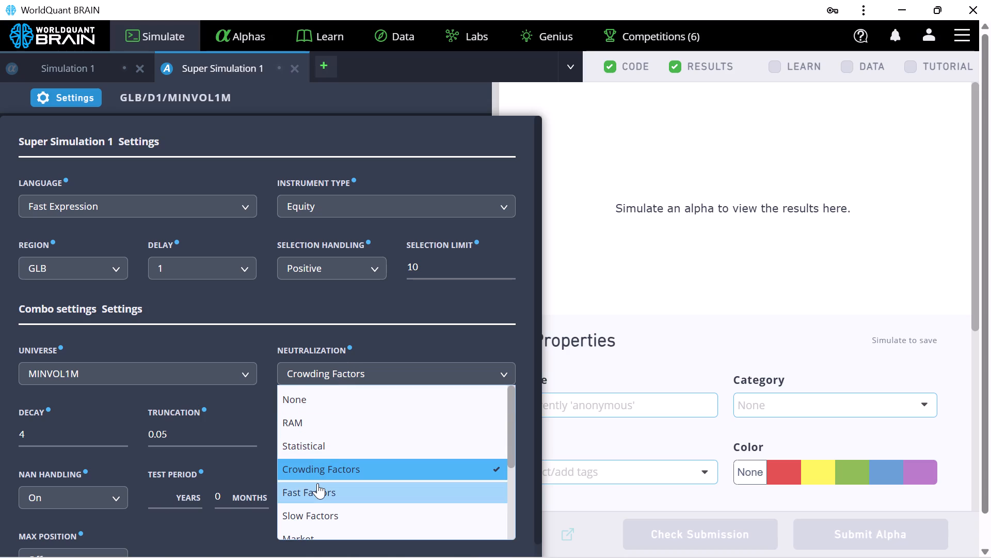
scroll(452, 328, "down", 2)
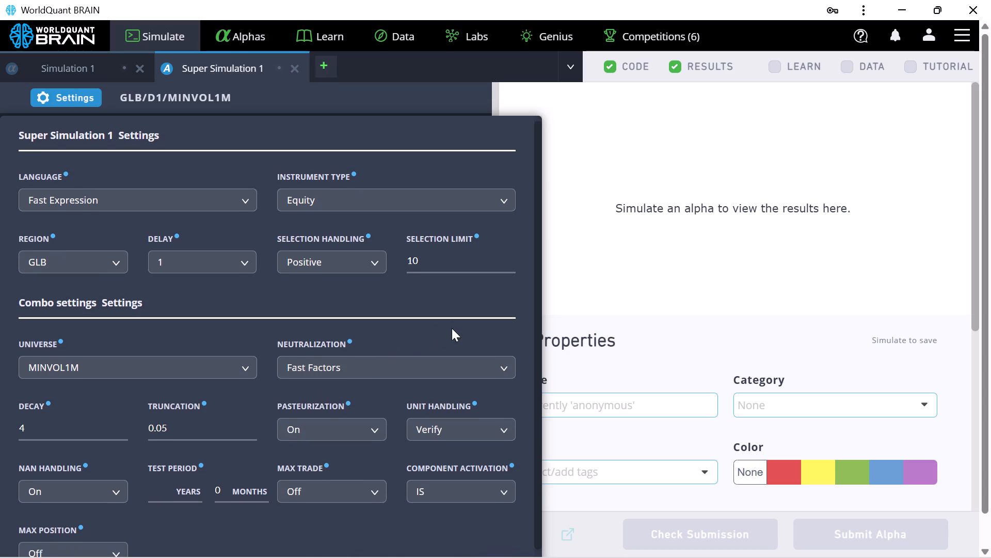
scroll(452, 328, "down", 4)
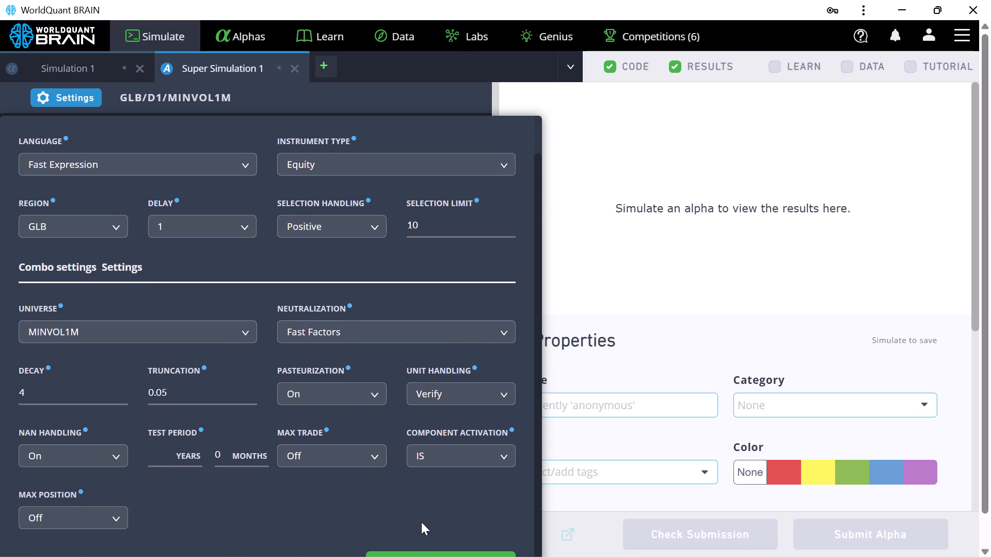
left_click(395, 545)
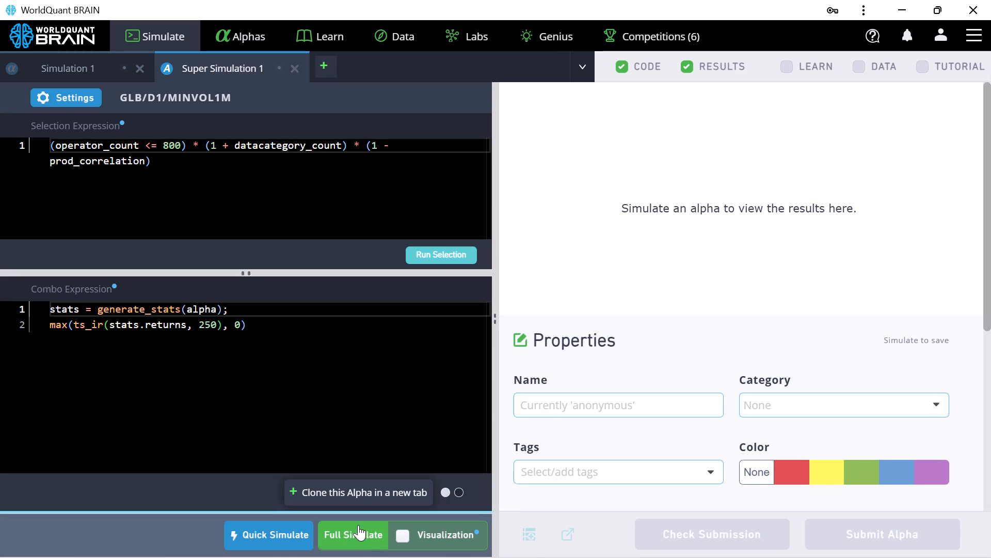
Run a full simulation of the cloned GLB super alpha.
left_click(355, 531)
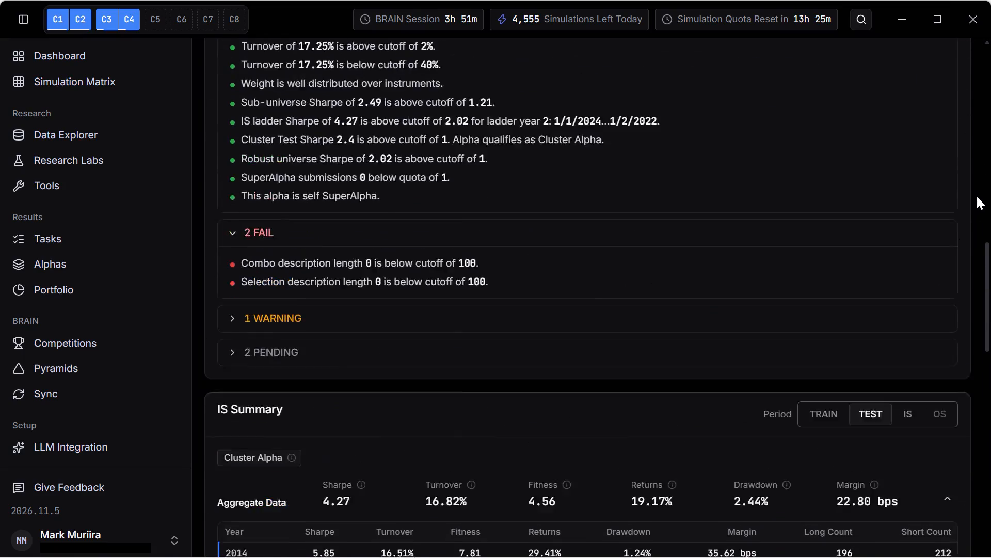
scroll(977, 196, "up", 1)
scroll(775, 253, "down", 2)
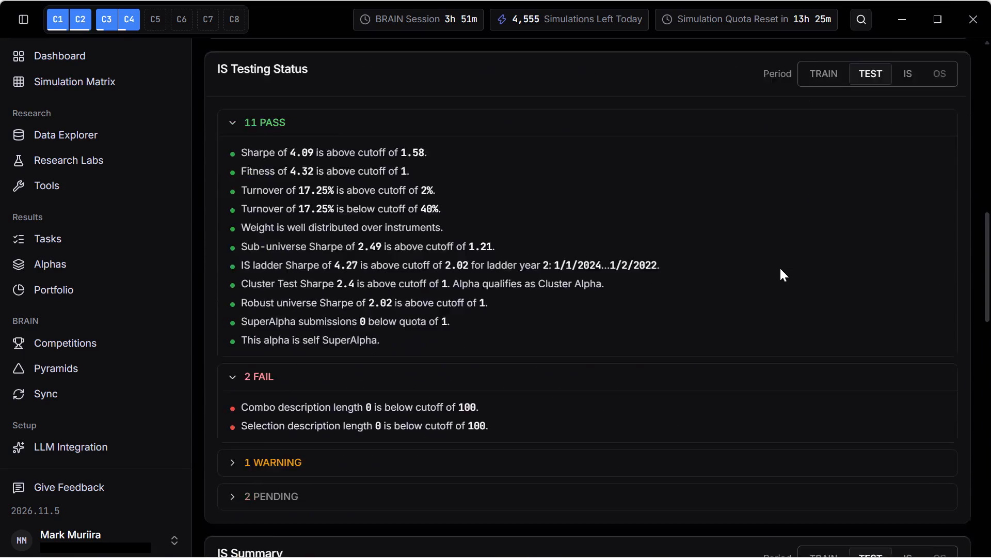
scroll(779, 266, "up", 3)
scroll(990, 119, "up", 5)
scroll(990, 205, "up", 4)
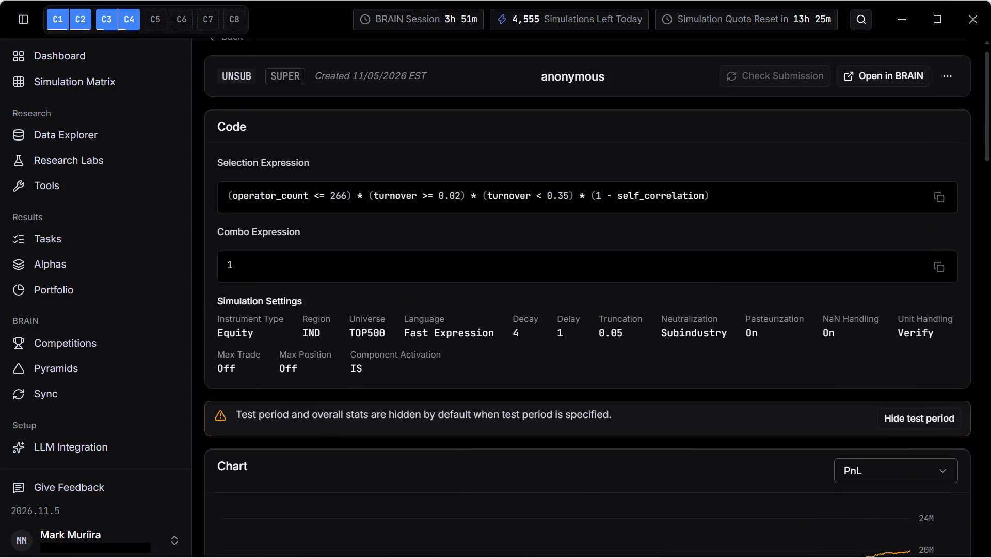
scroll(990, 206, "up", 1)
scroll(990, 161, "up", 3)
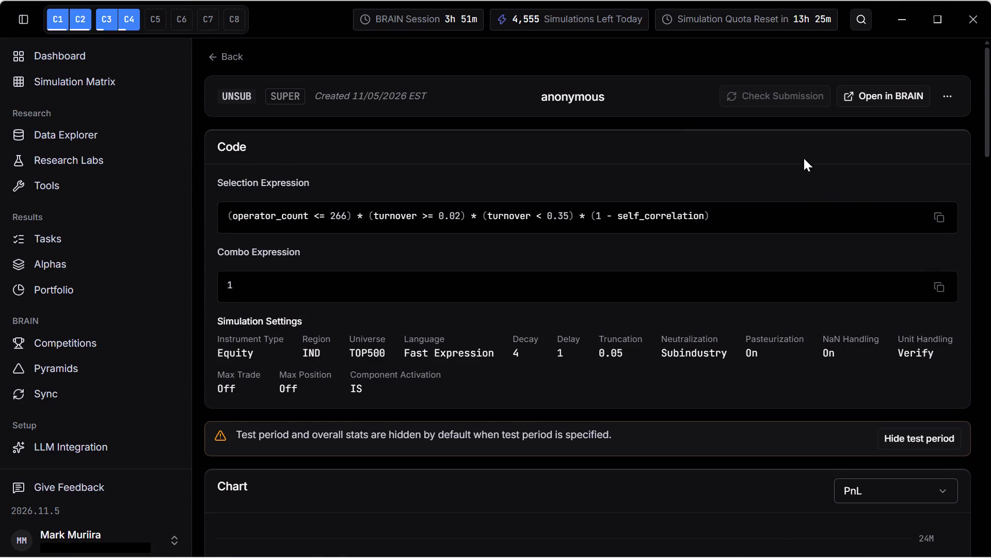
Open super alpha leAabGXO on the BRAIN platform in Chrome and reveal its test period.
left_click(866, 93)
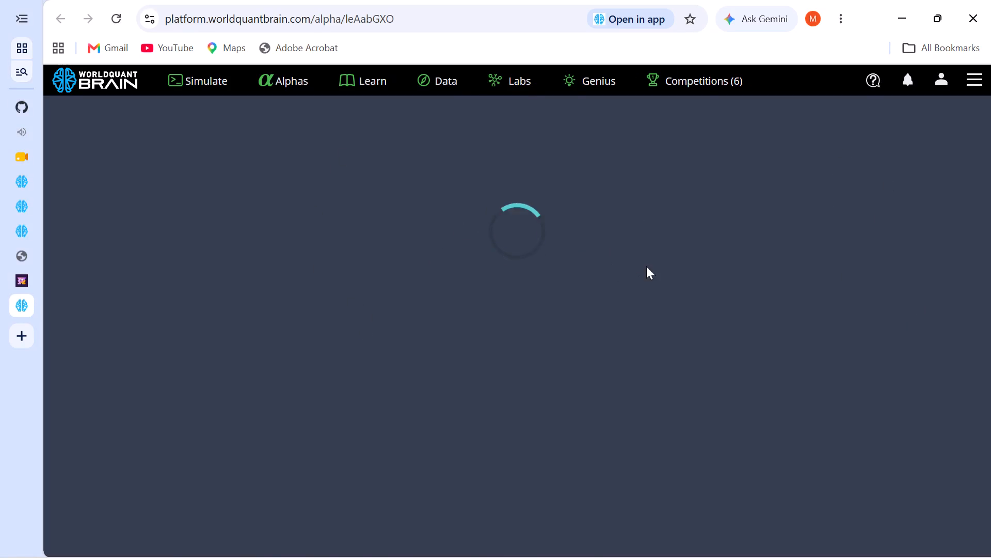
left_click(99, 511)
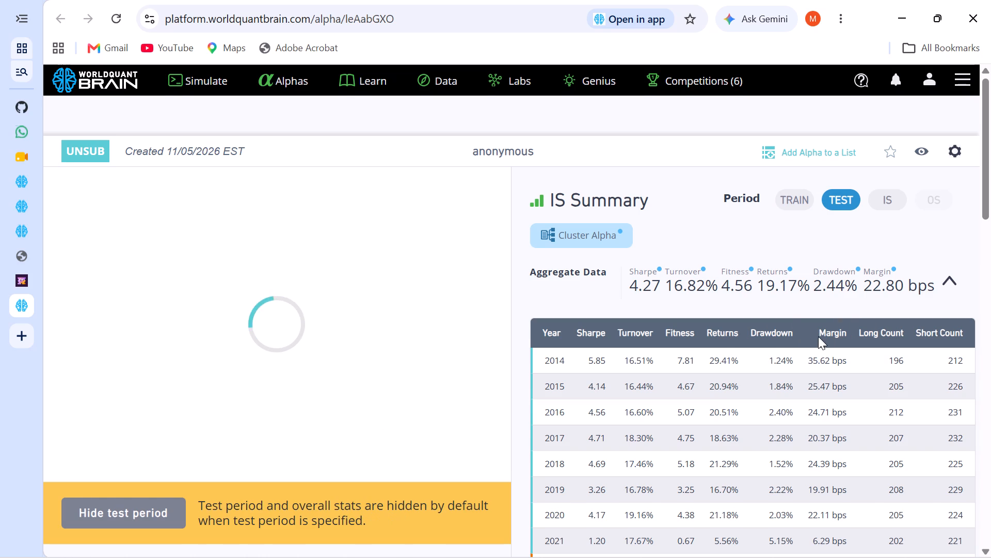
Examine leAabGXO's IS Summary for the TRAIN and IS periods, and look through its chart, correlation and properties sections.
scroll(820, 336, "down", 2)
scroll(826, 335, "up", 2)
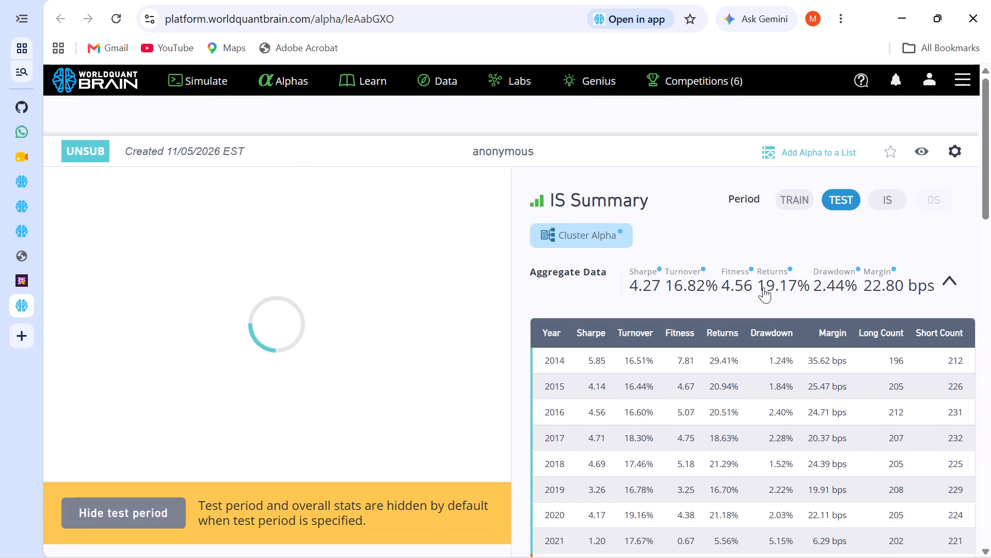
left_click(789, 200)
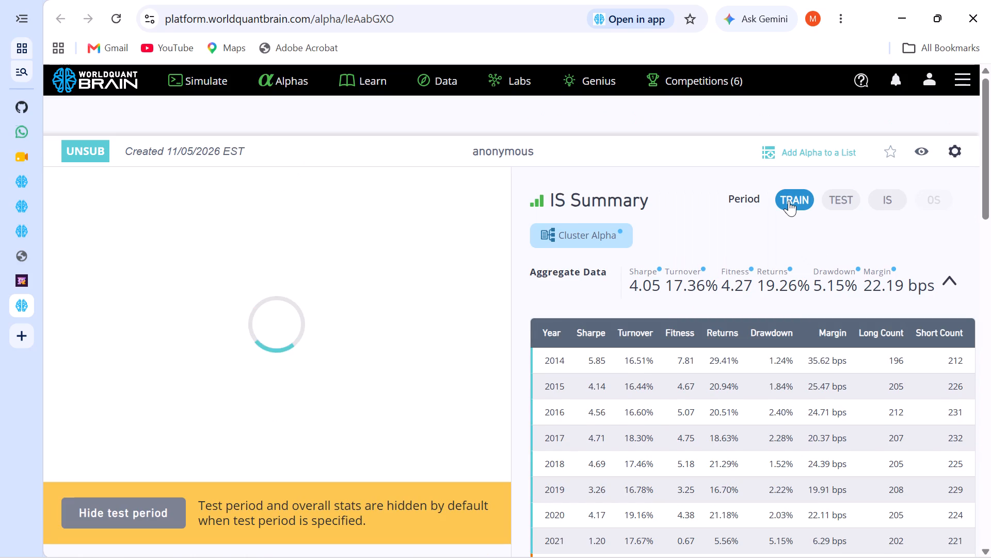
left_click(901, 204)
left_click(897, 201)
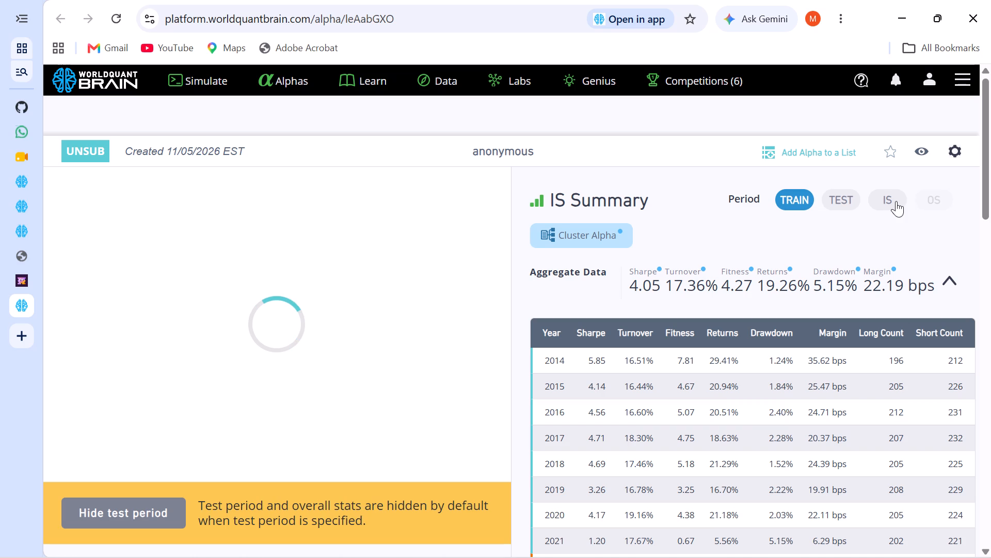
scroll(990, 370, "down", 8)
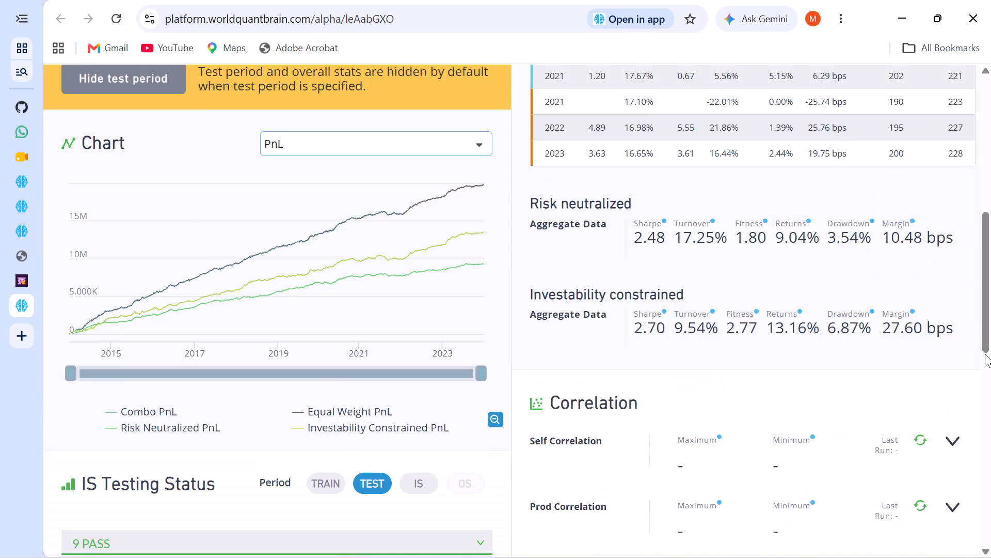
scroll(985, 354, "down", 11)
scroll(871, 380, "down", 5)
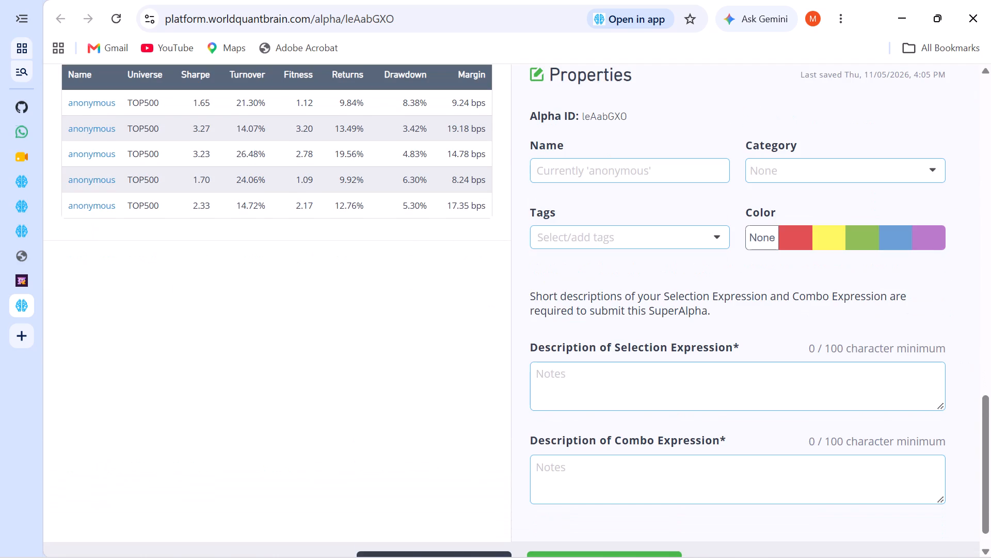
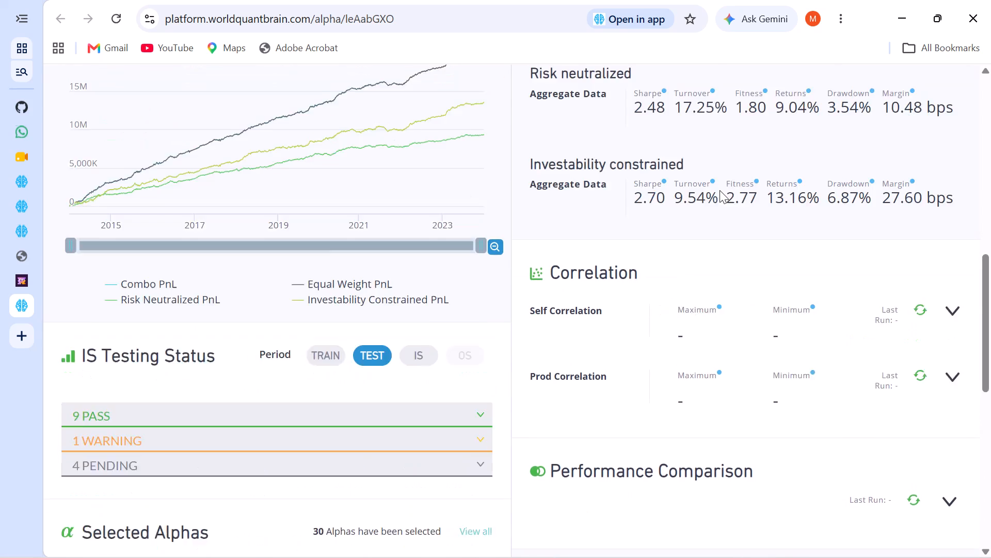
Submit super alpha leAabGXO from its BRAIN page.
scroll(720, 190, "up", 8)
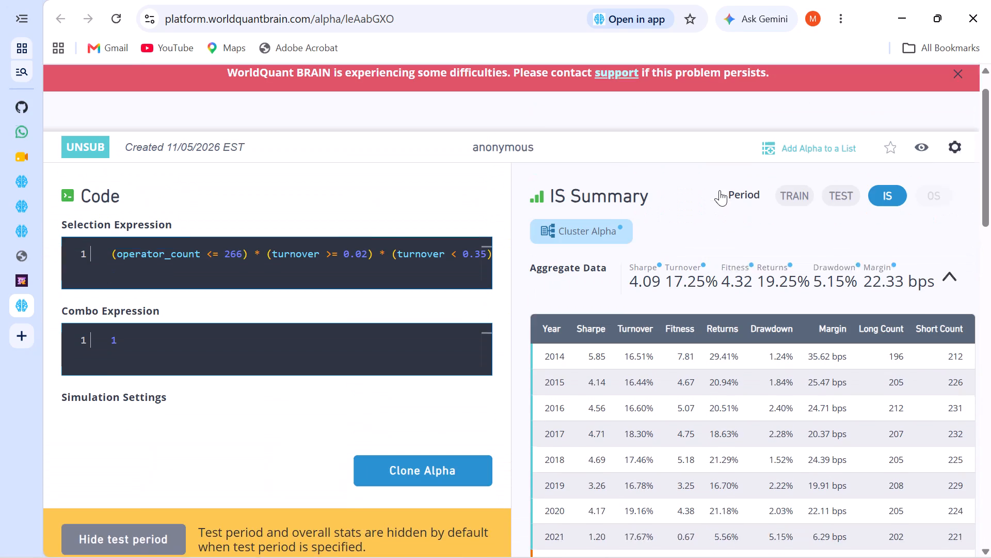
scroll(720, 190, "up", 2)
scroll(720, 190, "down", 6)
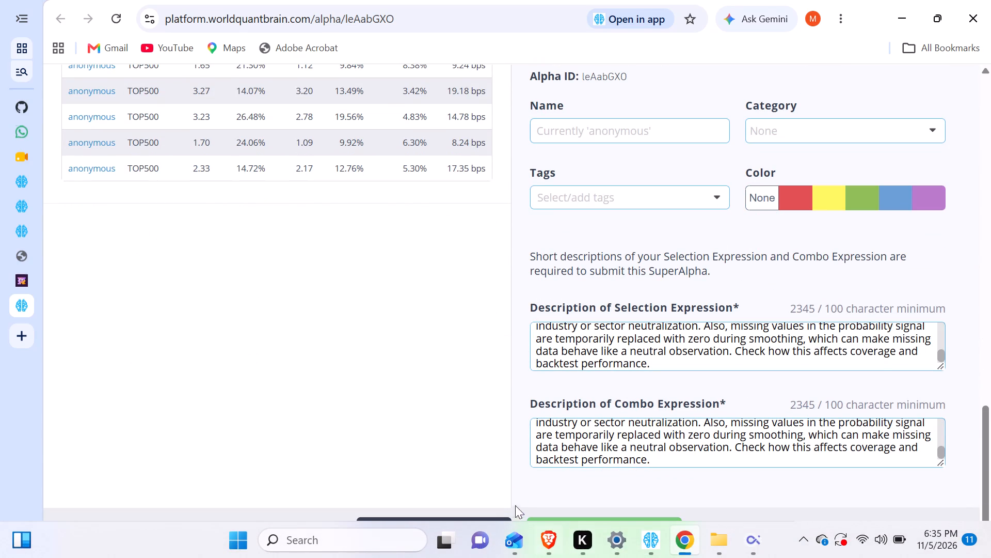
left_click(627, 523)
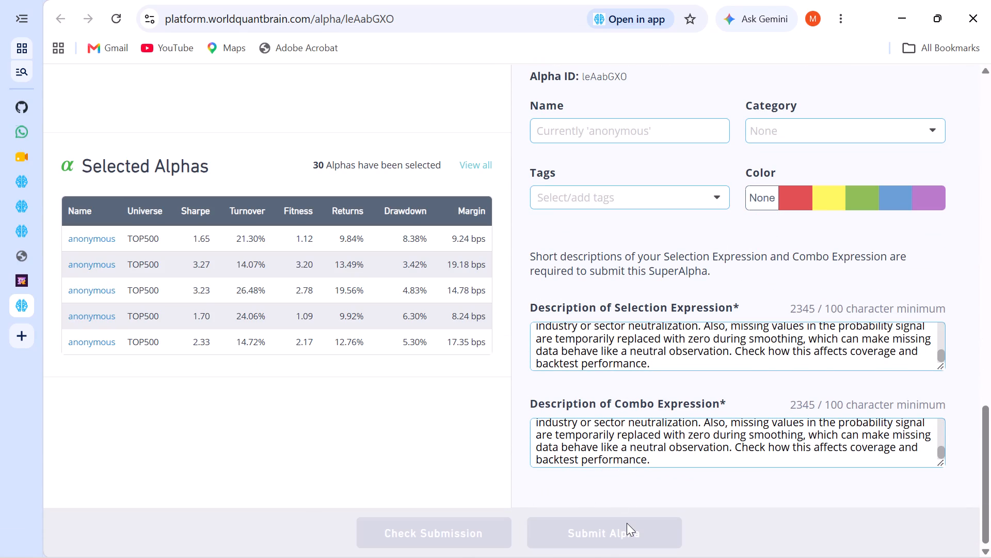
Dismiss the red support notice banner on leAabGXO's BRAIN page.
scroll(514, 212, "up", 4)
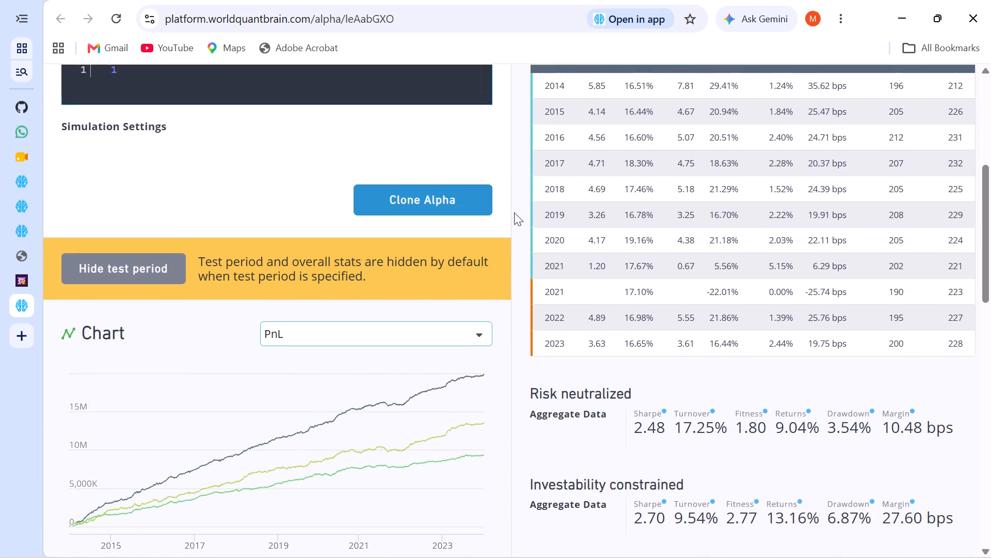
scroll(514, 212, "up", 1)
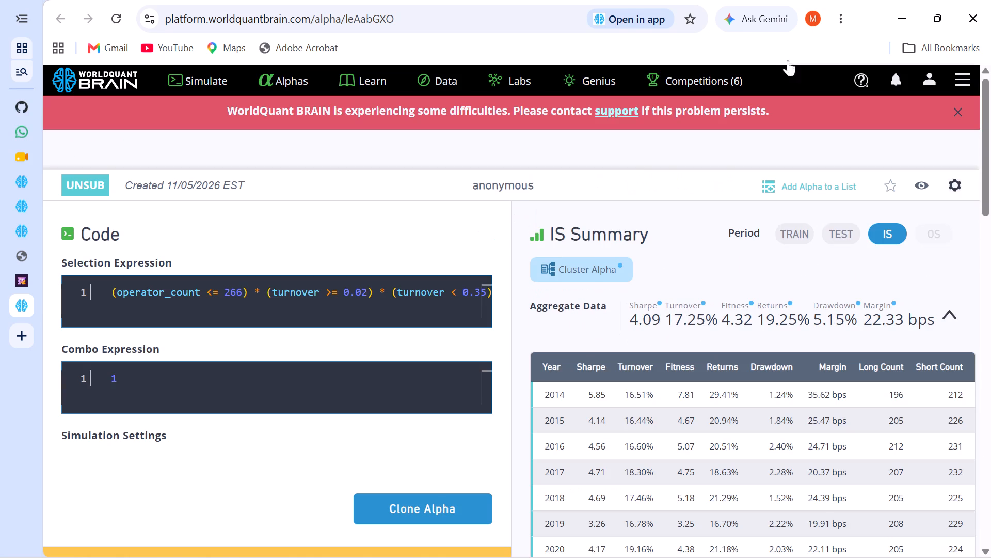
left_click(957, 110)
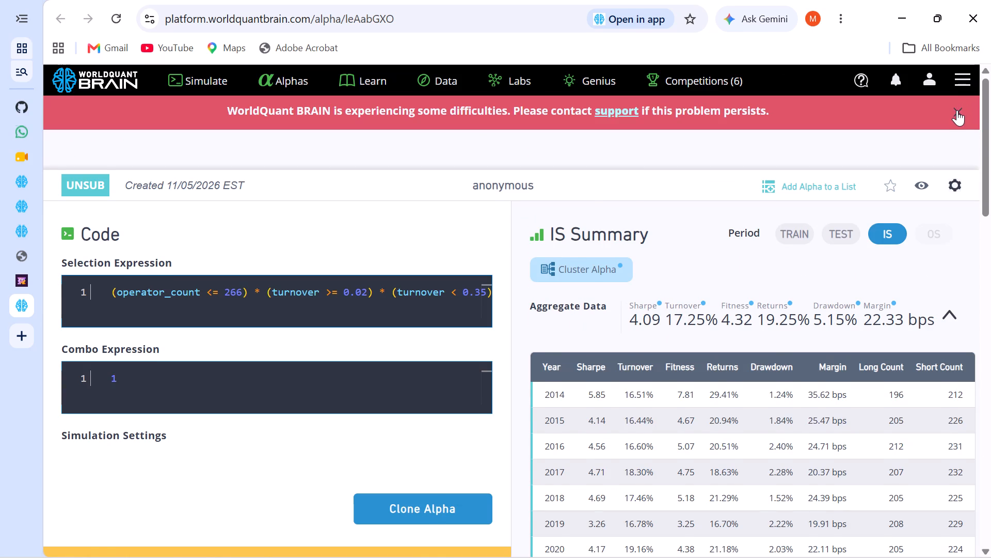
scroll(404, 462, "down", 6)
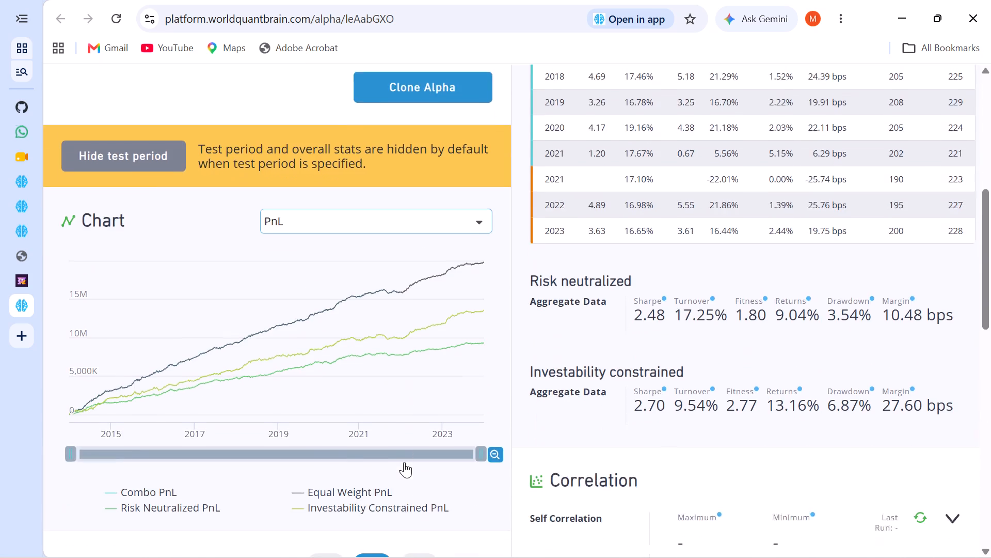
scroll(404, 462, "down", 12)
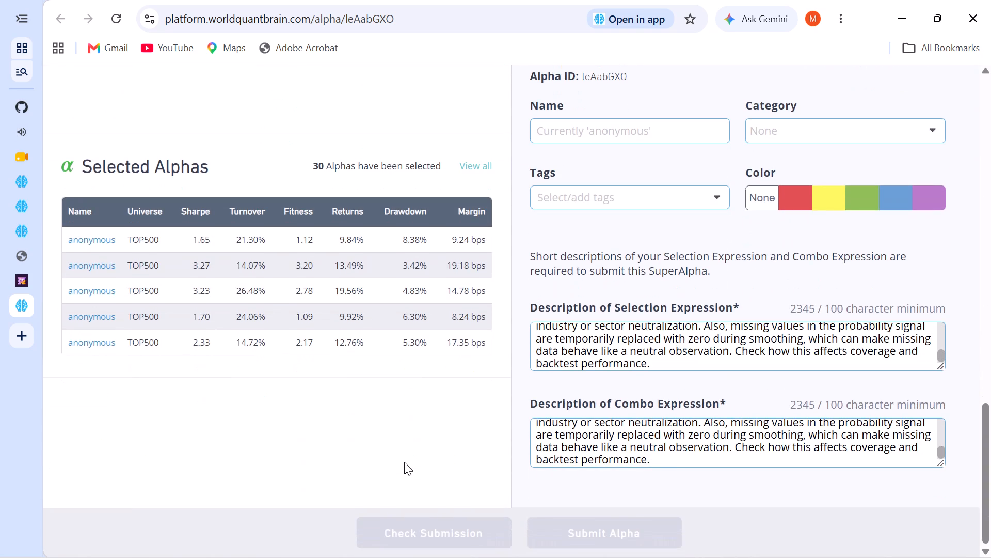
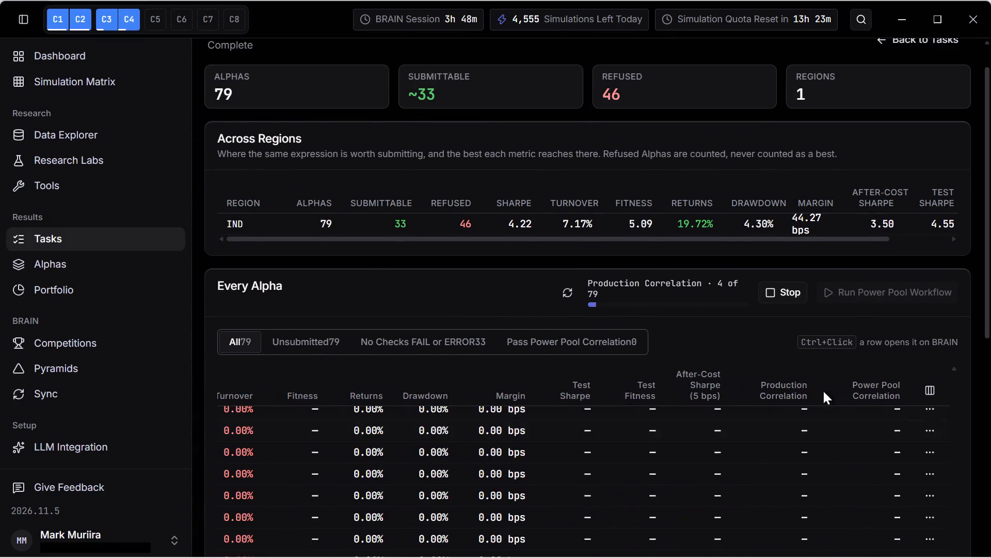
scroll(857, 303, "down", 4)
scroll(671, 413, "down", 3)
scroll(694, 449, "up", 5)
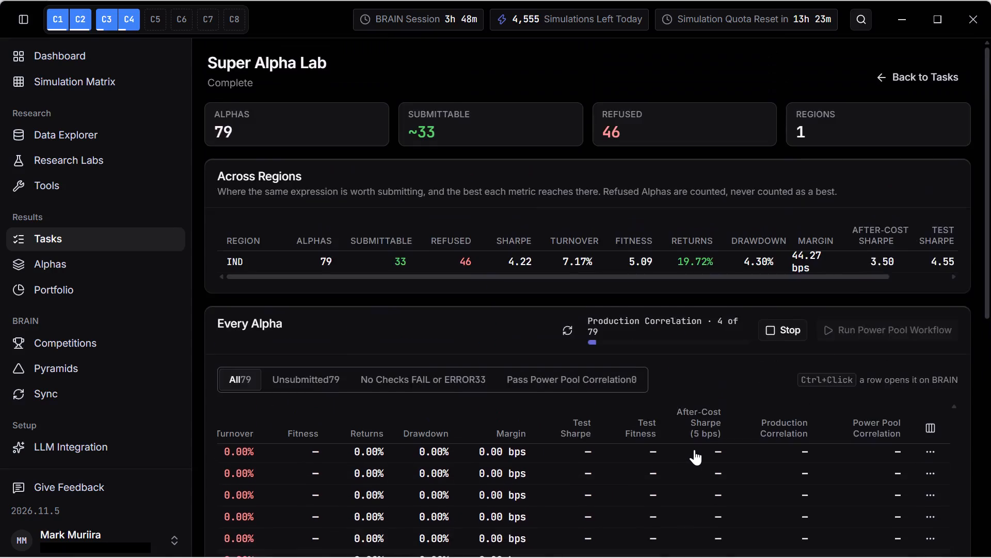
scroll(694, 447, "down", 6)
scroll(689, 199, "up", 4)
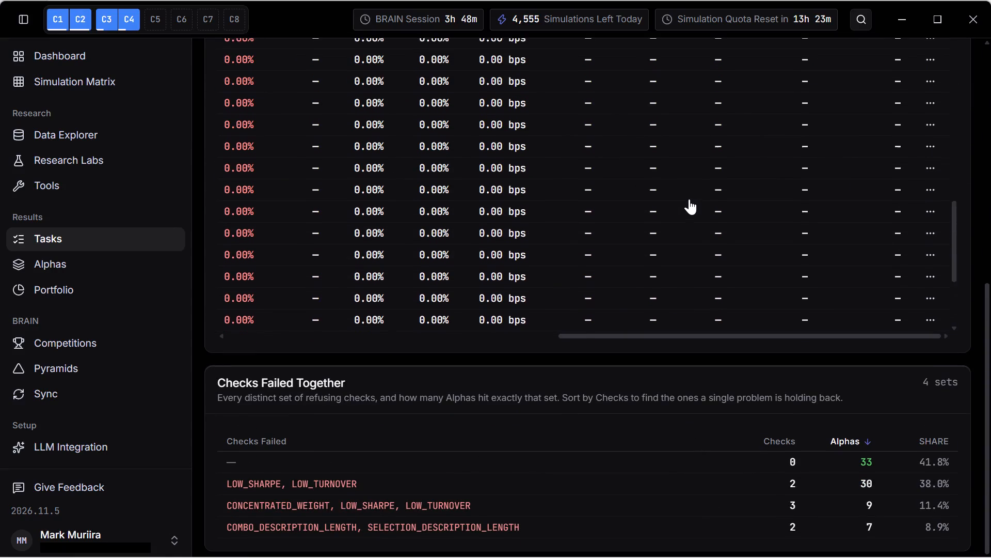
scroll(689, 199, "up", 12)
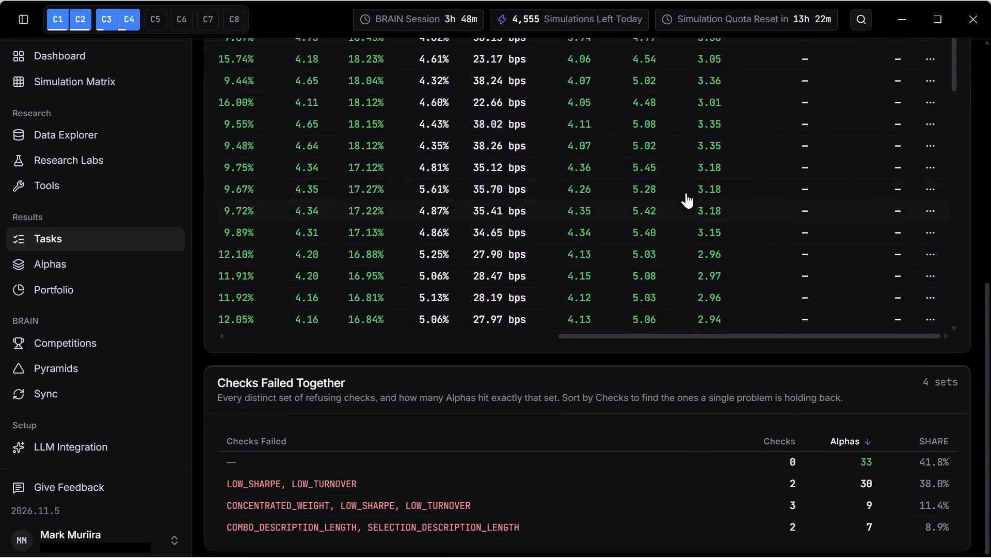
scroll(686, 193, "up", 12)
scroll(945, 227, "up", 1)
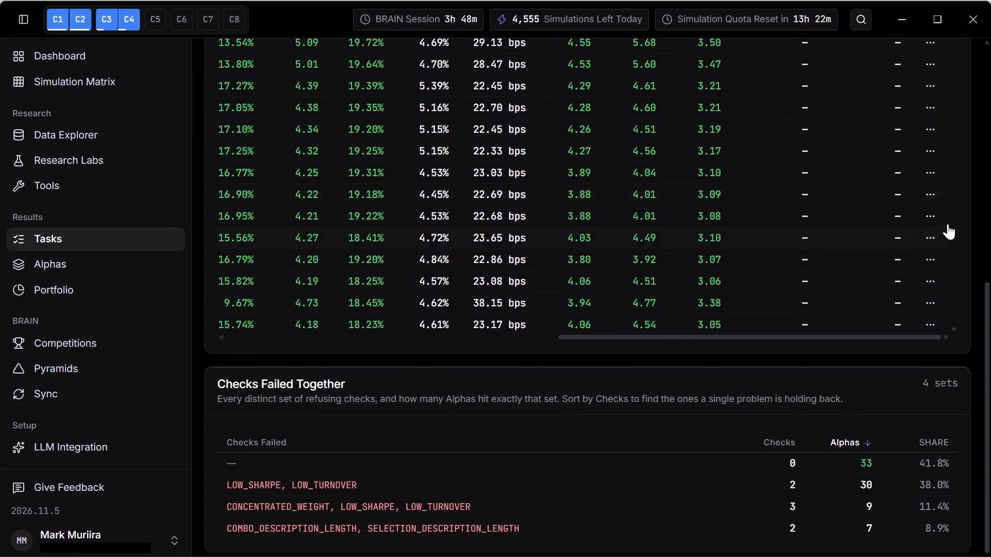
scroll(948, 224, "up", 2)
scroll(989, 229, "up", 6)
scroll(695, 231, "up", 4)
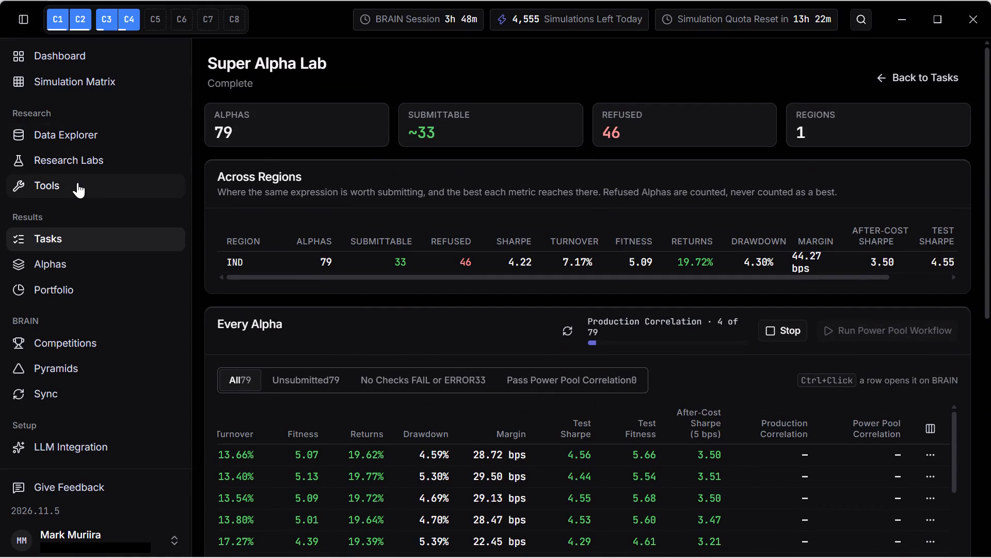
Return to the task list and open the complete 1,000-simulation Template Lab GLB D1 task down to its results table.
left_click(898, 72)
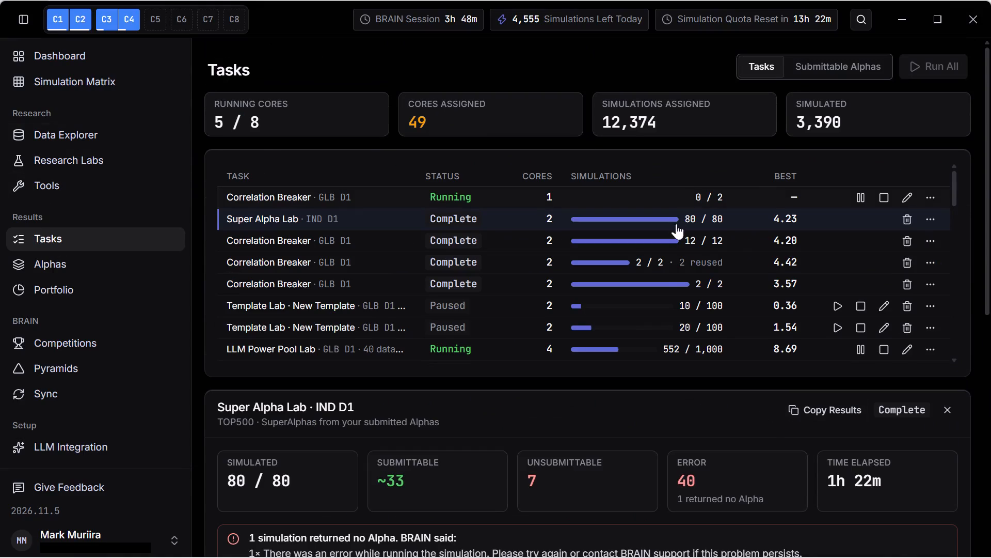
scroll(712, 327, "down", 3)
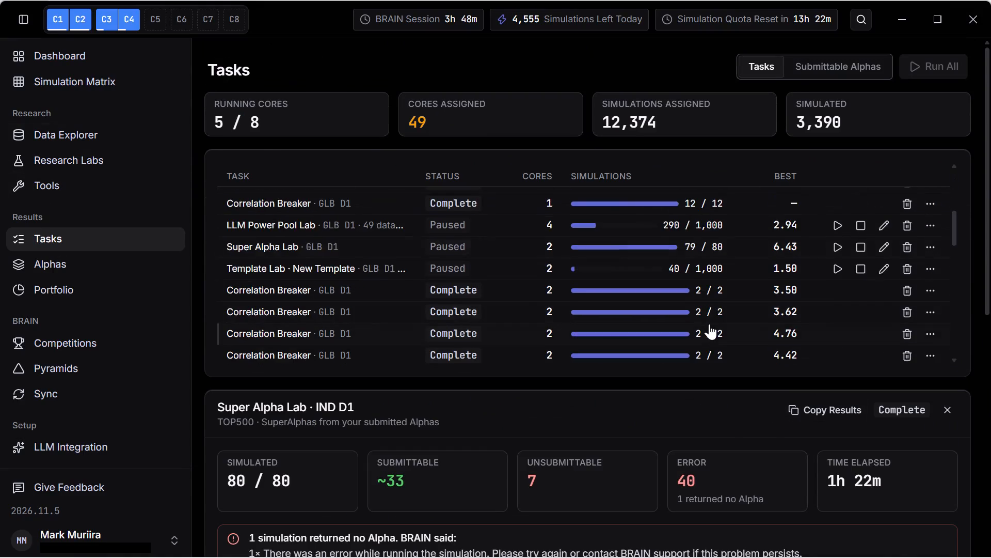
scroll(709, 324, "down", 1)
scroll(779, 301, "down", 1)
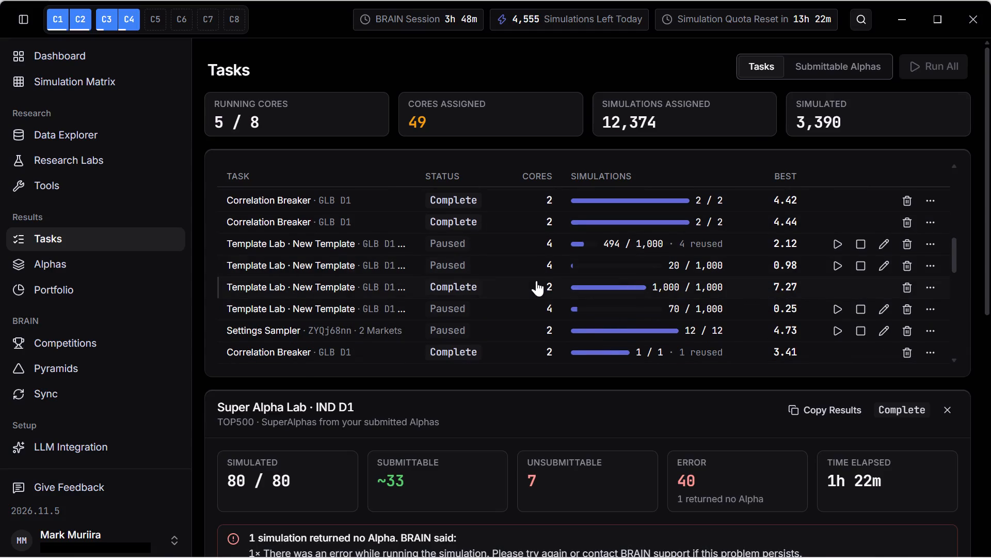
left_click(606, 283)
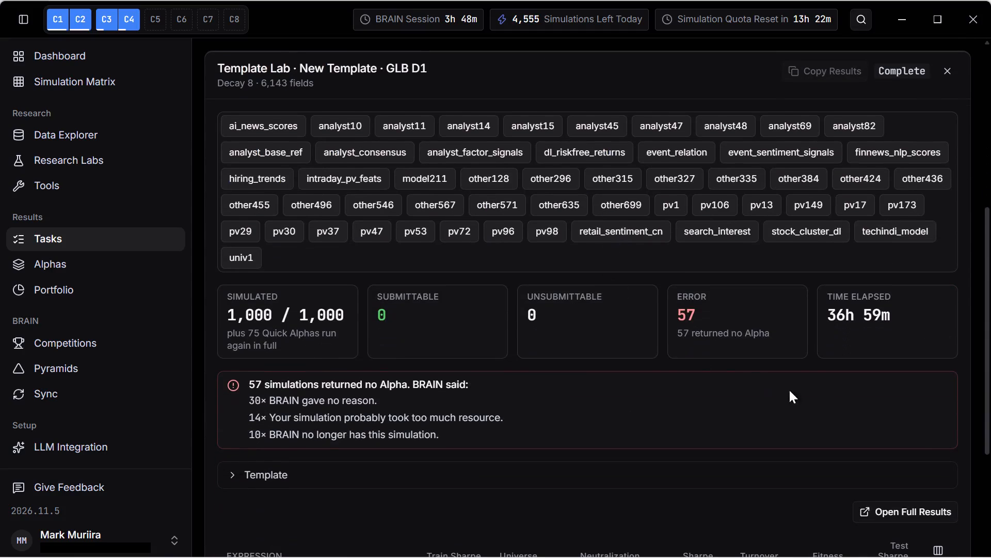
scroll(969, 411, "down", 3)
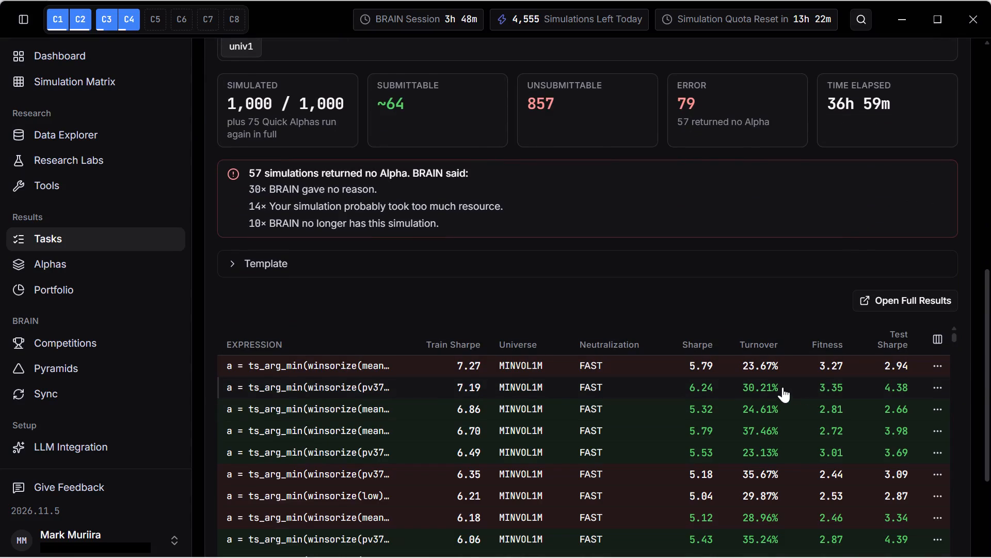
Examine the settings and submission checks of the top Template Lab alpha, 9qxpAak9, and close its details.
left_click(768, 366)
scroll(990, 431, "down", 6)
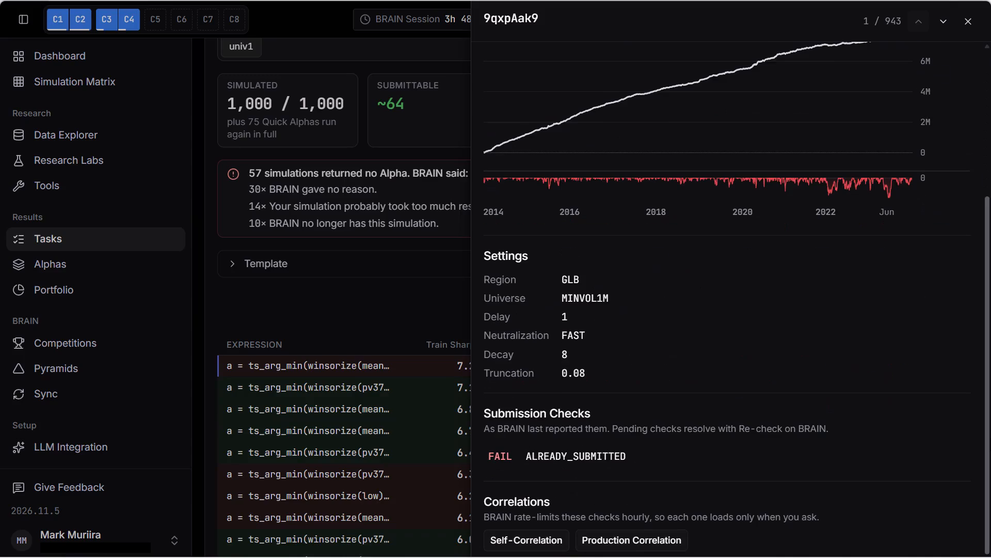
scroll(989, 436, "up", 10)
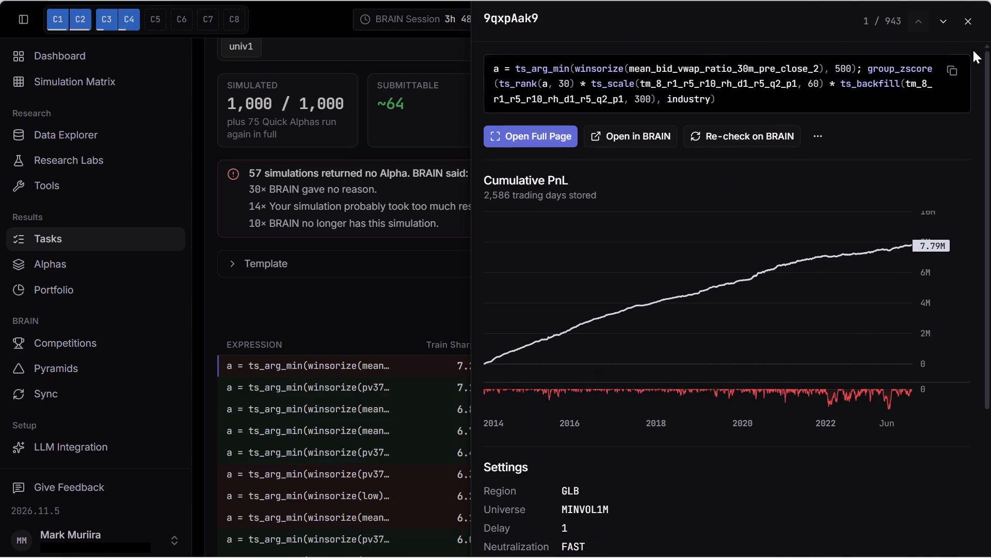
left_click(965, 22)
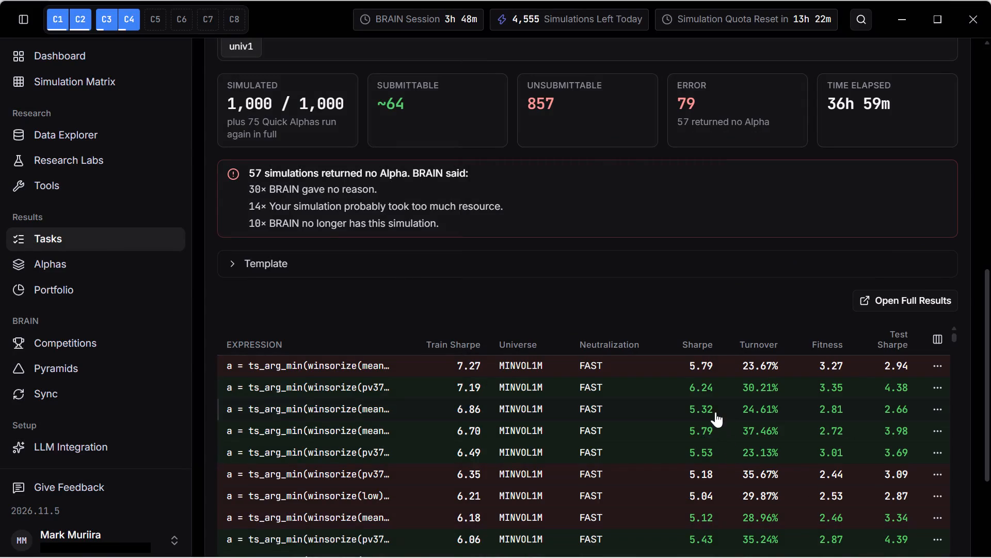
Open the third Template Lab alpha, ZYQnx090, and examine its submission checks and expression.
left_click(708, 406)
scroll(964, 467, "down", 7)
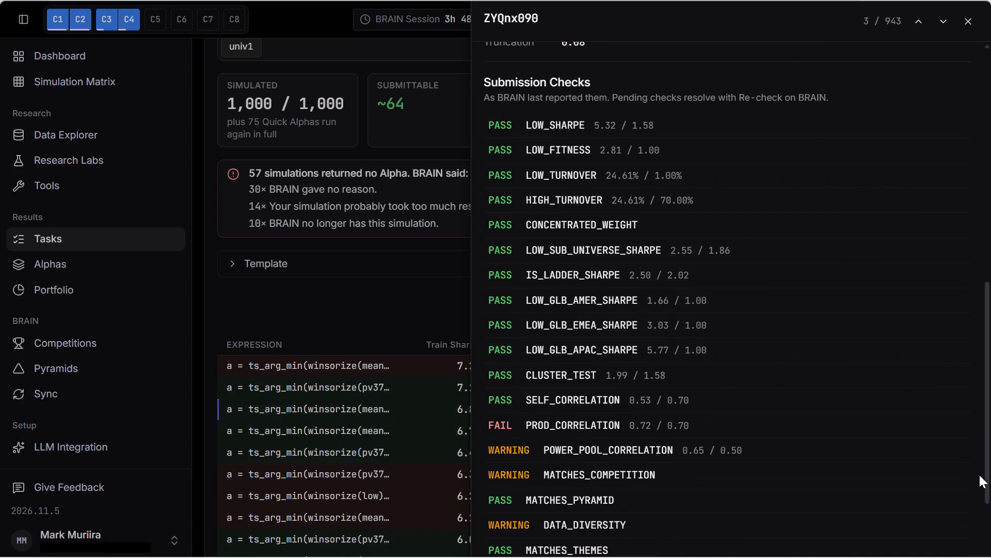
scroll(781, 392, "down", 6)
scroll(777, 469, "down", 5)
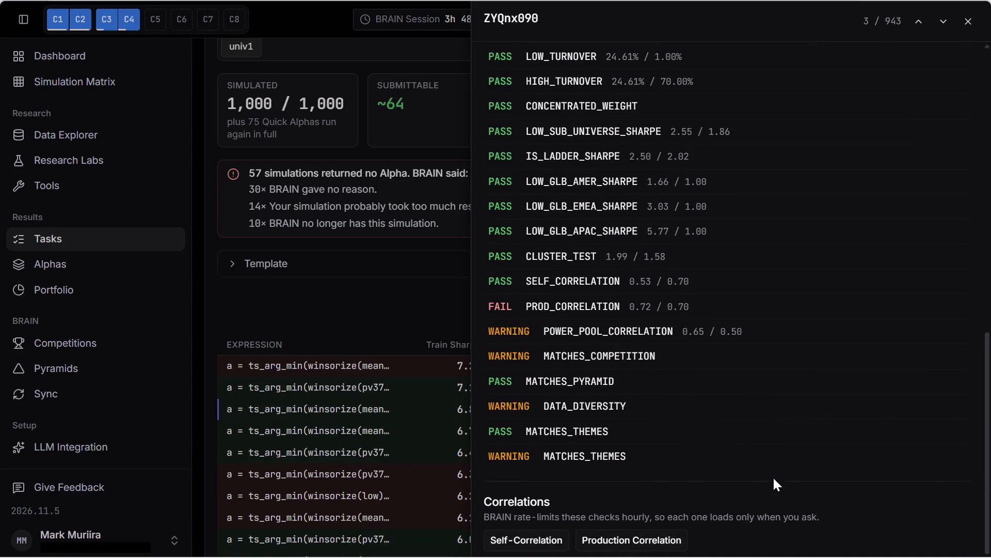
scroll(990, 369, "up", 6)
scroll(990, 137, "up", 4)
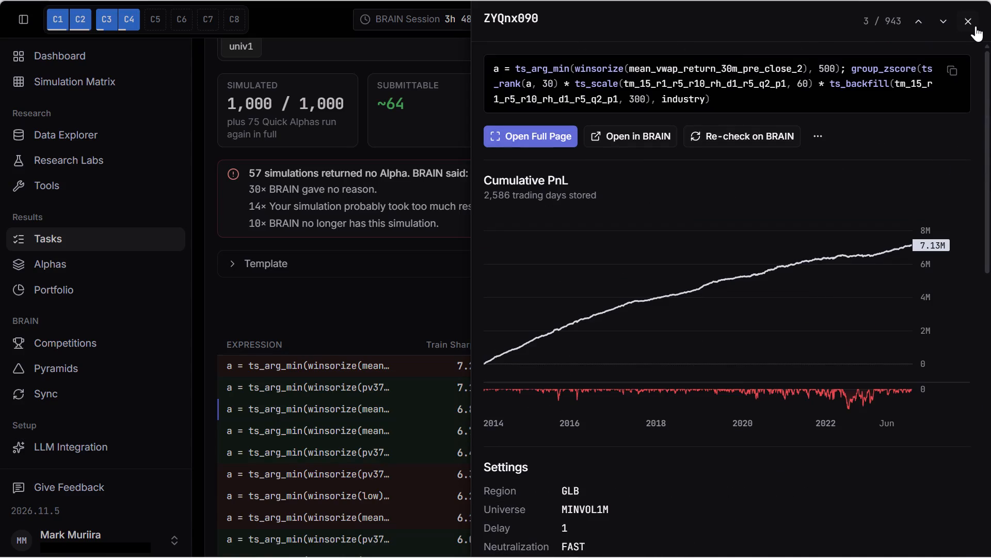
Move on to the following alpha, leA05Jm7, and examine its submission checks down to Correlations.
left_click(947, 15)
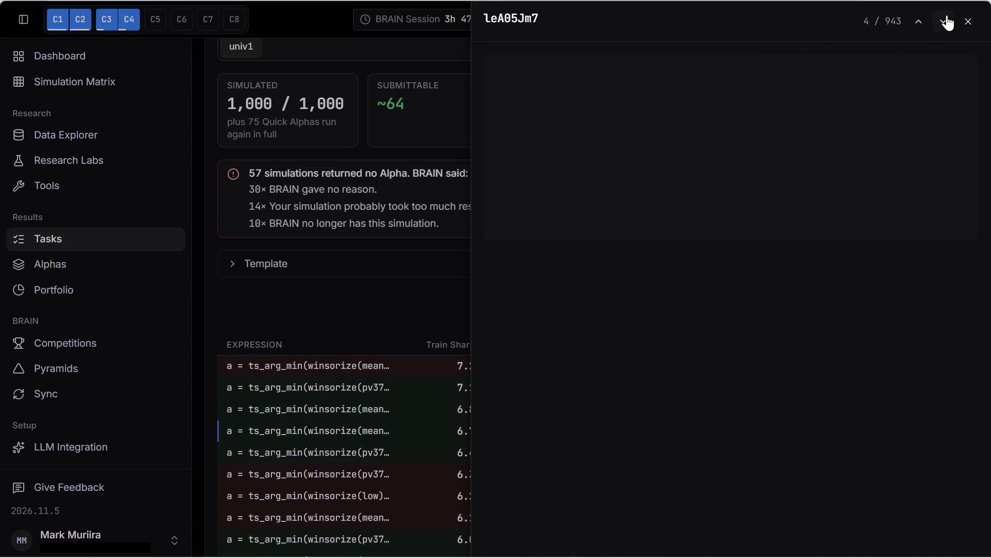
scroll(803, 312, "down", 12)
scroll(722, 409, "down", 5)
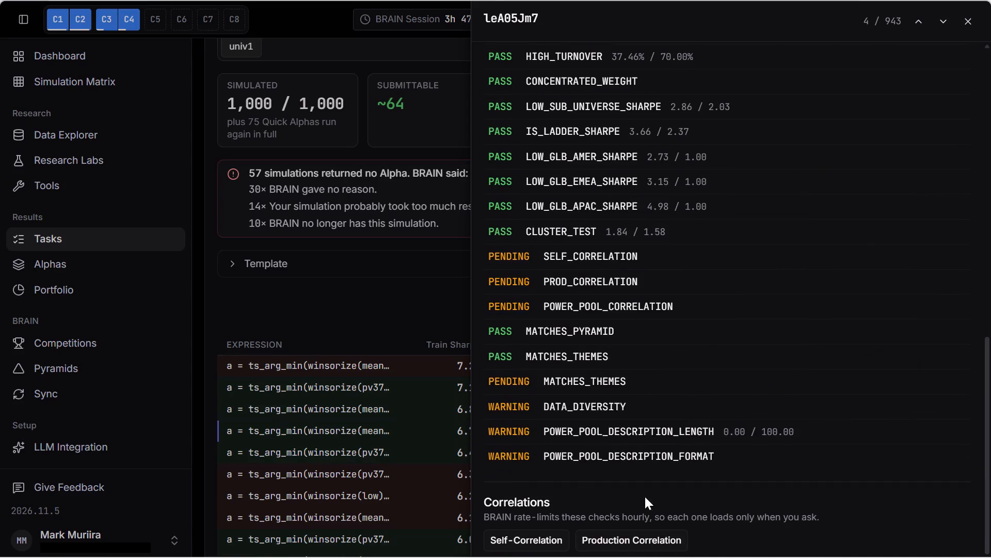
Load the Production Correlation distribution for alpha leA05Jm7, view it, and close the alpha's details.
left_click(626, 538)
scroll(557, 352, "down", 5)
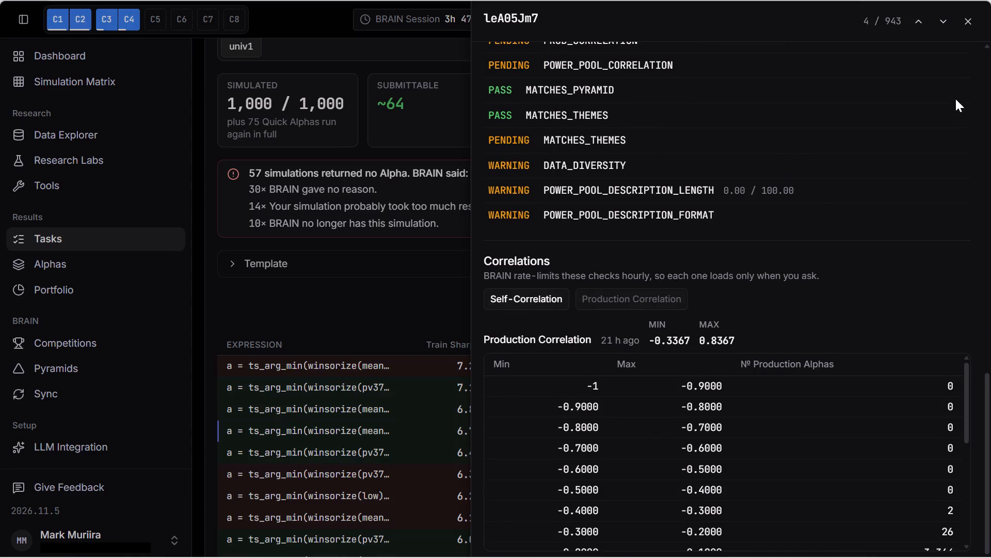
left_click(967, 24)
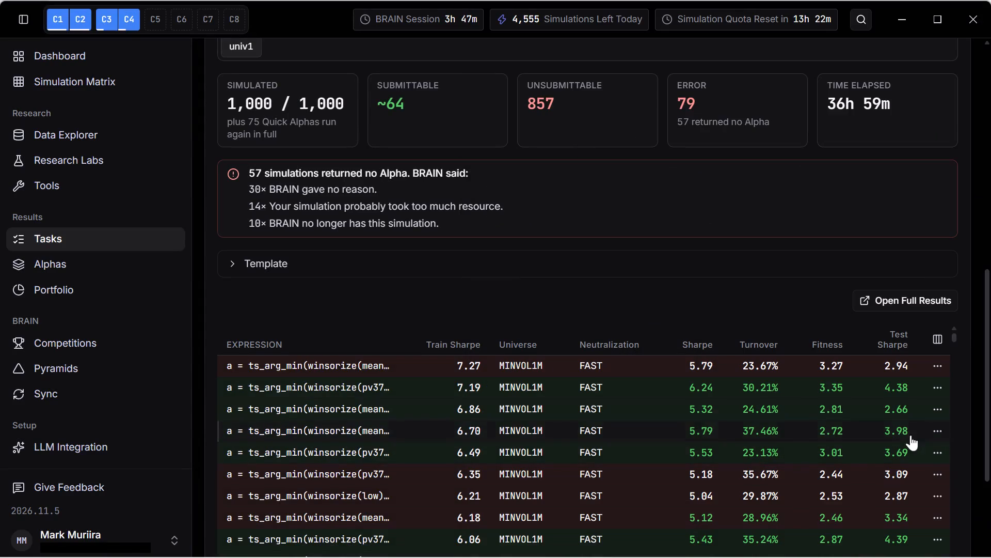
Open the task's full results and examine the Every Alpha table for returns, margin, after-cost Sharpe, and production and power pool correlations.
scroll(753, 437, "left", 10)
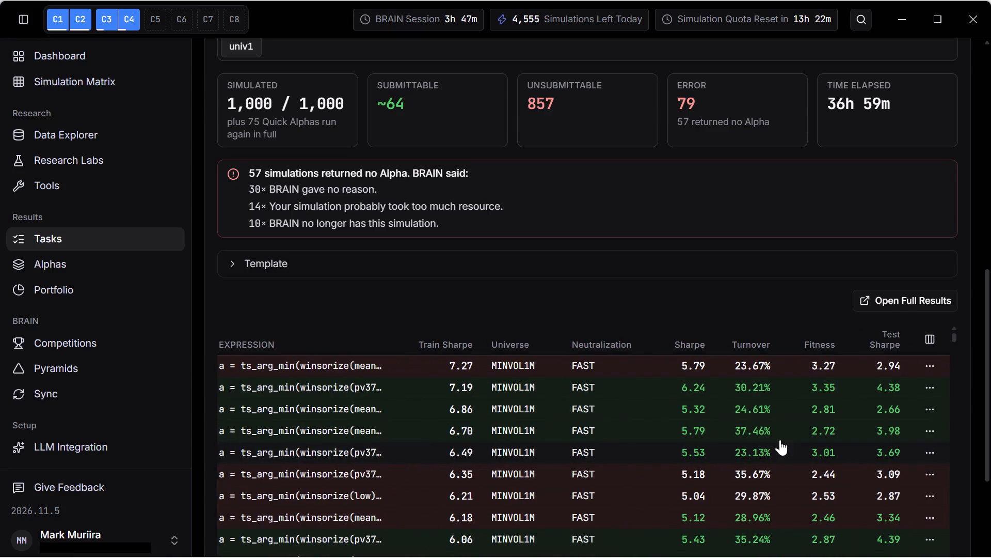
left_click(902, 302)
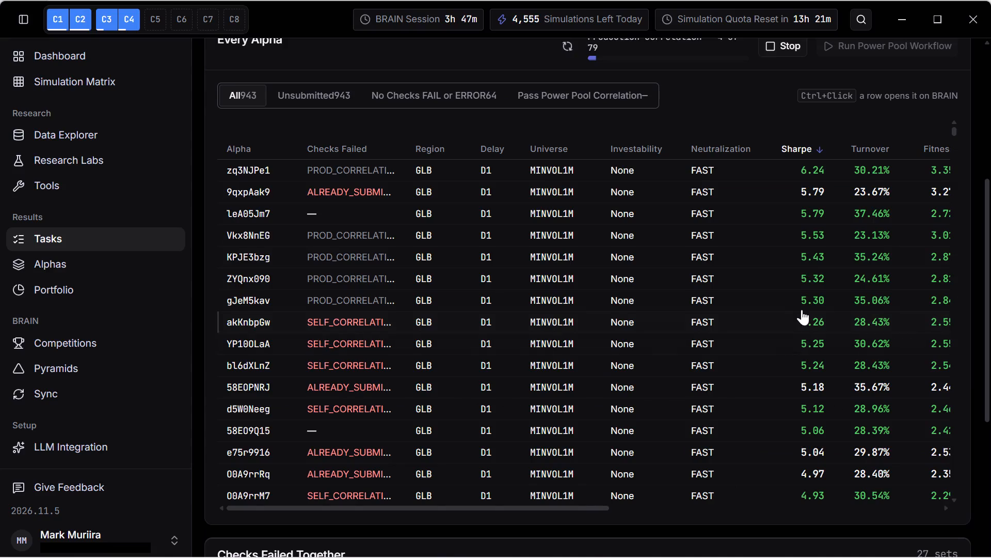
scroll(804, 308, "left", 9)
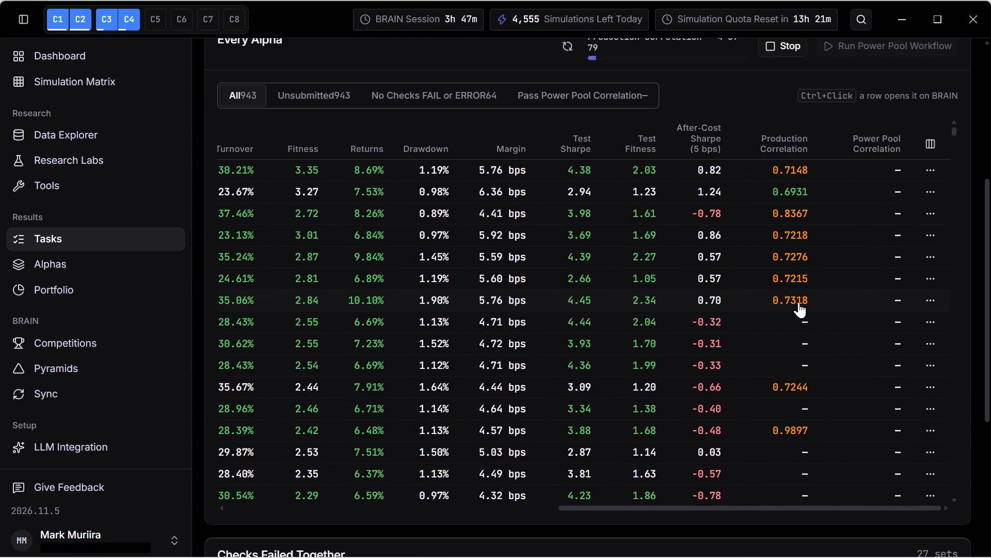
scroll(719, 249, "right", 5)
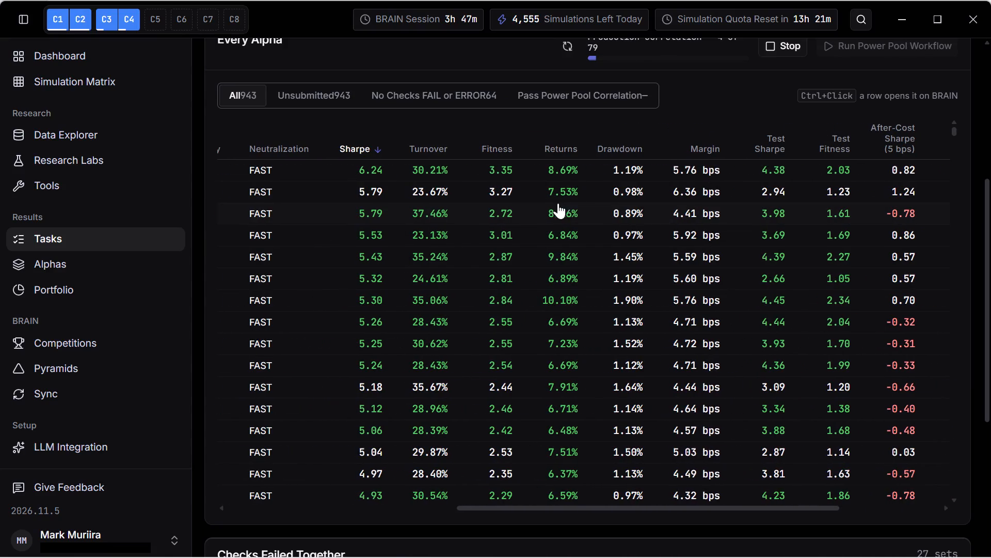
scroll(648, 219, "down", 2)
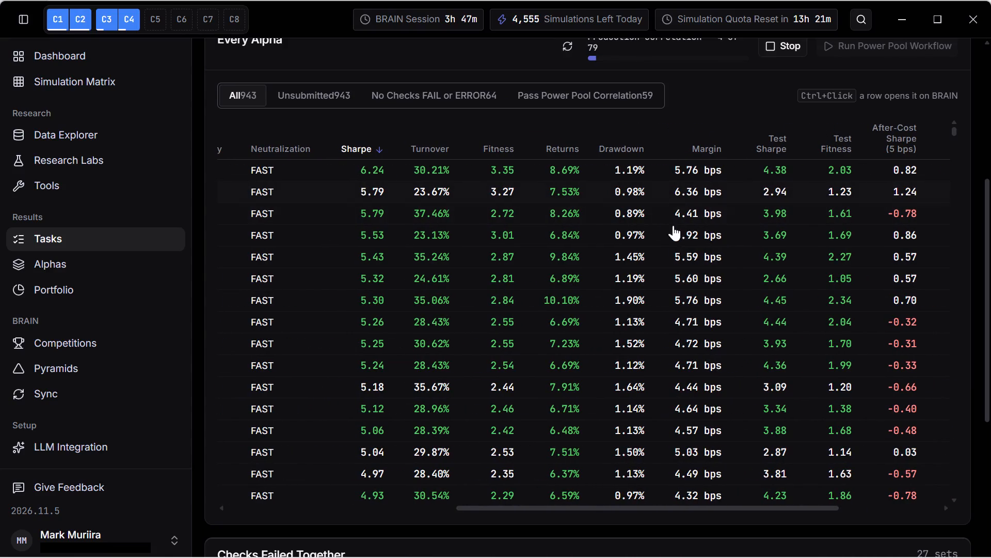
scroll(673, 225, "down", 1)
scroll(726, 387, "down", 1)
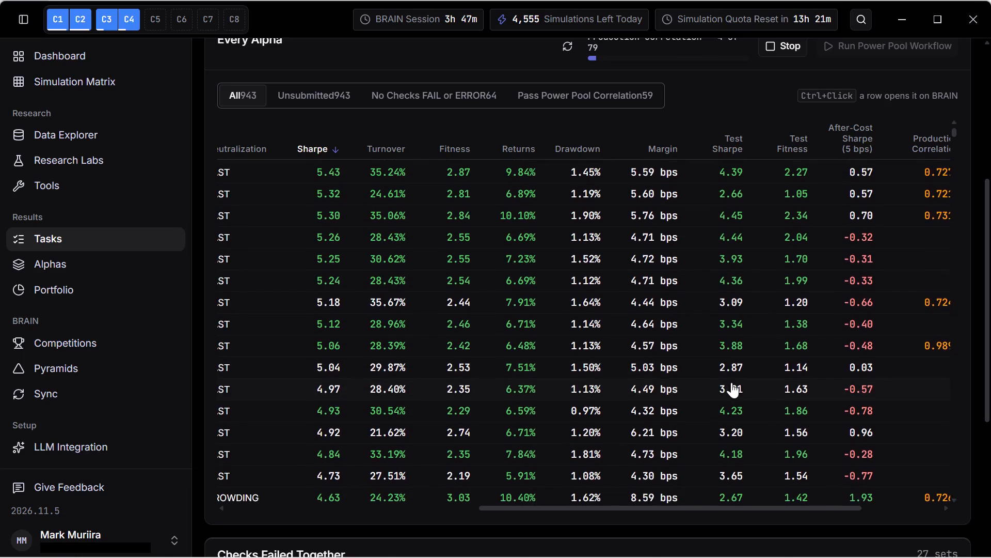
scroll(733, 379, "down", 4)
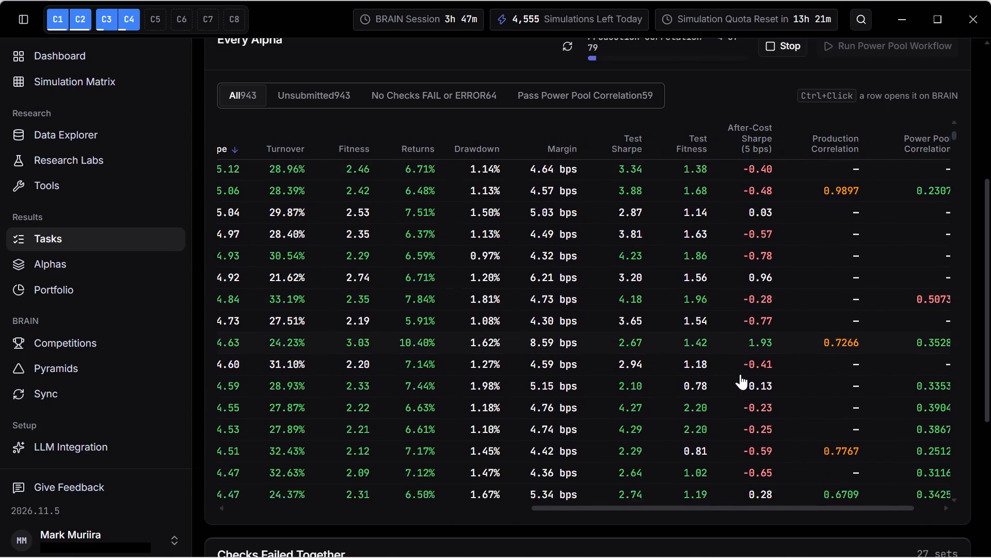
scroll(740, 374, "down", 2)
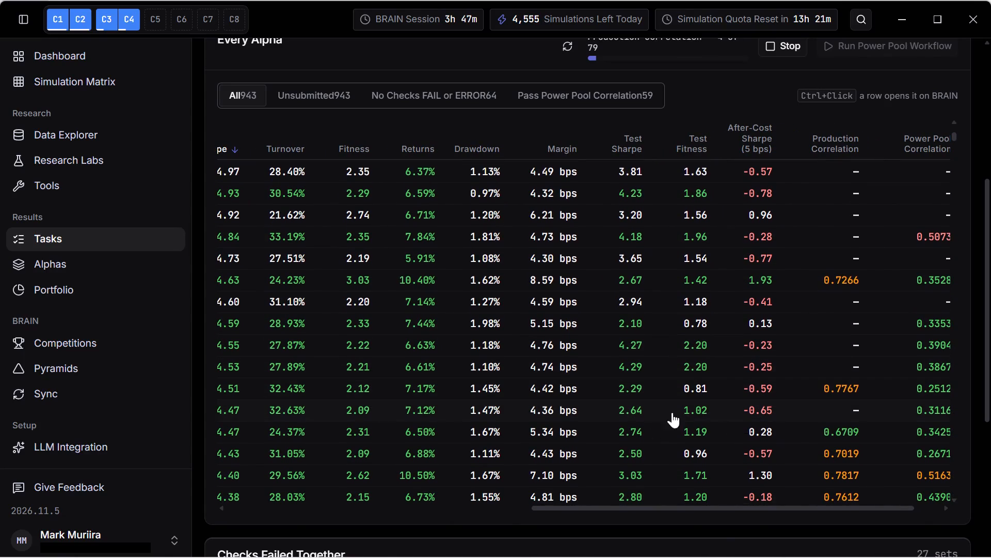
Open alpha 1YNze7Kz, in the row with 0.6709 production correlation, review its submission checks, and load its Production Correlation.
left_click(458, 430)
scroll(782, 369, "down", 7)
scroll(832, 387, "down", 6)
scroll(774, 432, "down", 5)
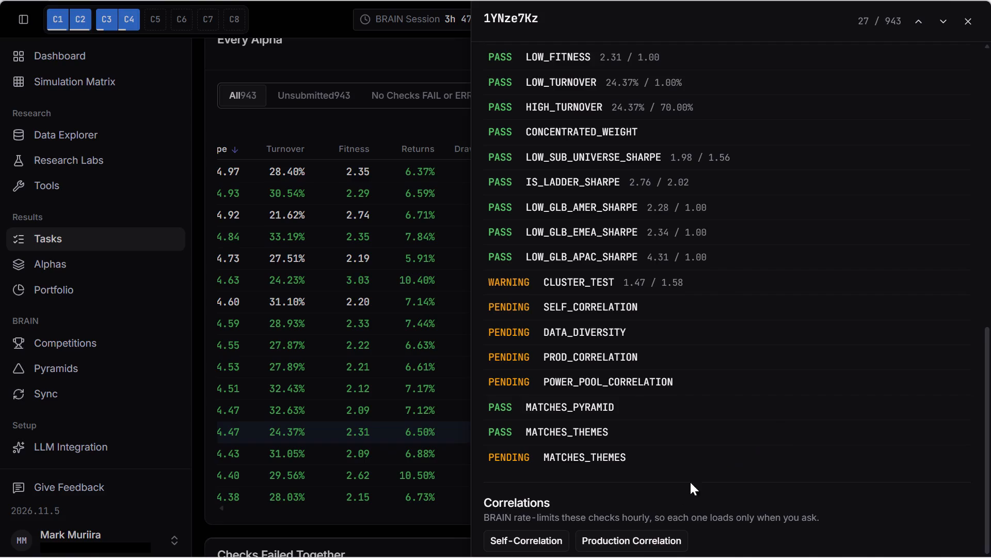
left_click(646, 546)
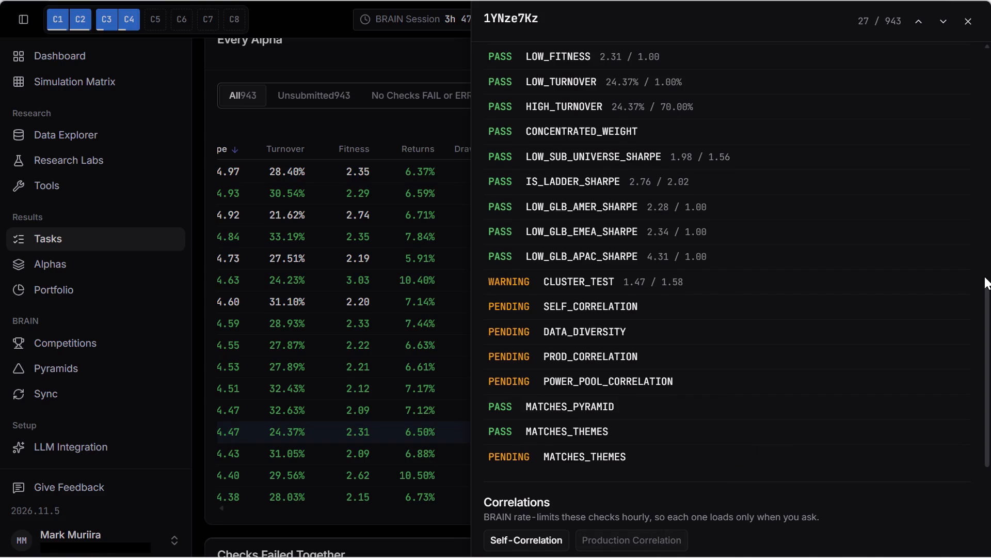
scroll(990, 280, "down", 13)
Re-check alpha 1YNze7Kz on BRAIN and look over its pending submission checks and production correlation table.
scroll(990, 289, "up", 11)
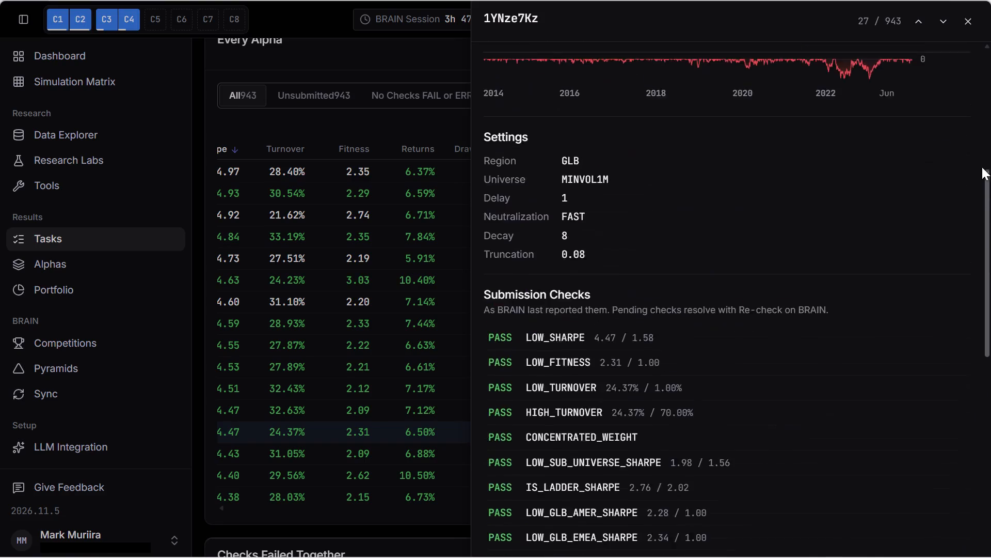
scroll(982, 167, "up", 2)
scroll(953, 116, "up", 4)
left_click(733, 136)
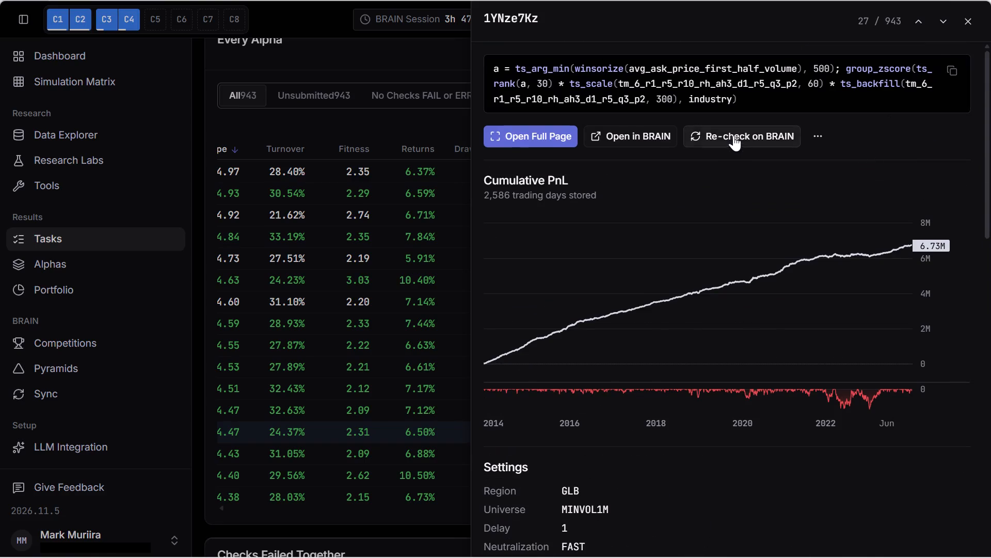
scroll(990, 324, "down", 12)
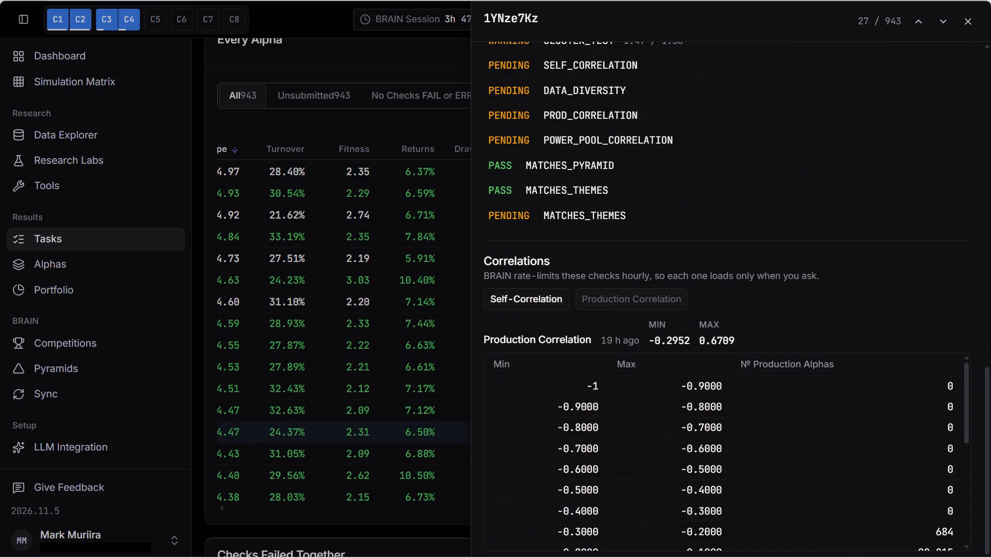
scroll(990, 344, "down", 13)
scroll(976, 383, "up", 12)
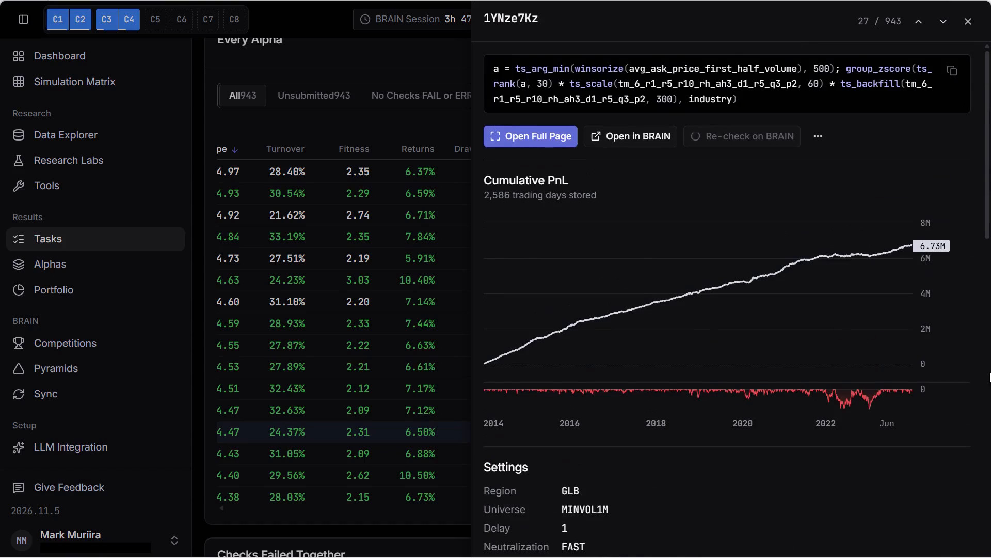
Review alpha 1YNze7Kz's submission checks, production correlation table, cumulative PnL chart and simulation settings.
scroll(990, 315, "down", 18)
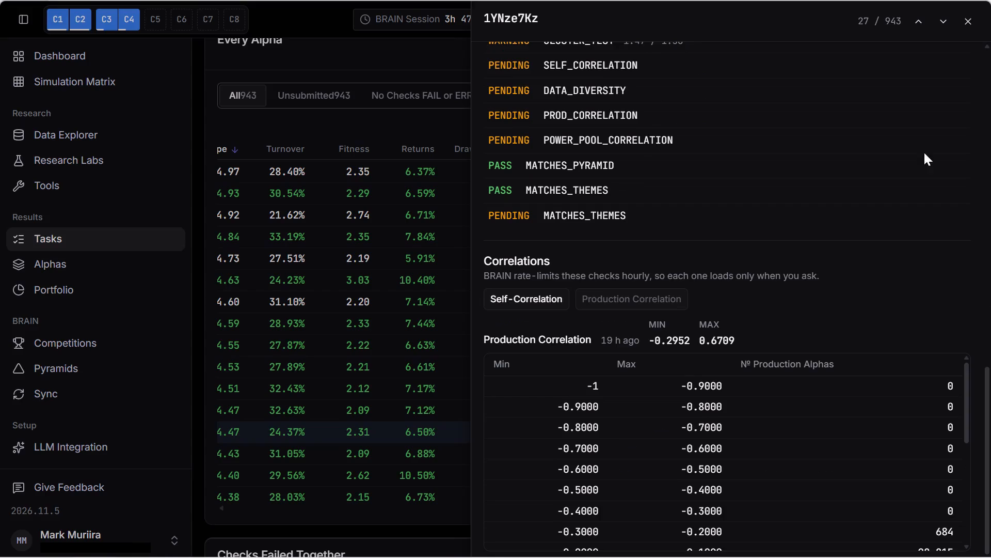
scroll(941, 287, "down", 11)
scroll(990, 470, "down", 5)
scroll(990, 447, "up", 6)
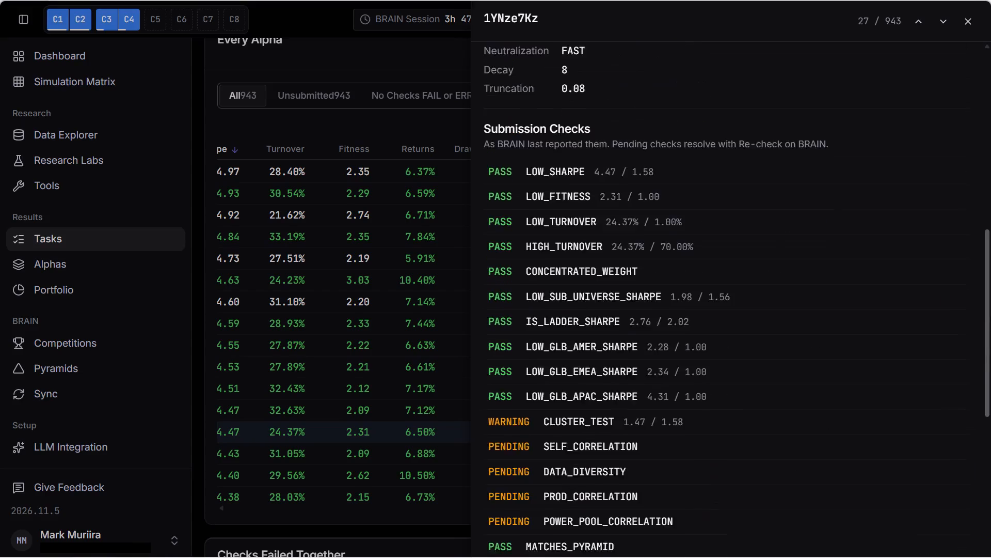
scroll(990, 379, "up", 10)
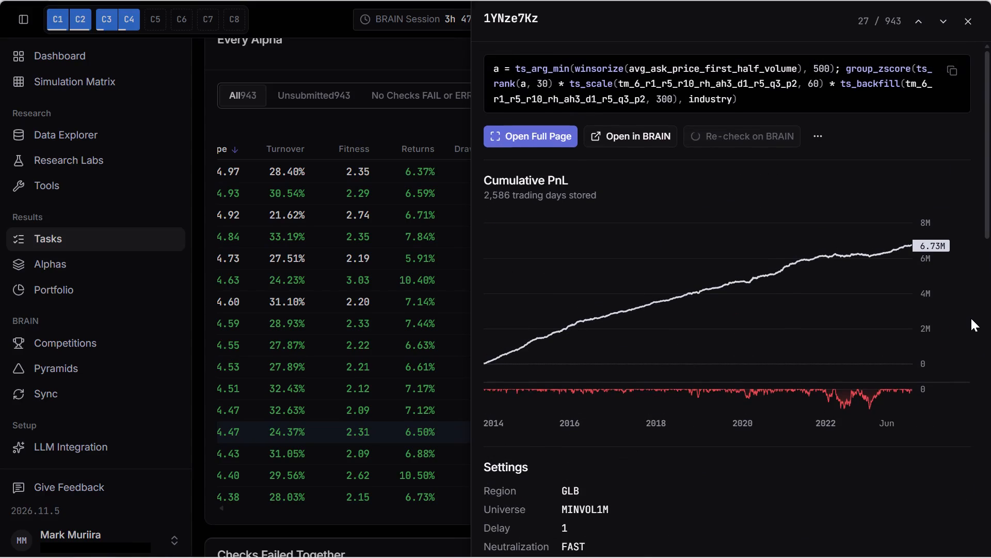
scroll(979, 272, "down", 6)
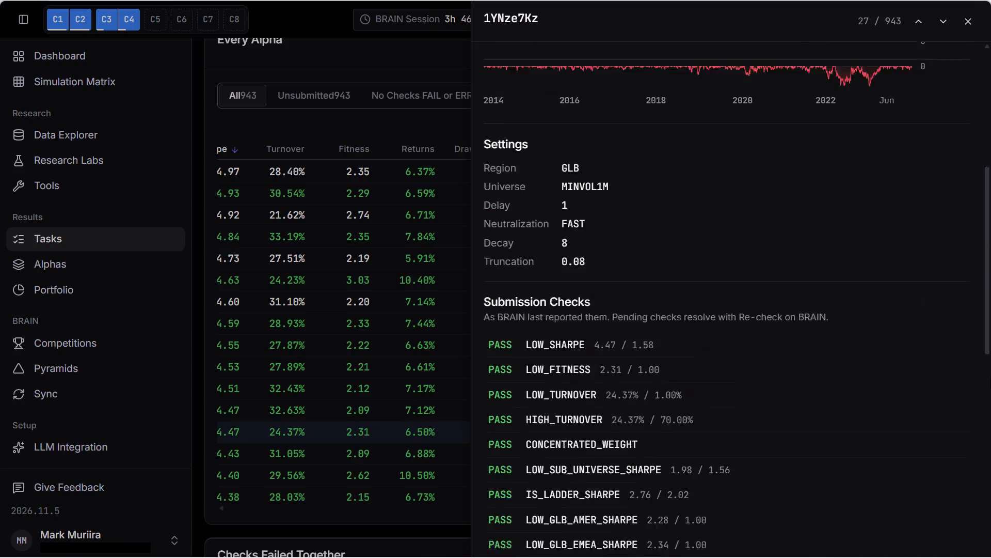
Open the full-page view of alpha 1YNze7Kz from its details.
scroll(990, 439, "up", 6)
left_click(533, 132)
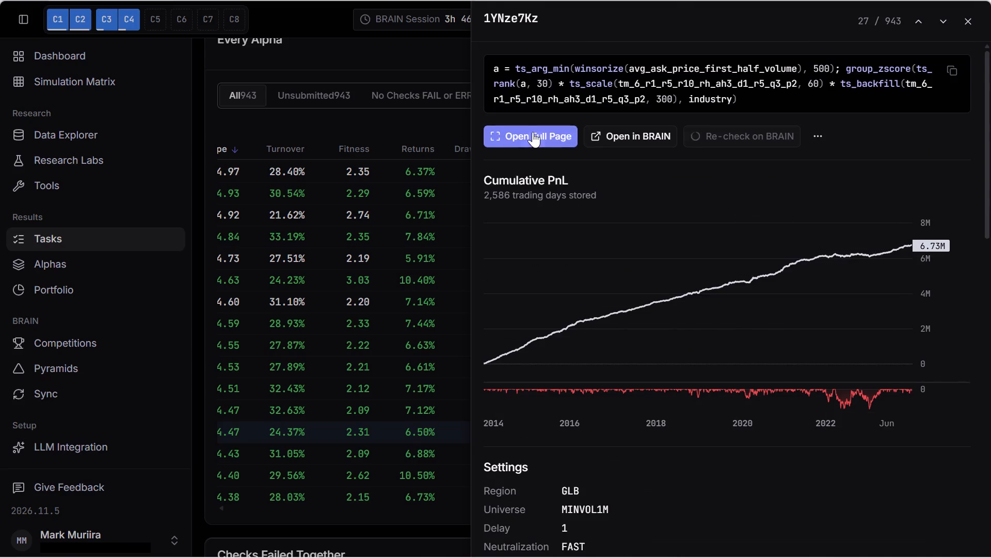
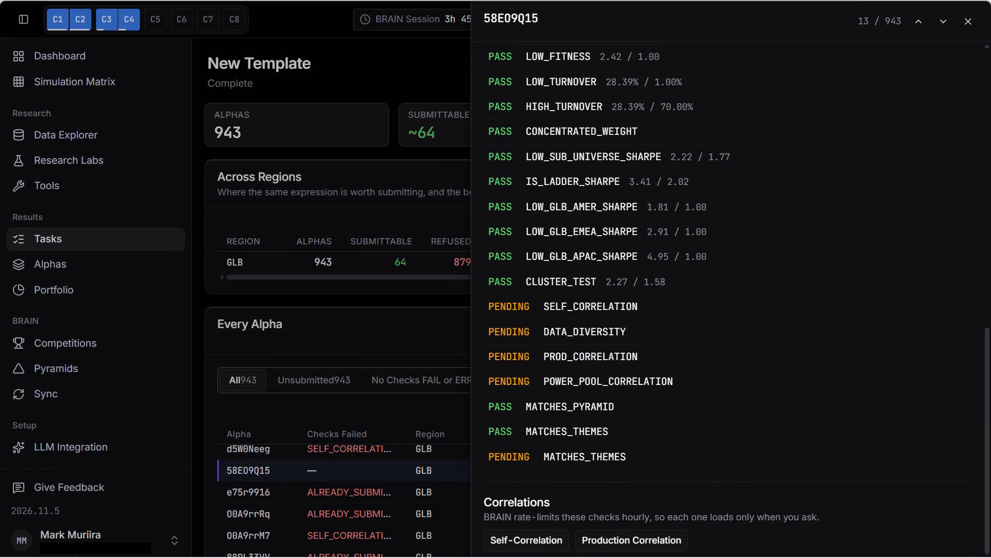
left_click(630, 541)
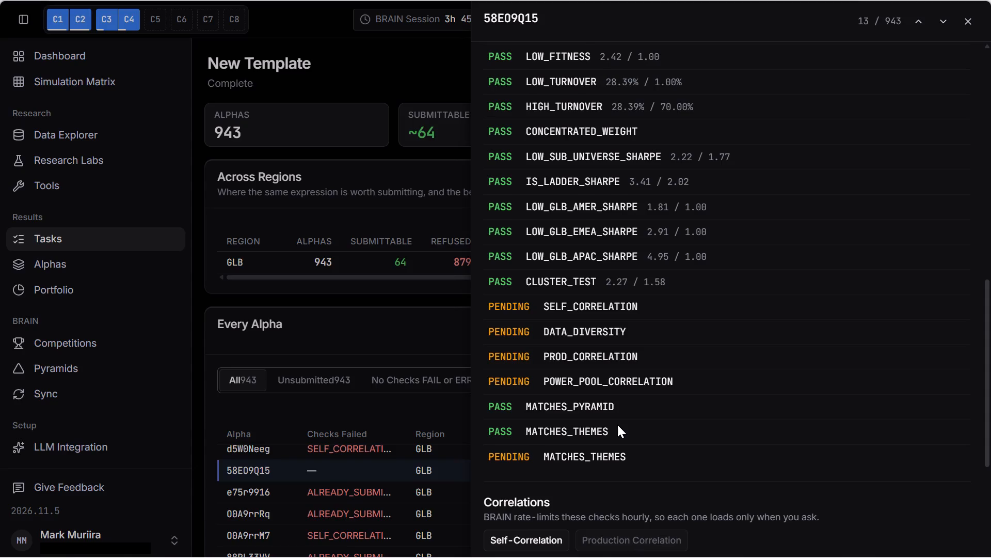
scroll(617, 425, "down", 2)
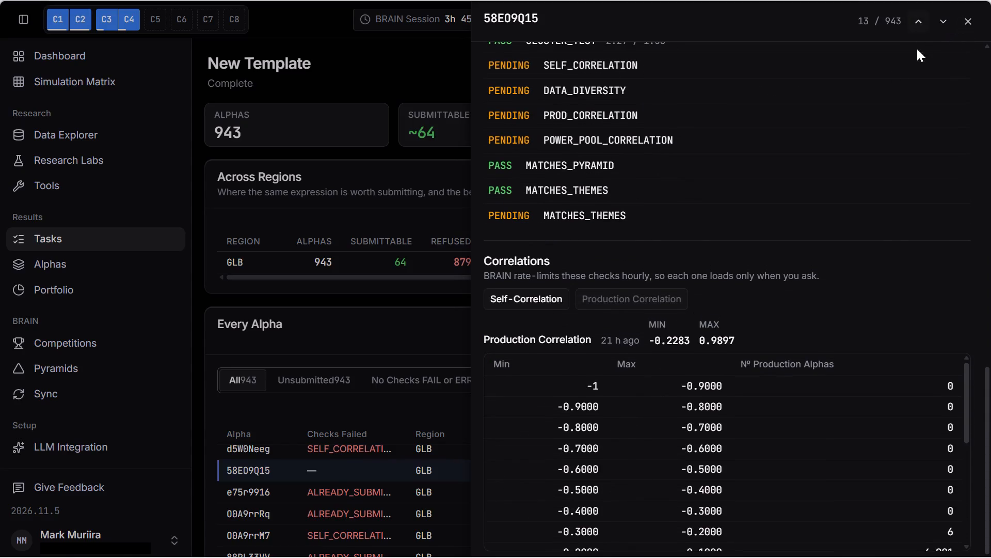
left_click(970, 20)
Open alpha QPvG526Q from the Every Alpha table, review its submission checks, and request its Production Correlation.
scroll(728, 401, "down", 2)
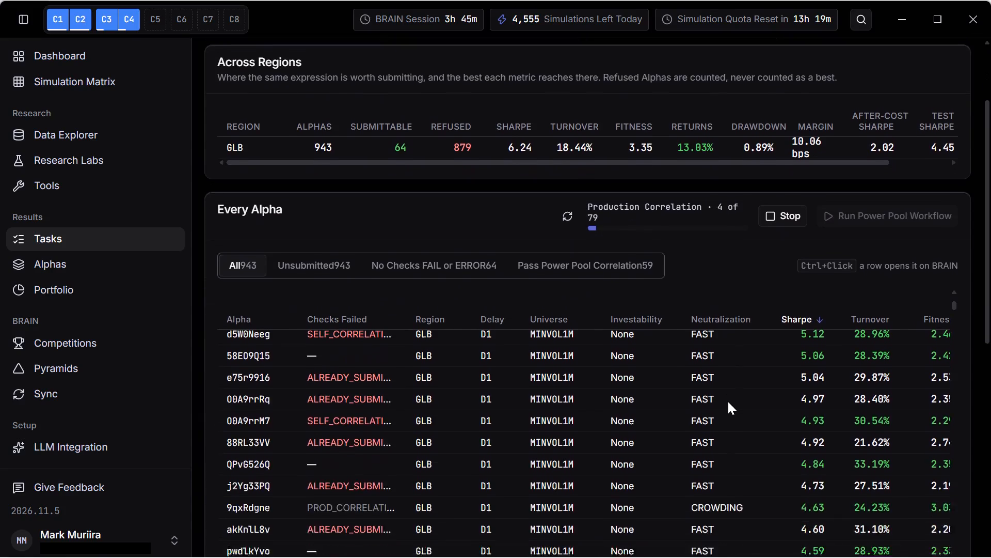
scroll(728, 401, "down", 2)
left_click(739, 414)
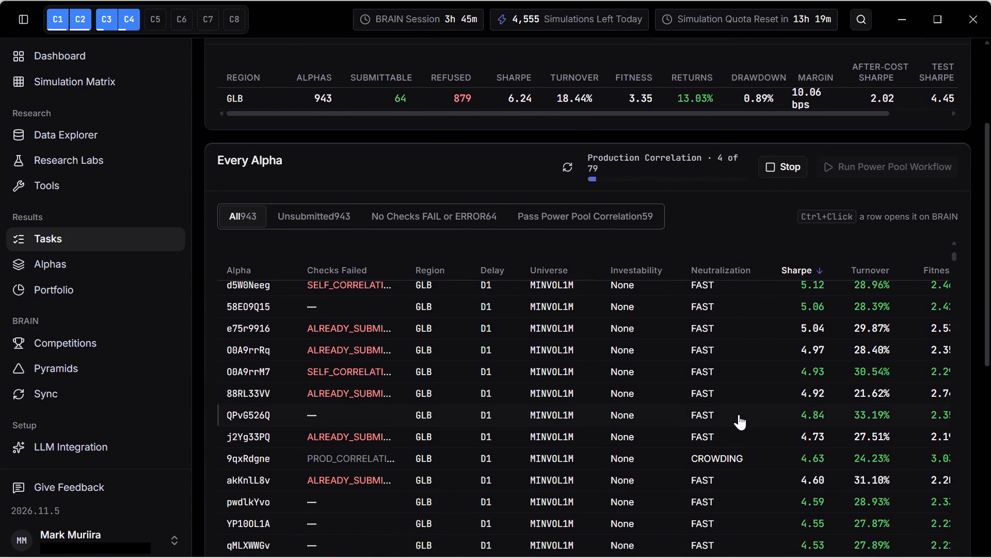
scroll(739, 414, "down", 7)
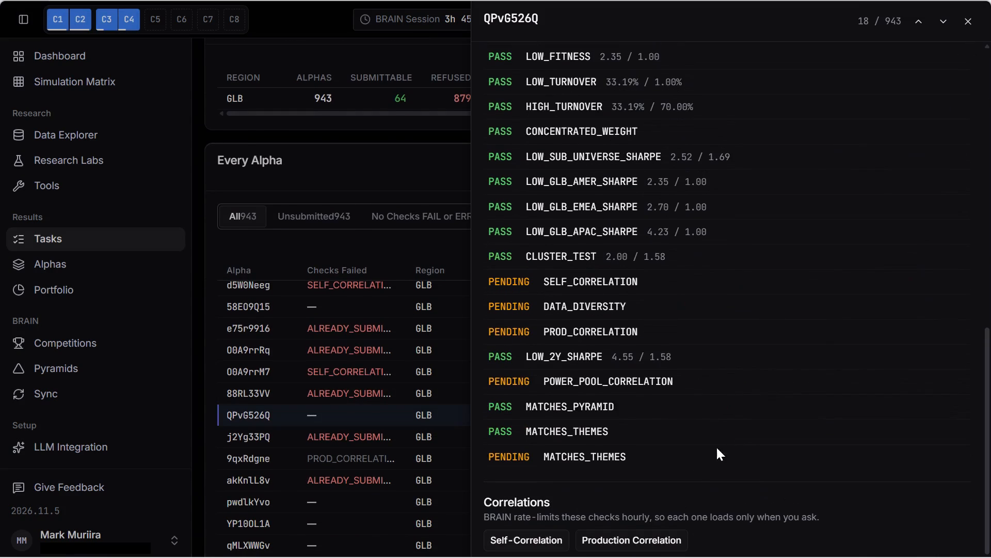
left_click(637, 537)
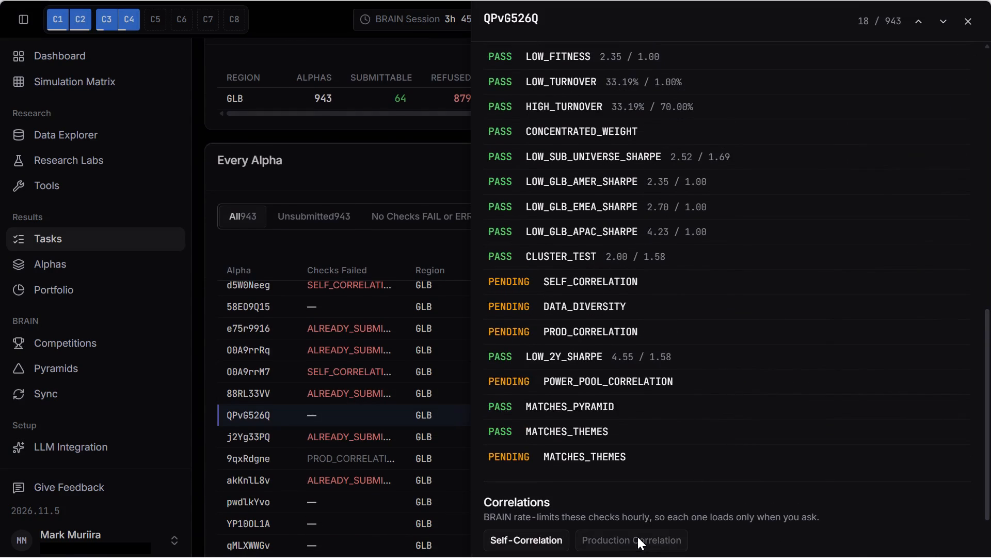
Review alpha QPvG526Q's code, PnL, settings and submission checks while its Production Correlation loads.
scroll(622, 466, "down", 5)
scroll(622, 466, "up", 3)
scroll(622, 466, "down", 5)
scroll(622, 466, "up", 4)
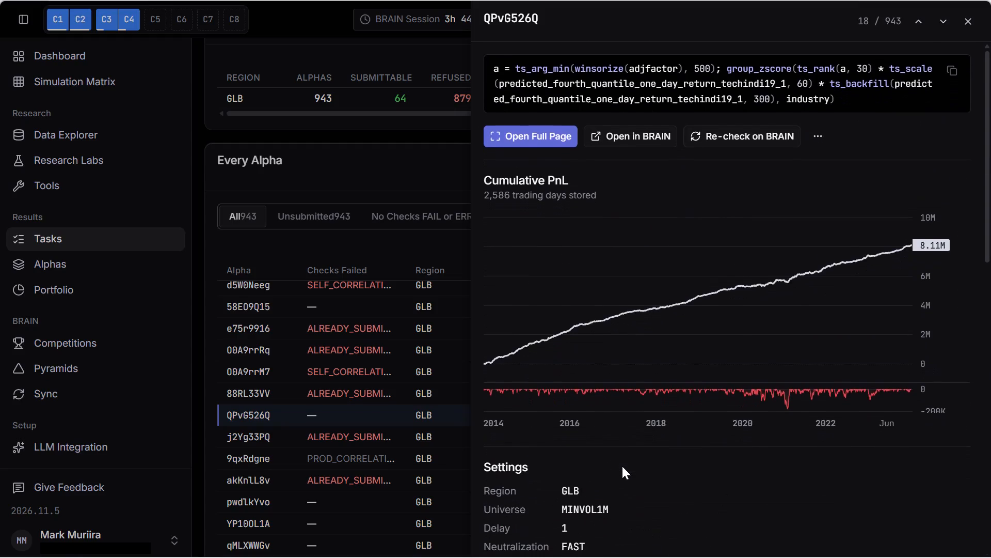
scroll(622, 466, "down", 8)
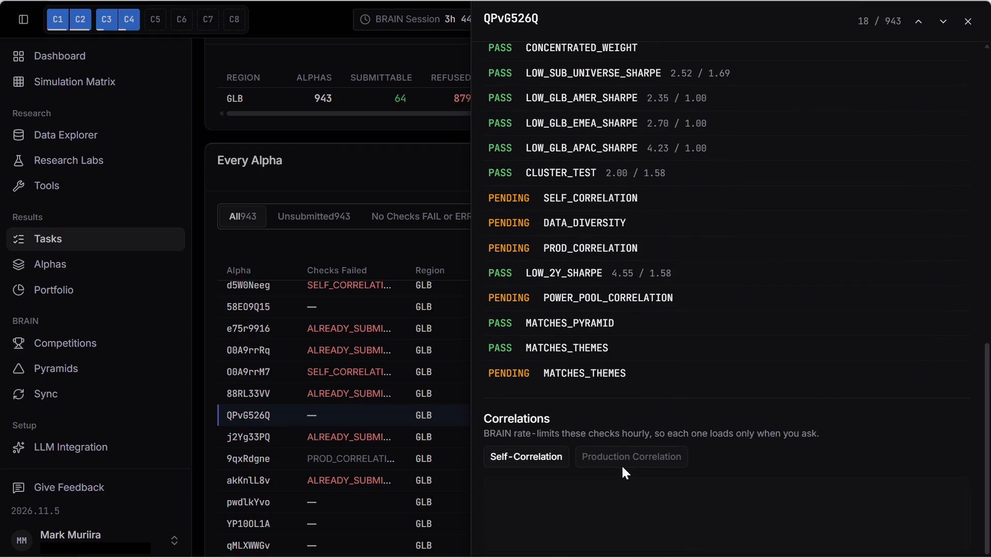
scroll(622, 466, "down", 6)
scroll(622, 466, "up", 6)
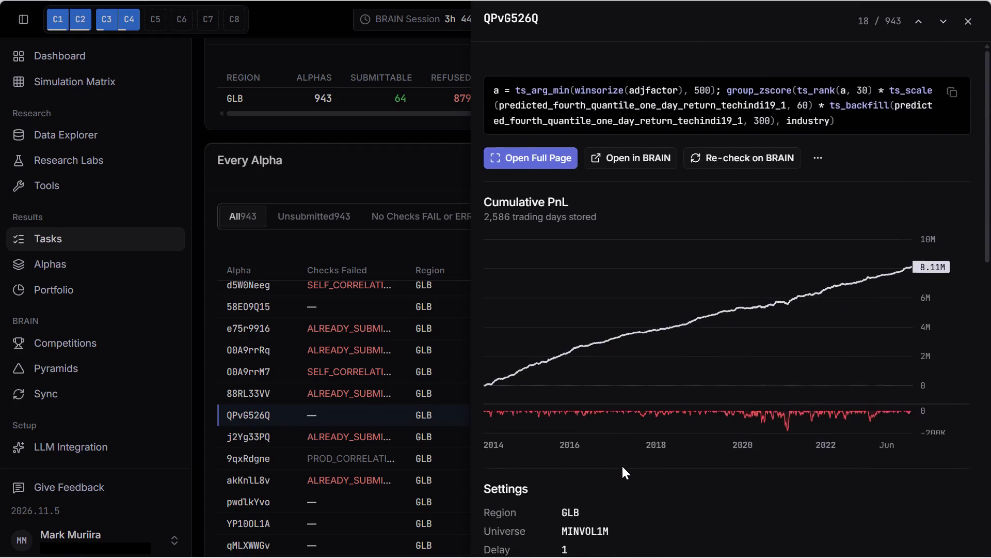
scroll(622, 466, "down", 8)
scroll(622, 466, "up", 7)
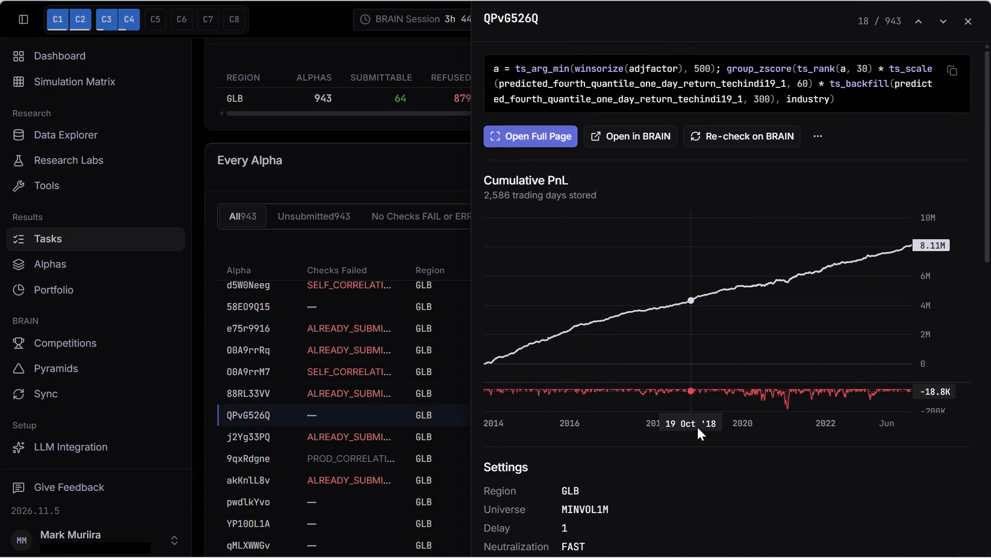
scroll(730, 520, "down", 6)
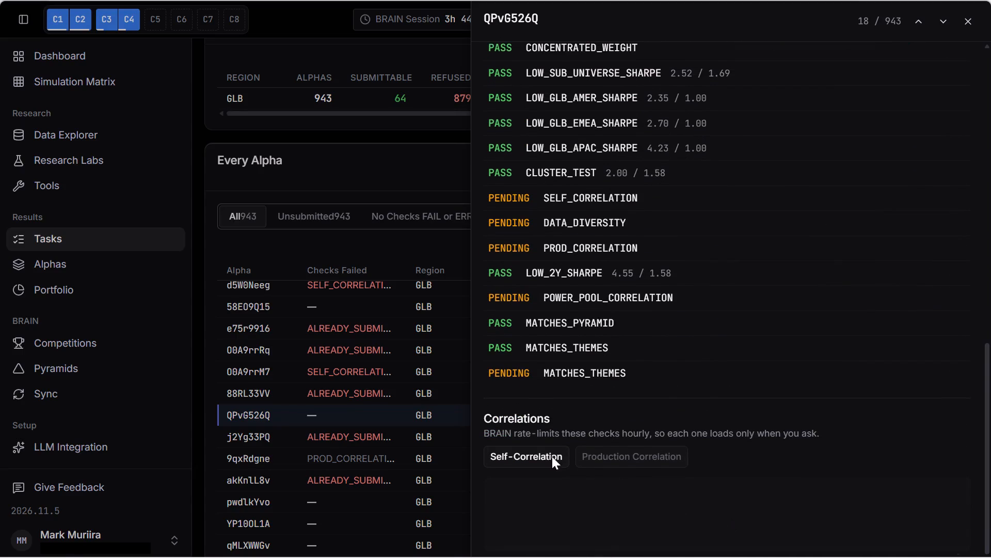
scroll(389, 501, "down", 5)
scroll(652, 499, "down", 5)
scroll(654, 298, "up", 2)
Re-check alpha QPvG526Q on BRAIN from its details and look over its submission checks and correlations.
scroll(654, 298, "up", 2)
scroll(735, 327, "up", 6)
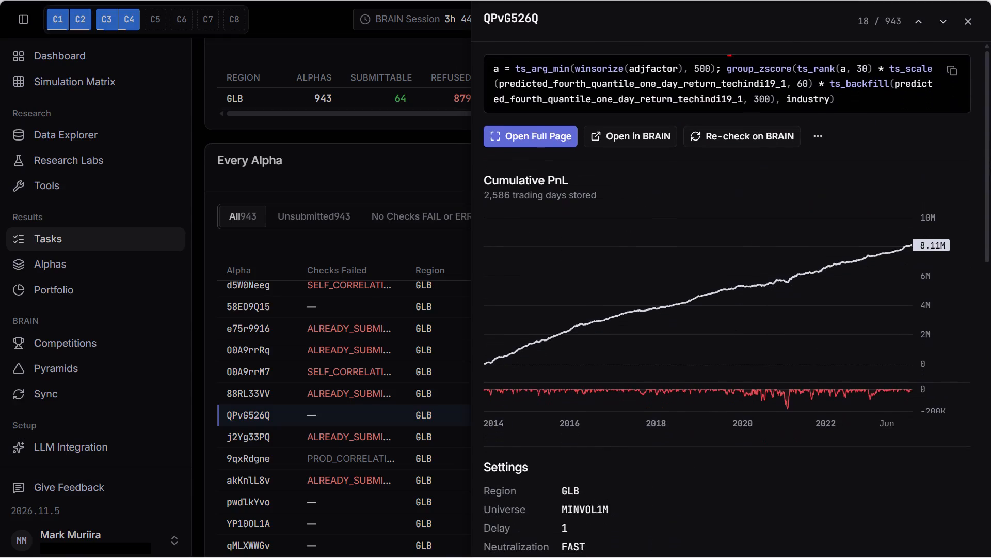
left_click(723, 131)
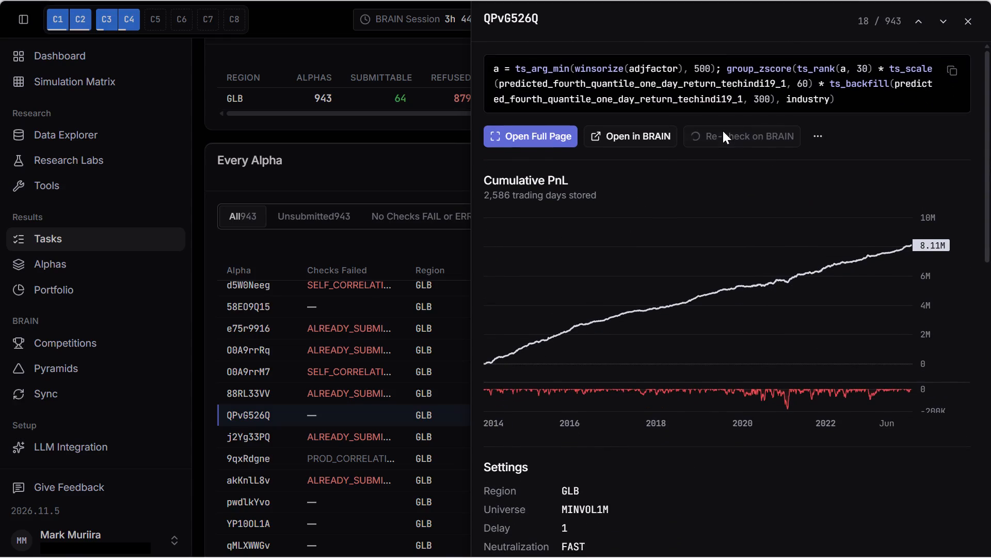
scroll(969, 227, "down", 1)
scroll(990, 425, "down", 6)
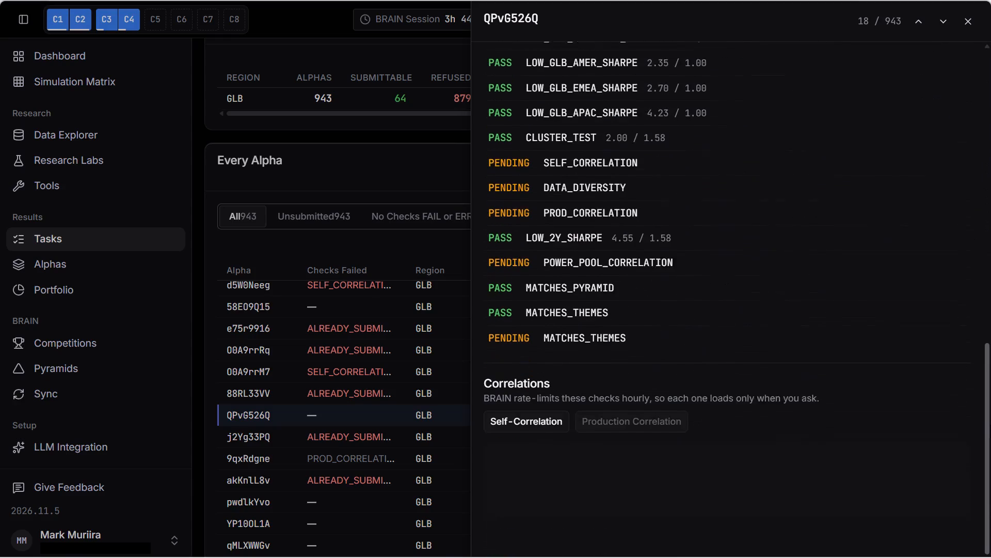
scroll(826, 357, "up", 4)
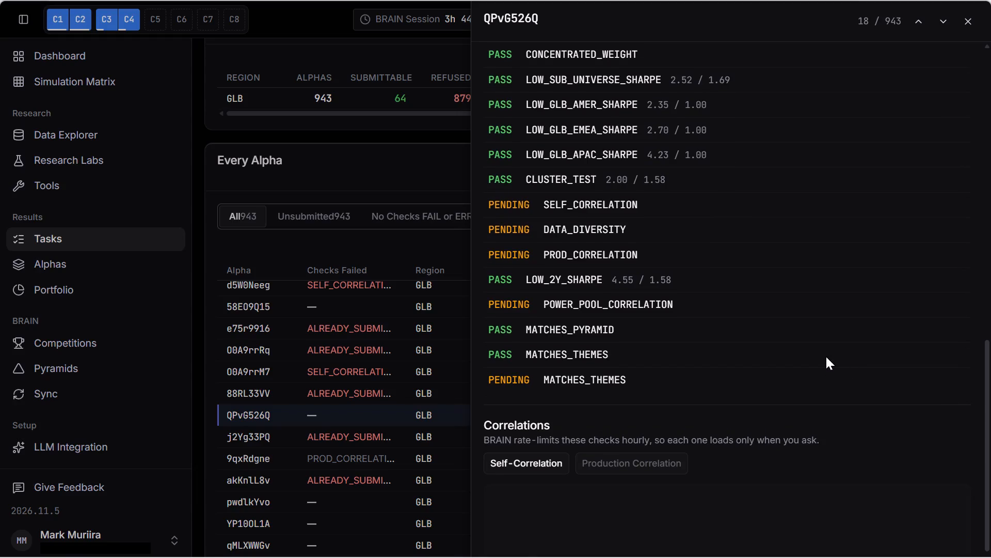
Open alpha QPvG526Q's full page and show its test period.
scroll(826, 357, "up", 2)
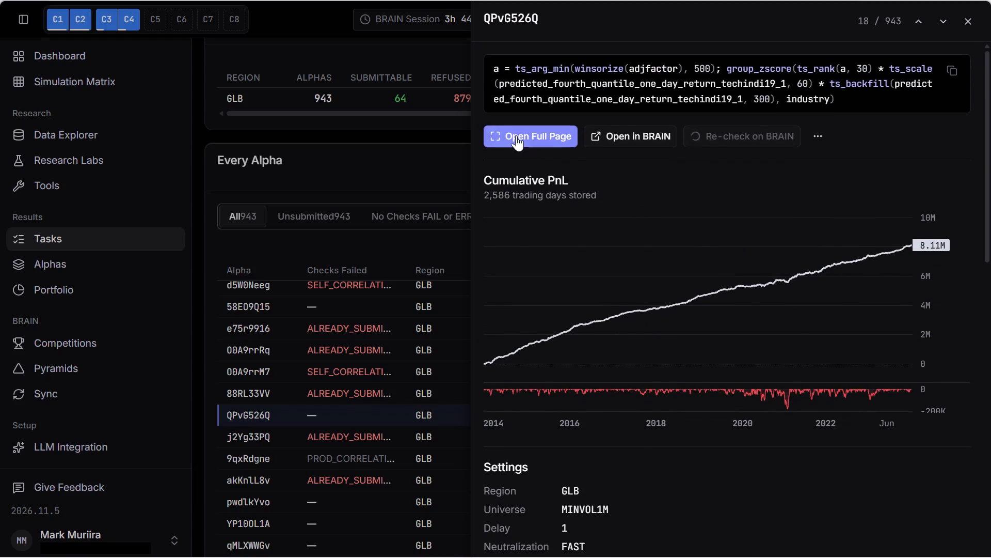
left_click(516, 133)
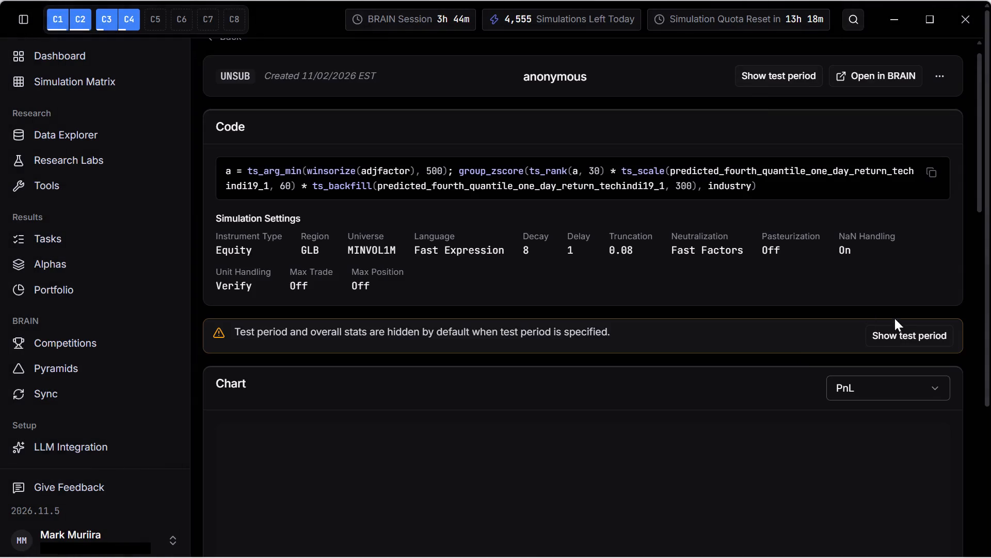
left_click(909, 330)
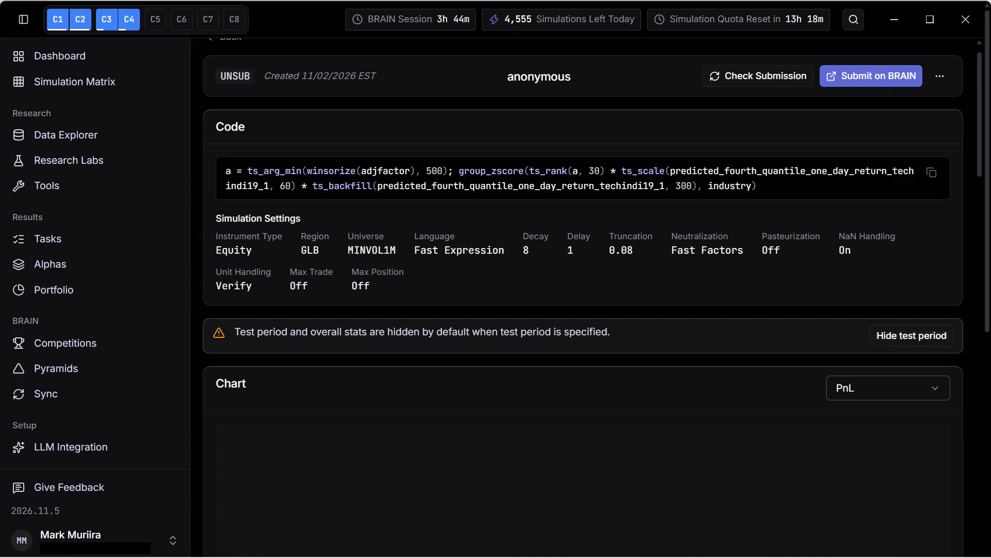
scroll(990, 435, "down", 14)
Run Check Submission for alpha QPvG526Q.
scroll(990, 435, "up", 7)
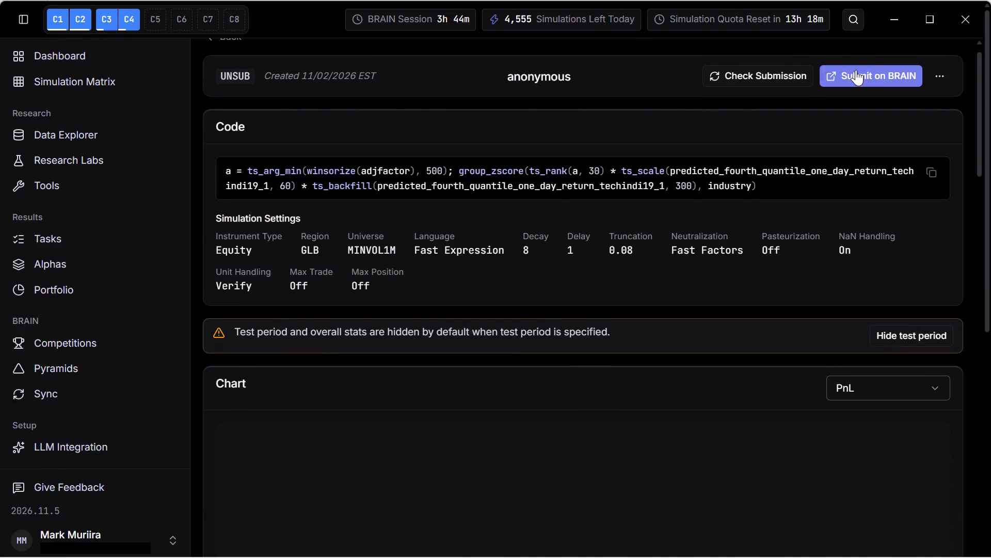
left_click(773, 79)
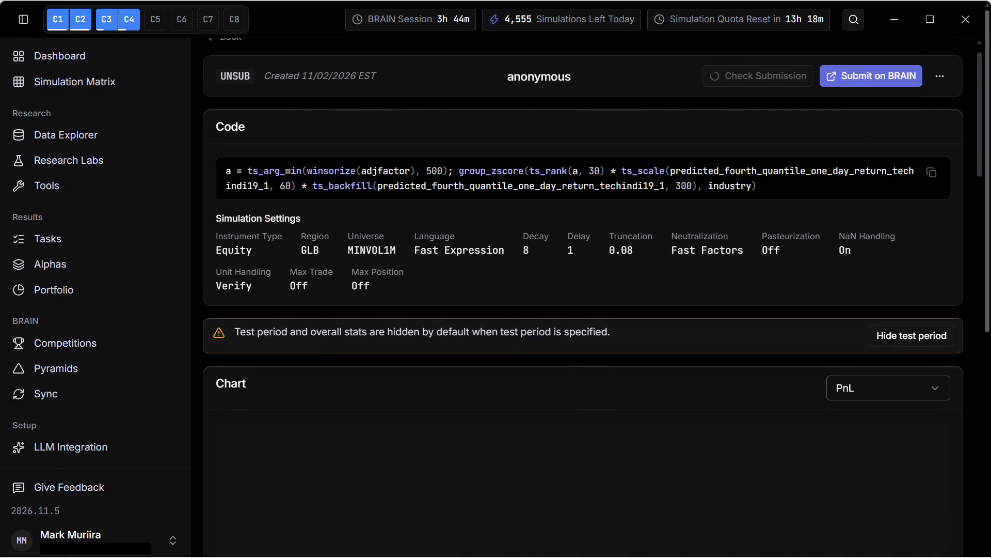
scroll(990, 181, "down", 6)
scroll(990, 181, "up", 6)
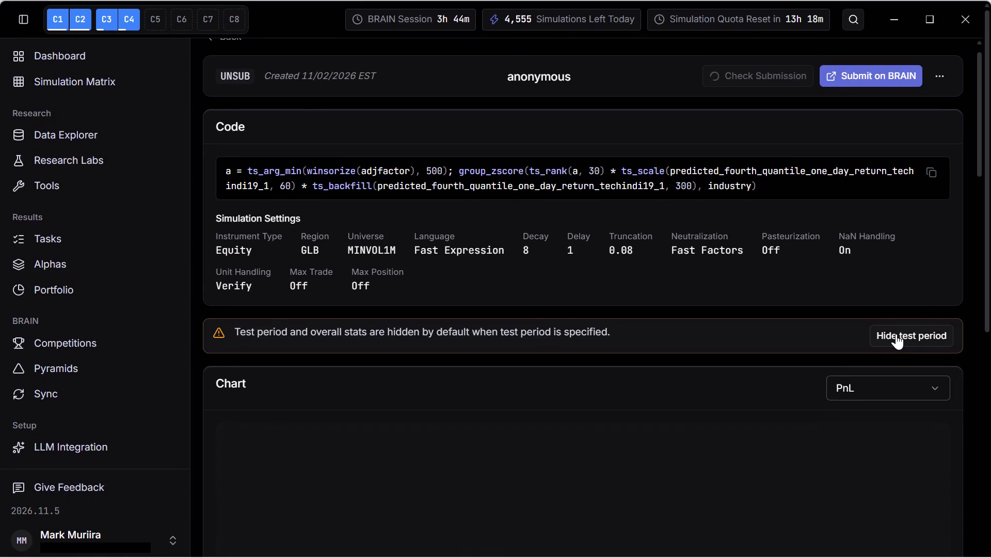
Insert the Power Pool Alpha template into QPvG526Q's description and have AI write its content.
scroll(896, 334, "down", 6)
scroll(977, 420, "down", 5)
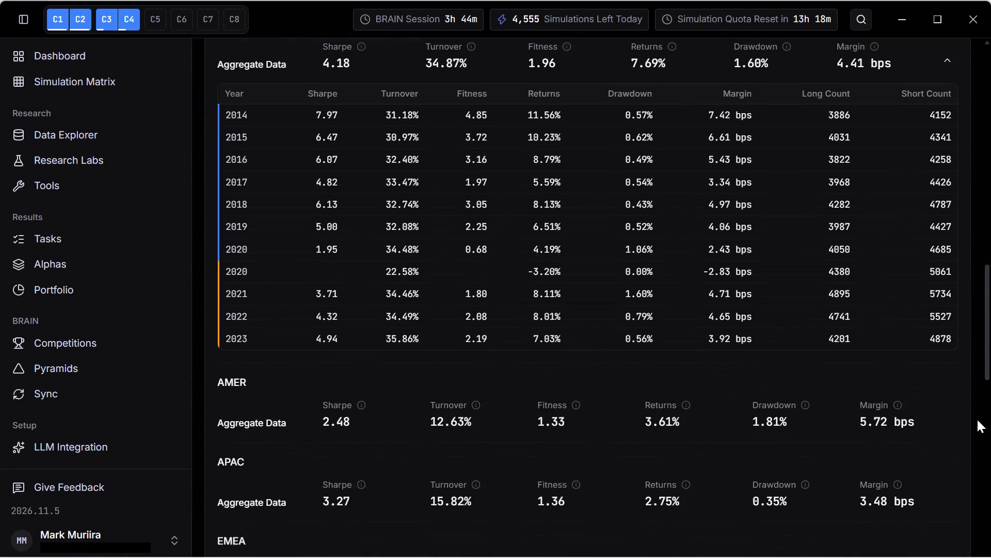
scroll(949, 185, "down", 4)
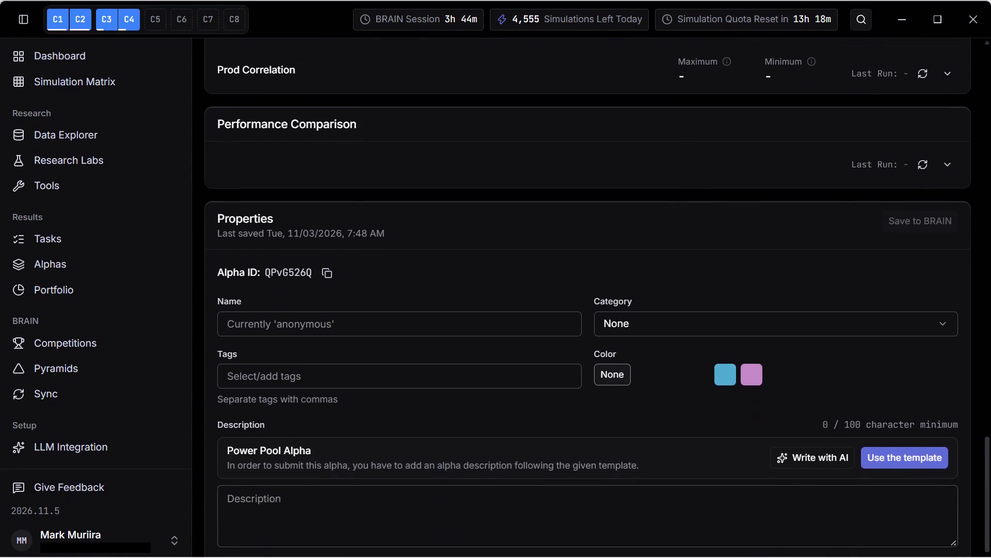
scroll(990, 85, "down", 3)
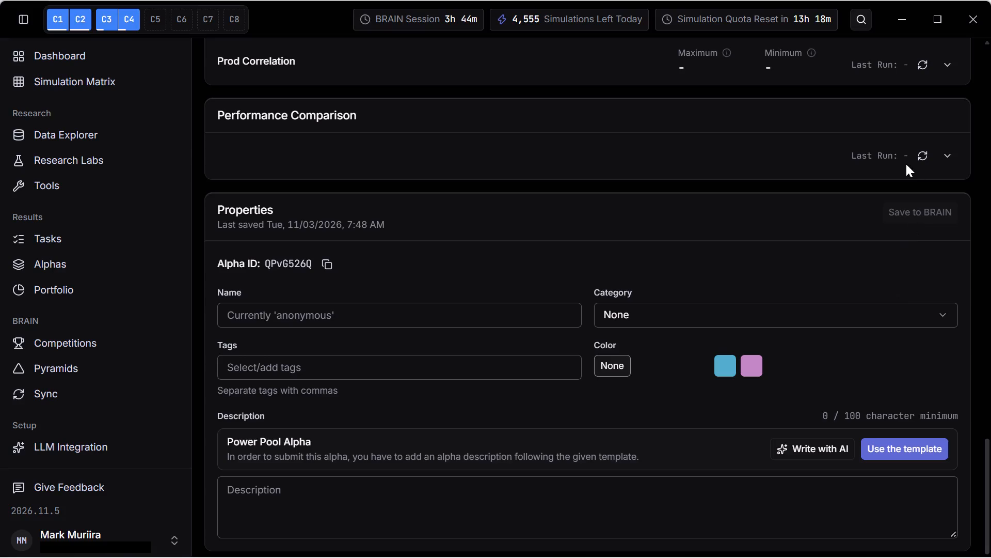
left_click(878, 446)
left_click(828, 451)
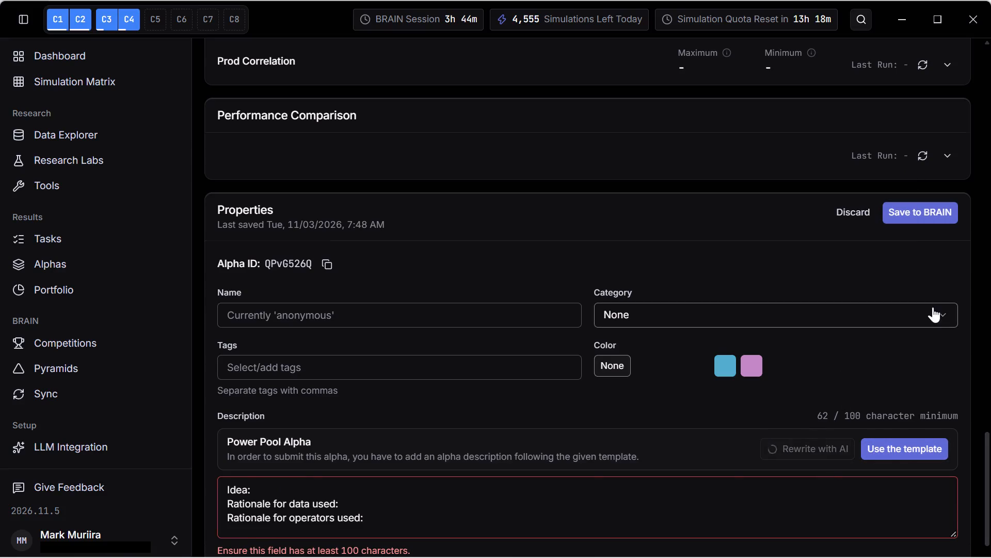
Run the Prod Correlation for alpha QPvG526Q.
scroll(933, 307, "up", 4)
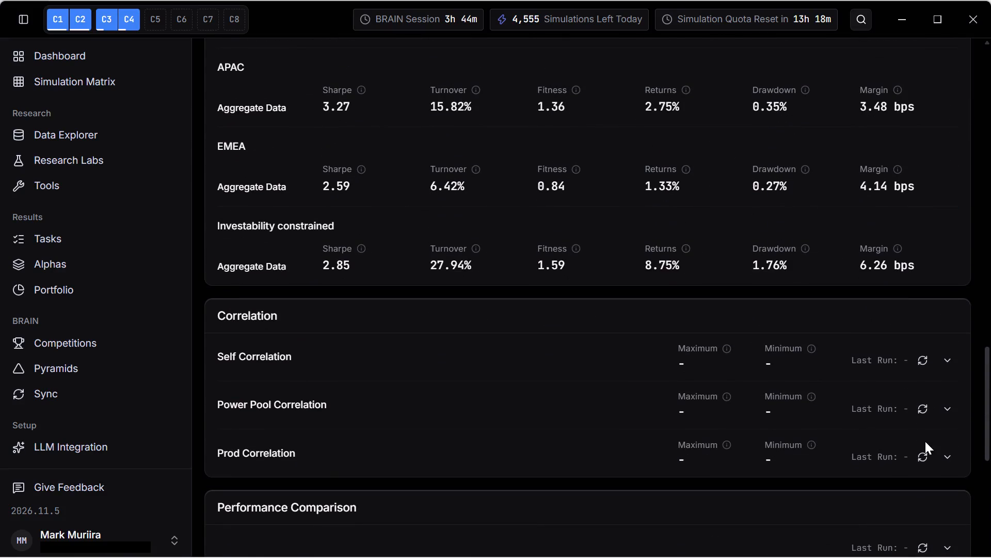
left_click(923, 456)
Look over alpha QPvG526Q's page for progress on the submission check, Prod Correlation and AI-written description.
scroll(990, 283, "up", 5)
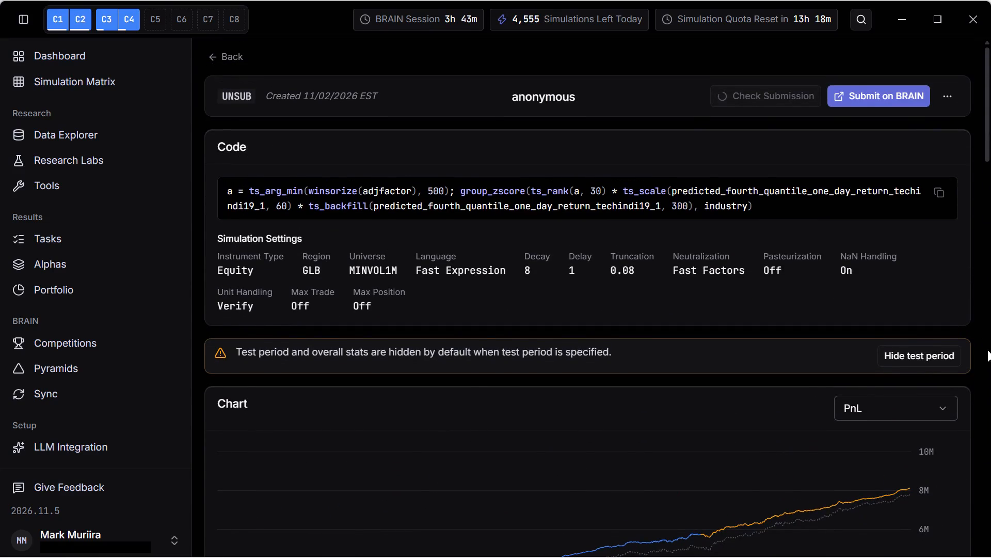
scroll(990, 361, "down", 10)
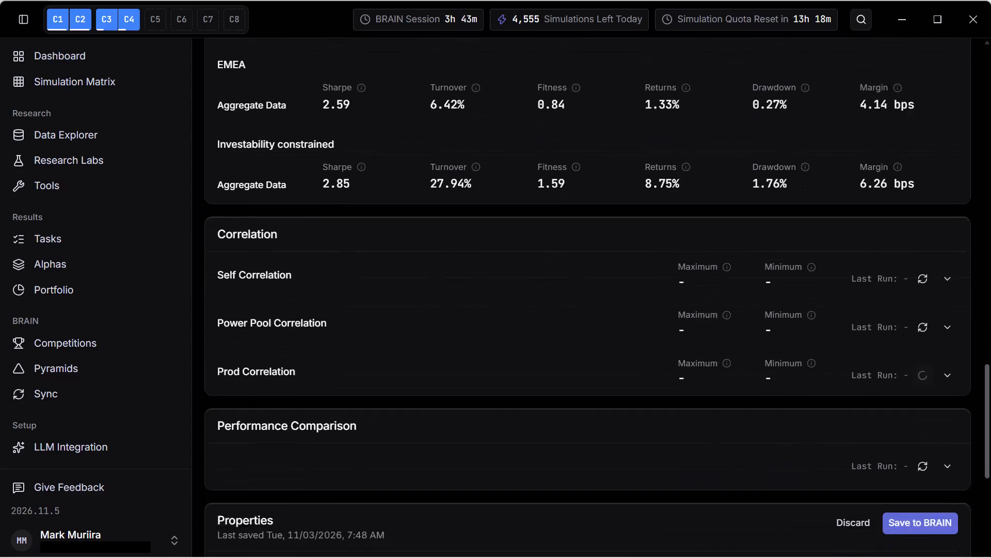
scroll(990, 361, "down", 7)
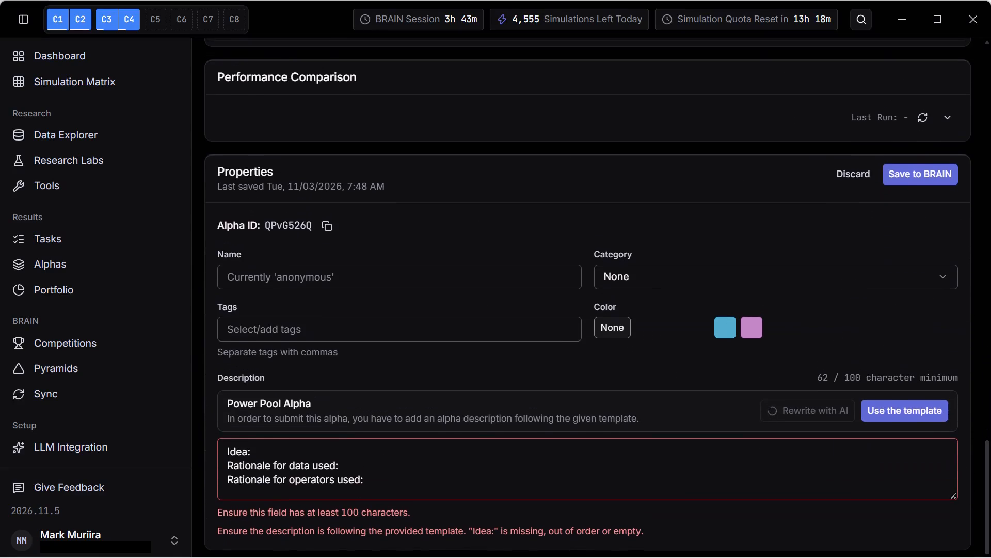
scroll(990, 361, "up", 3)
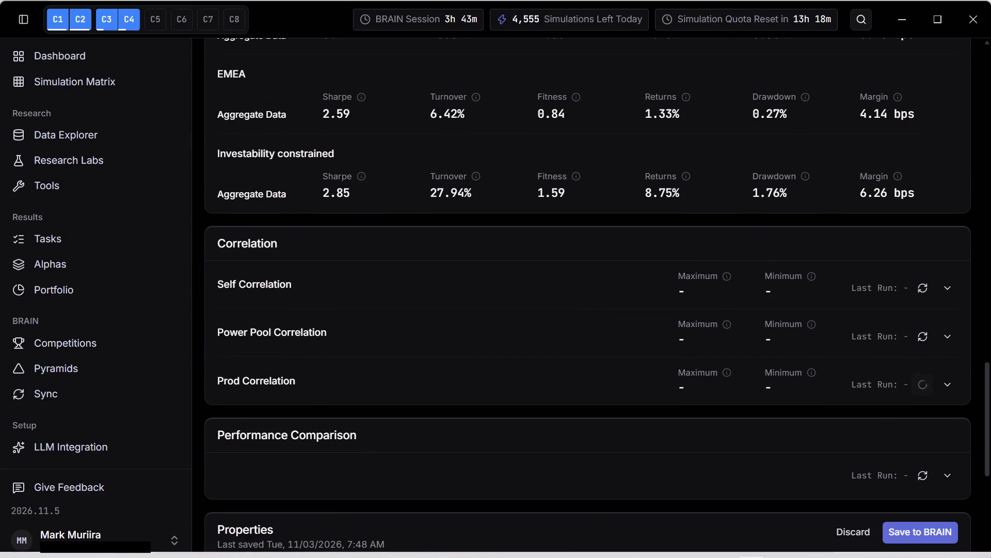
scroll(969, 345, "down", 6)
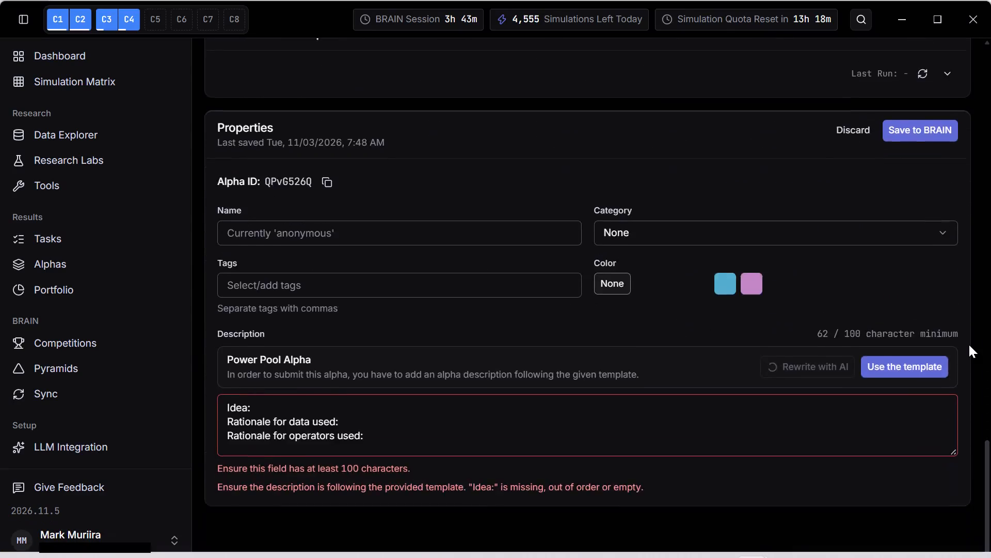
scroll(969, 345, "up", 9)
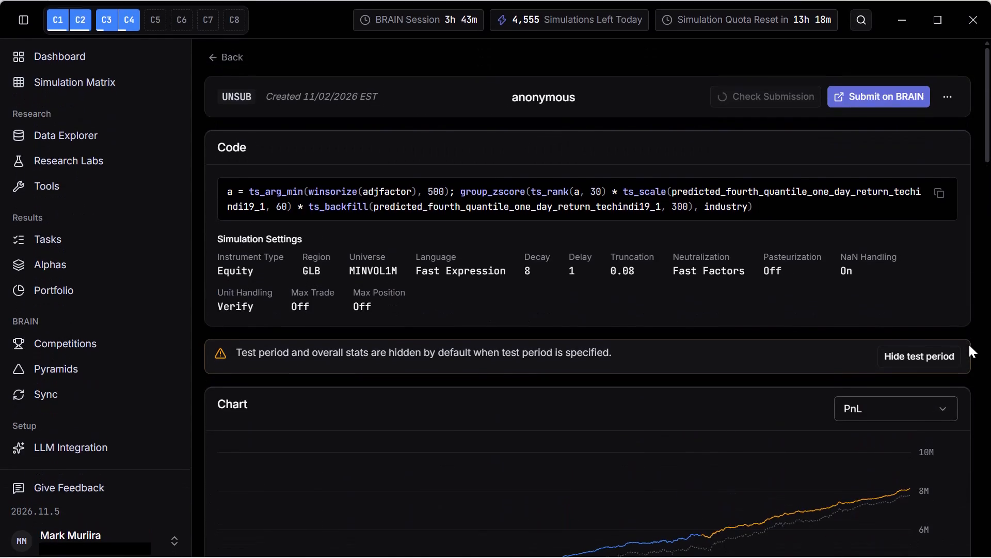
scroll(969, 345, "down", 7)
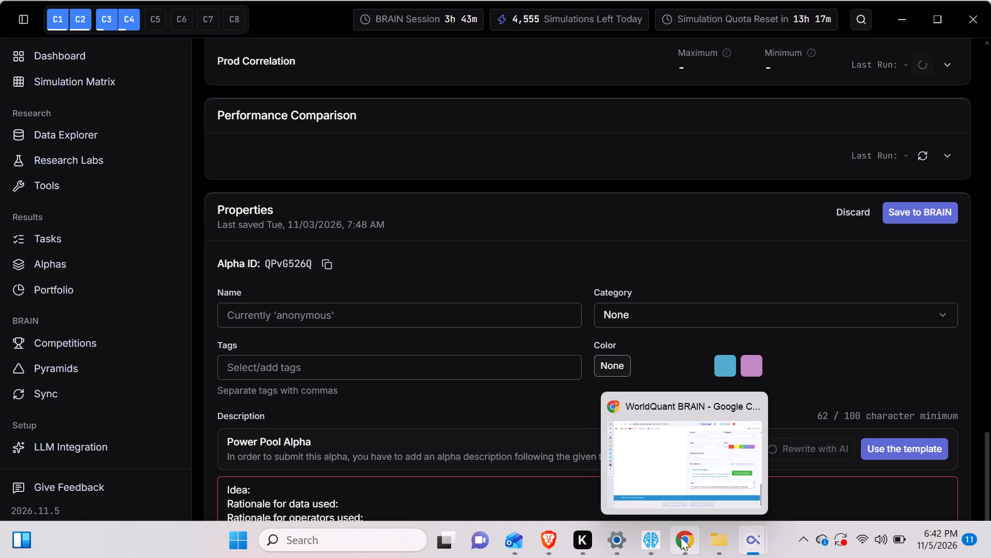
Switch to Chrome and view the passed IS tests in alpha 1YNze7Kz's testing status.
left_click(681, 537)
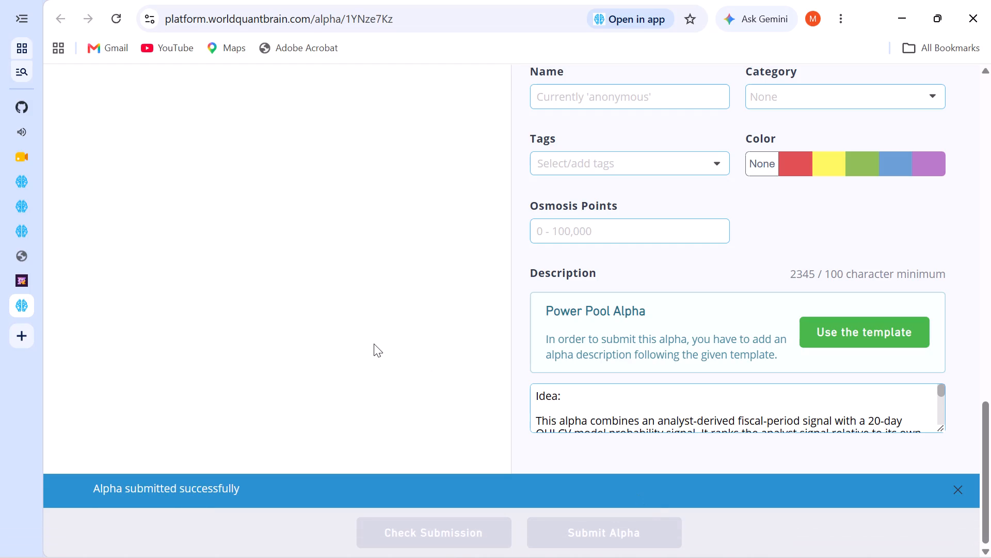
scroll(485, 292, "up", 4)
scroll(568, 316, "up", 2)
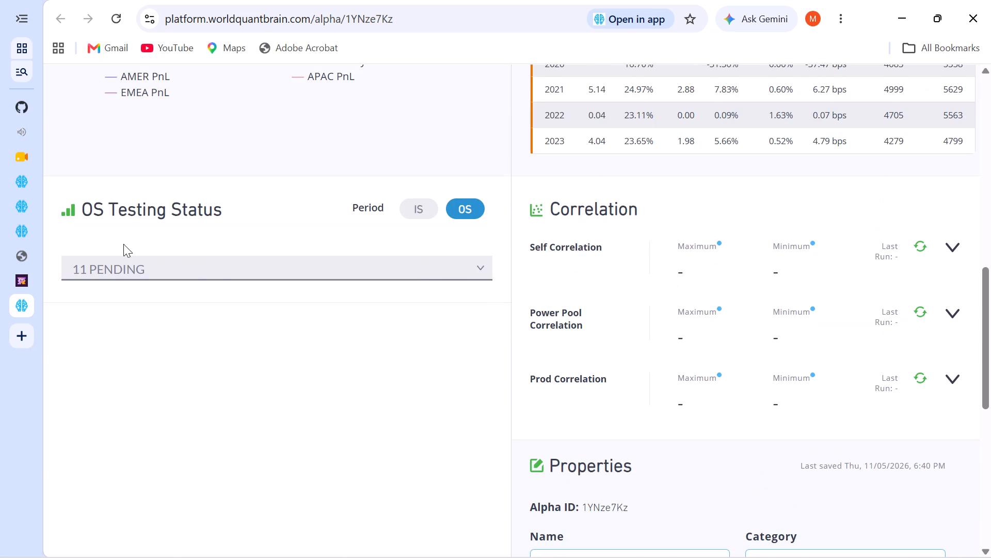
left_click_drag(420, 209, 408, 199)
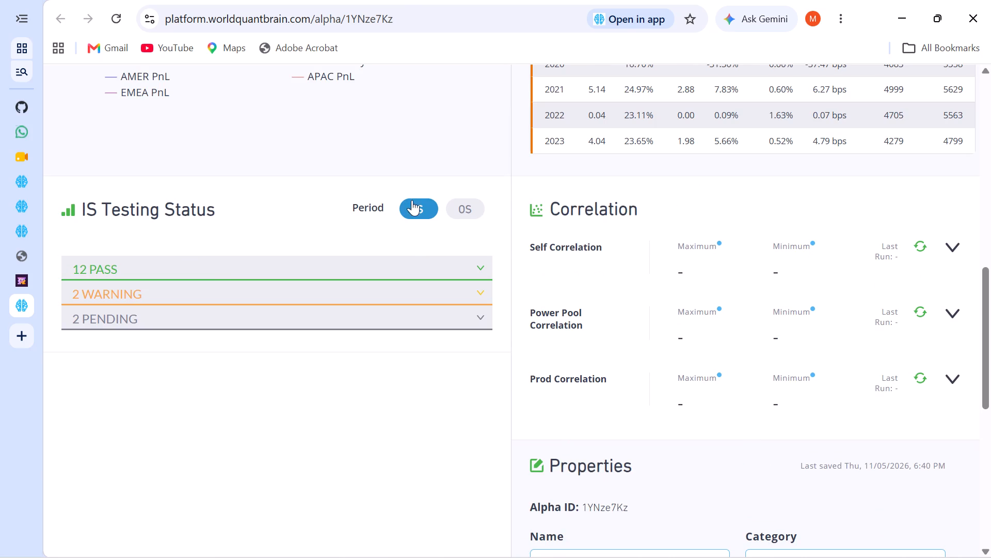
left_click(231, 270)
scroll(298, 413, "down", 1)
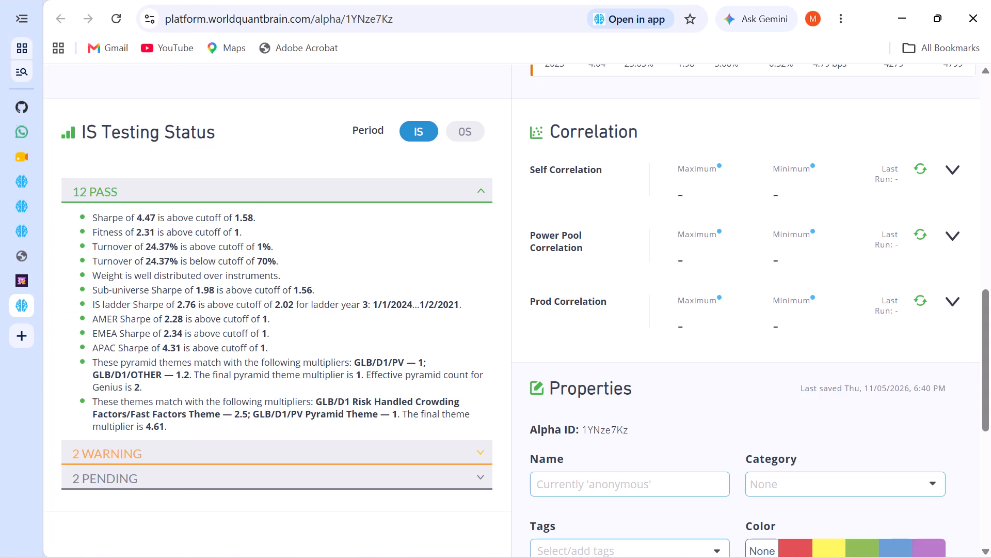
Capture a screenshot of alpha 1YNze7Kz's list of passed IS tests and open it for markup and sharing.
key("shift+super+s")
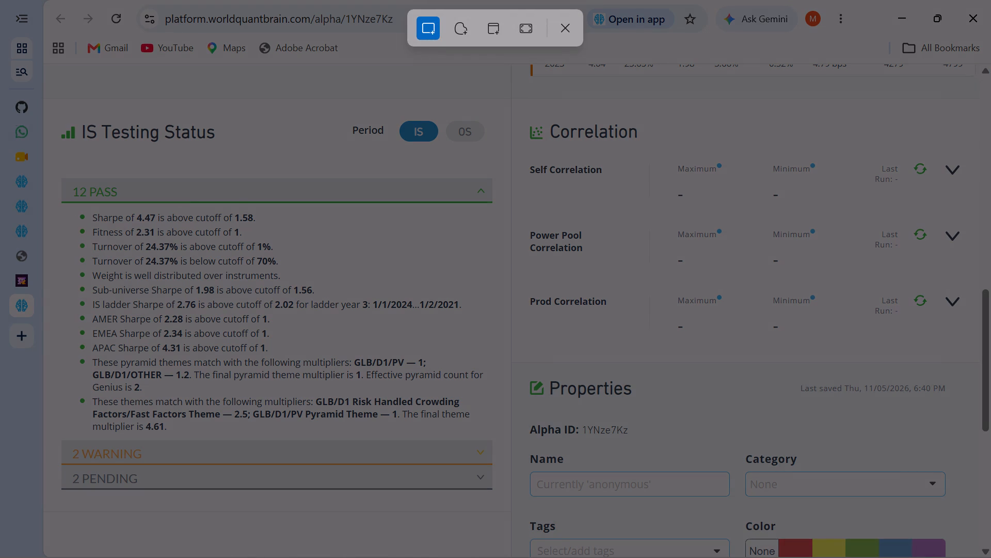
left_click_drag(59, 163, 517, 466)
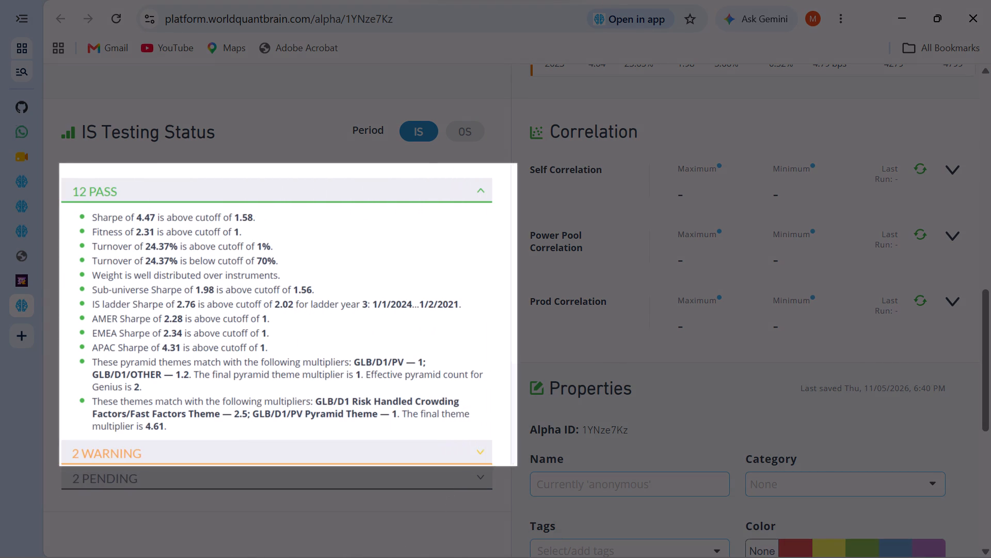
left_click_drag(517, 466, 517, 446)
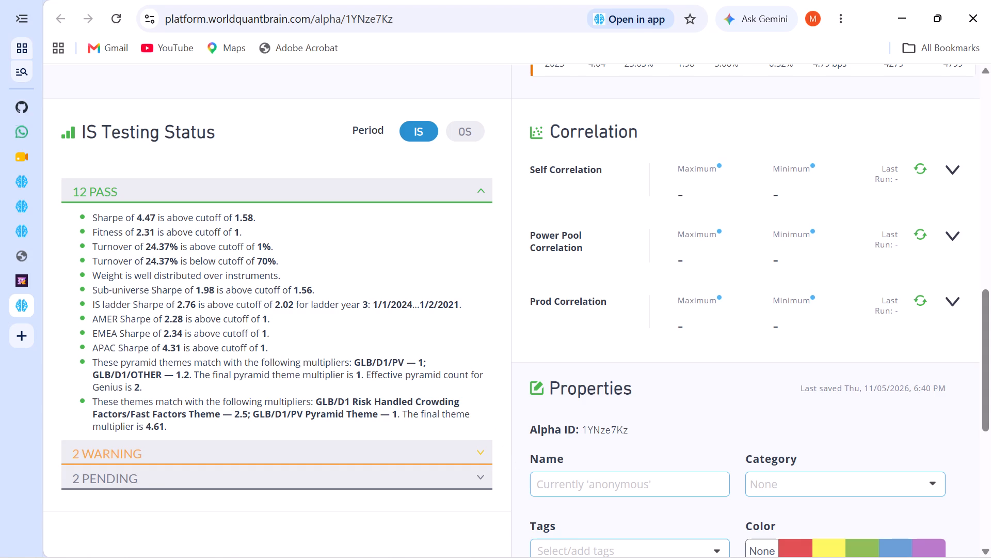
left_click(792, 486)
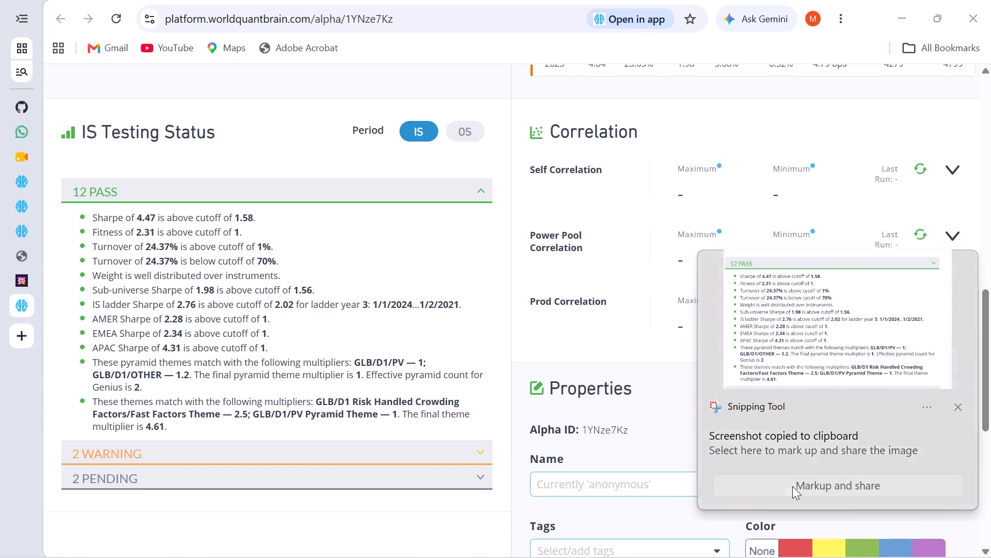
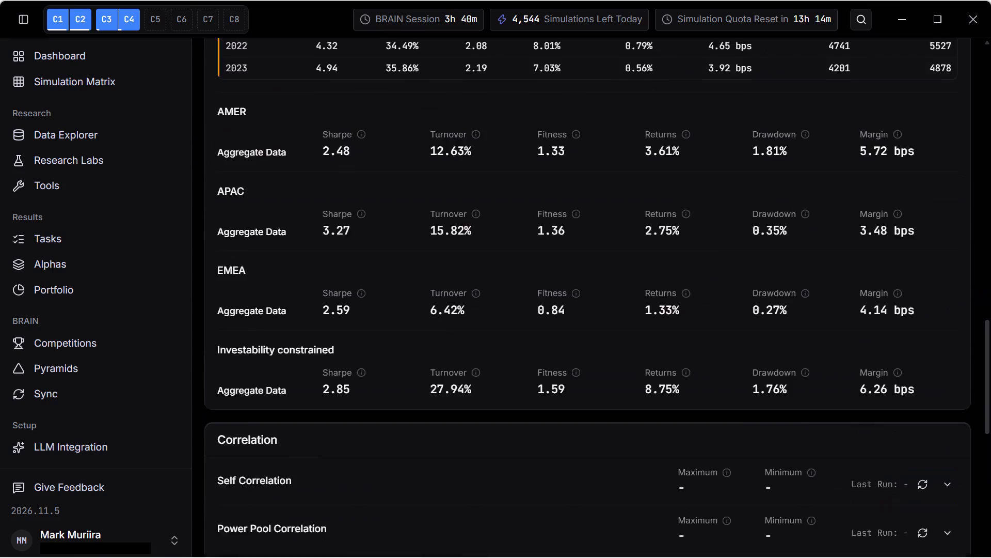
Run the submission check for alpha QPvG526Q.
scroll(990, 301, "up", 16)
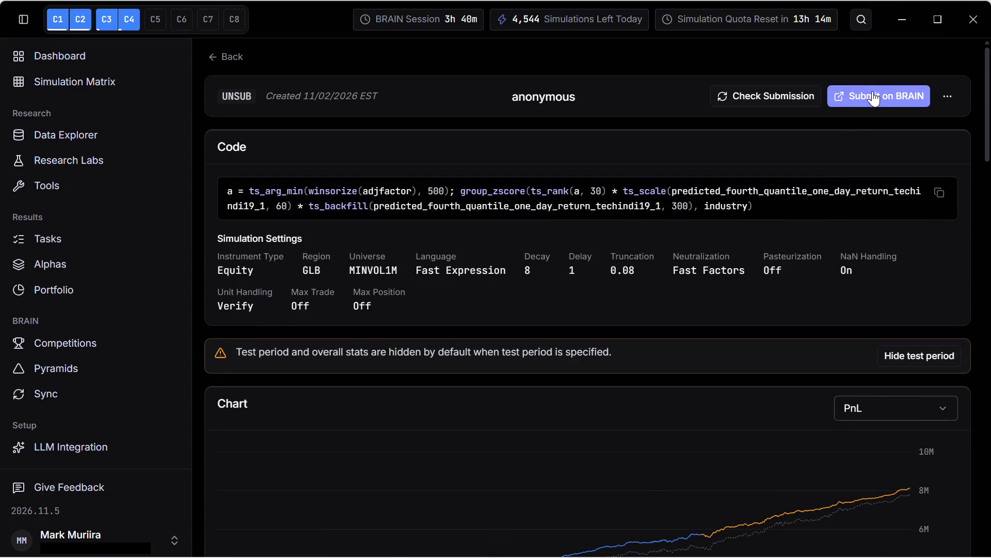
left_click(794, 91)
Save alpha QPvG526Q's properties with the AI-written description to BRAIN.
scroll(990, 243, "down", 7)
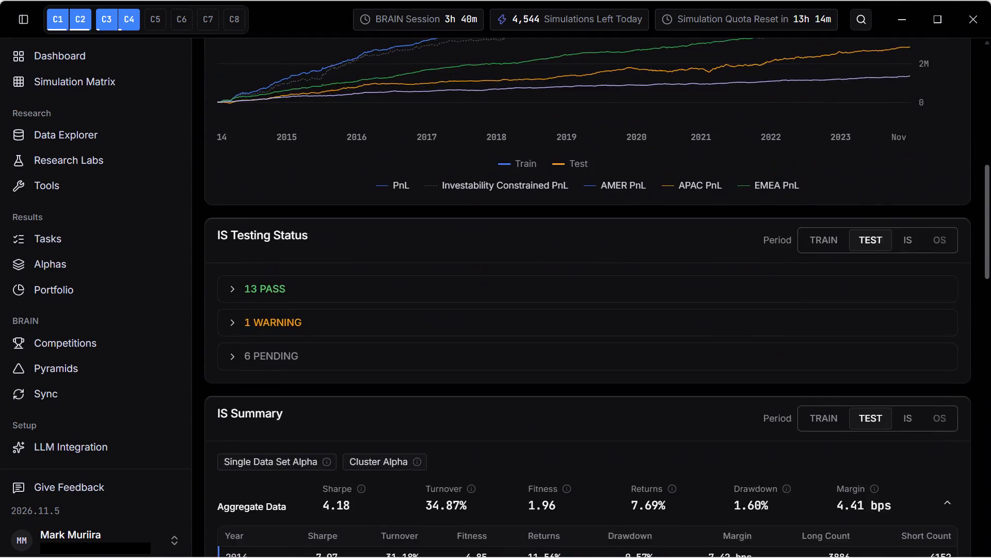
scroll(988, 265, "down", 6)
scroll(973, 290, "up", 19)
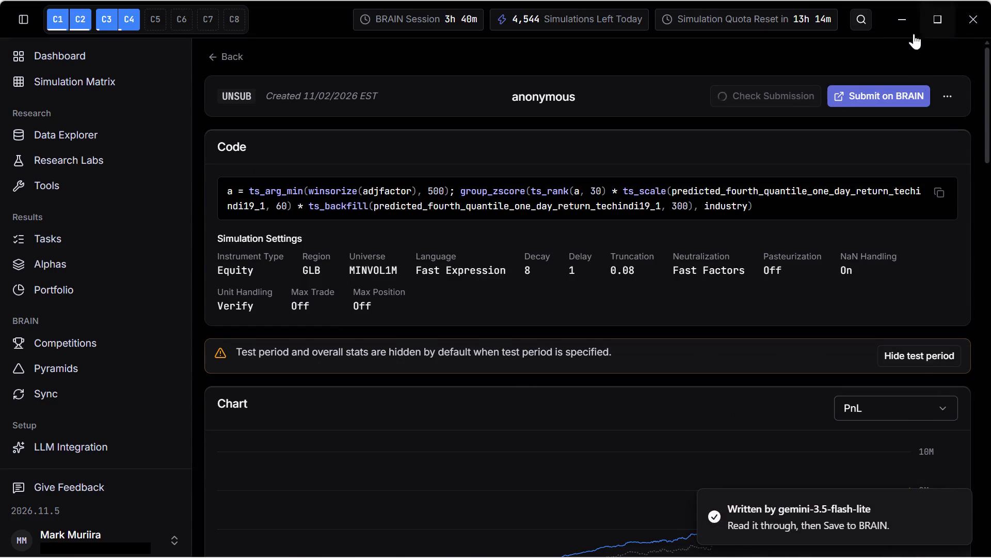
scroll(918, 63, "down", 19)
scroll(919, 64, "down", 13)
left_click(926, 210)
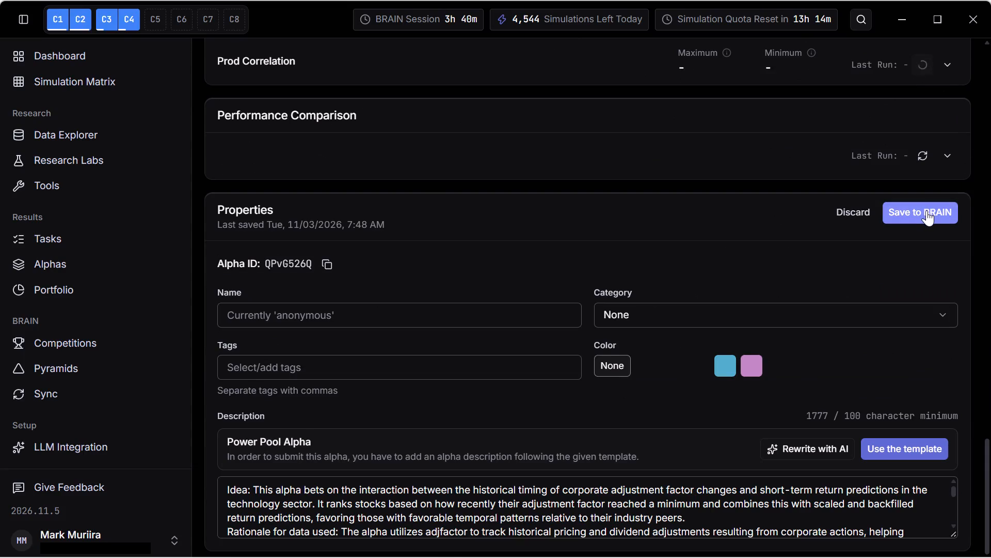
Open alpha QPvG526Q on the BRAIN platform for submission.
scroll(990, 158, "up", 18)
scroll(990, 136, "up", 5)
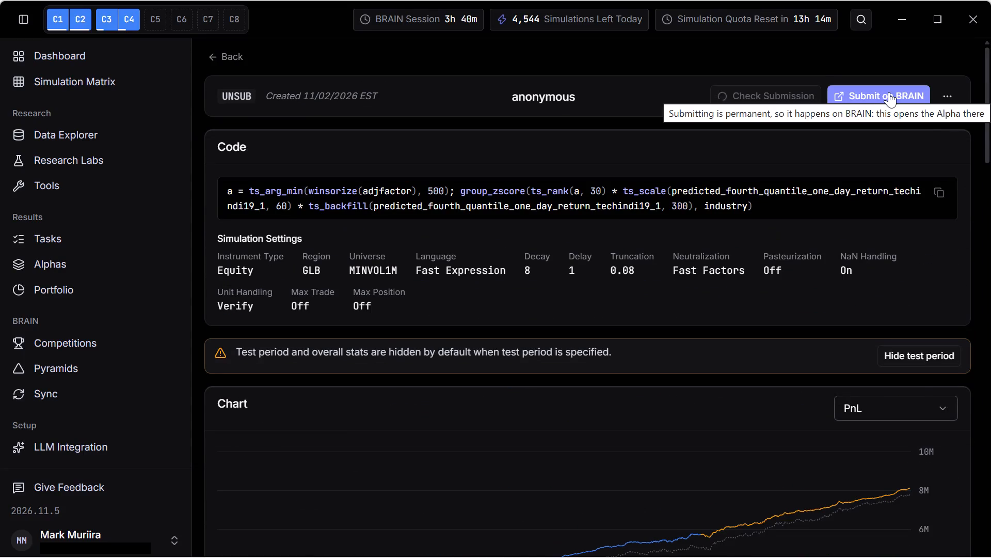
scroll(990, 153, "down", 5)
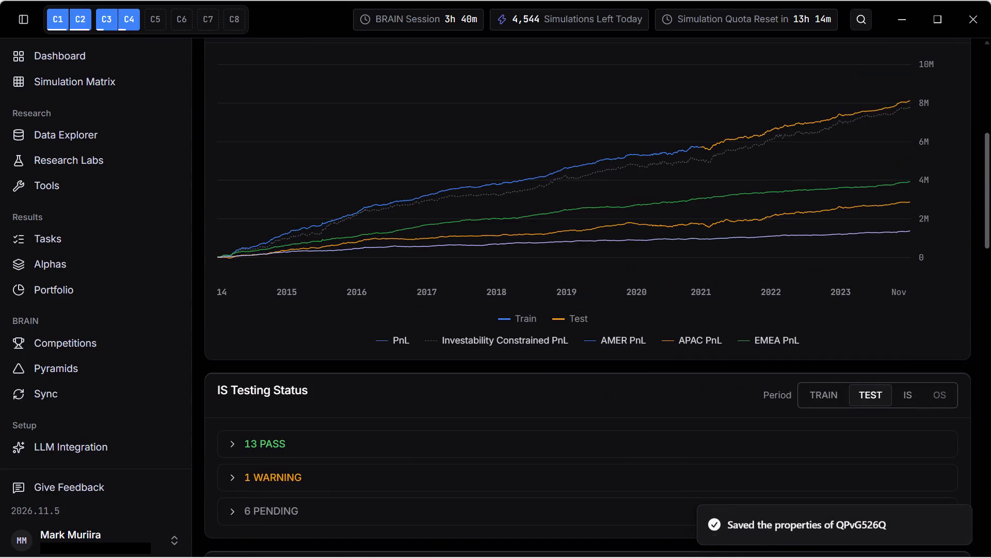
scroll(990, 154, "up", 15)
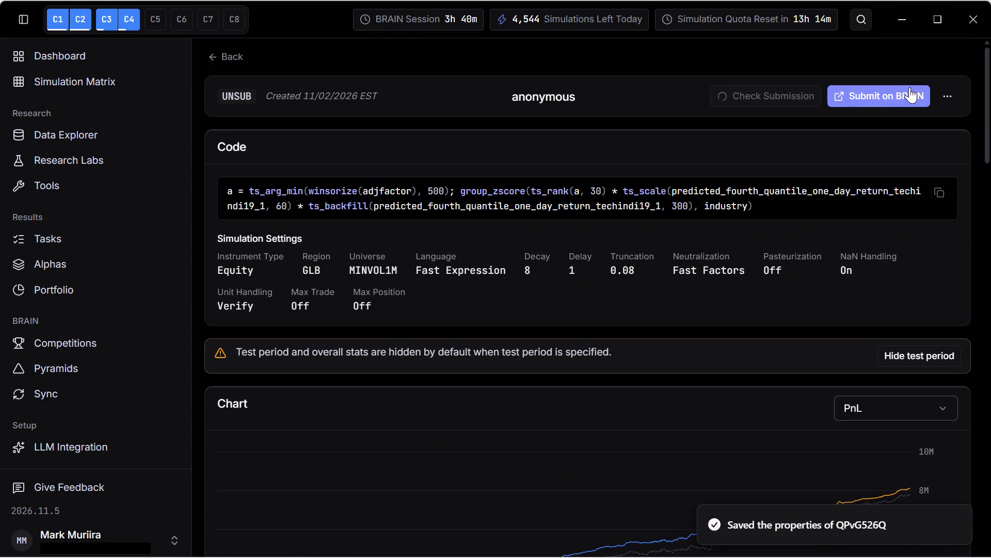
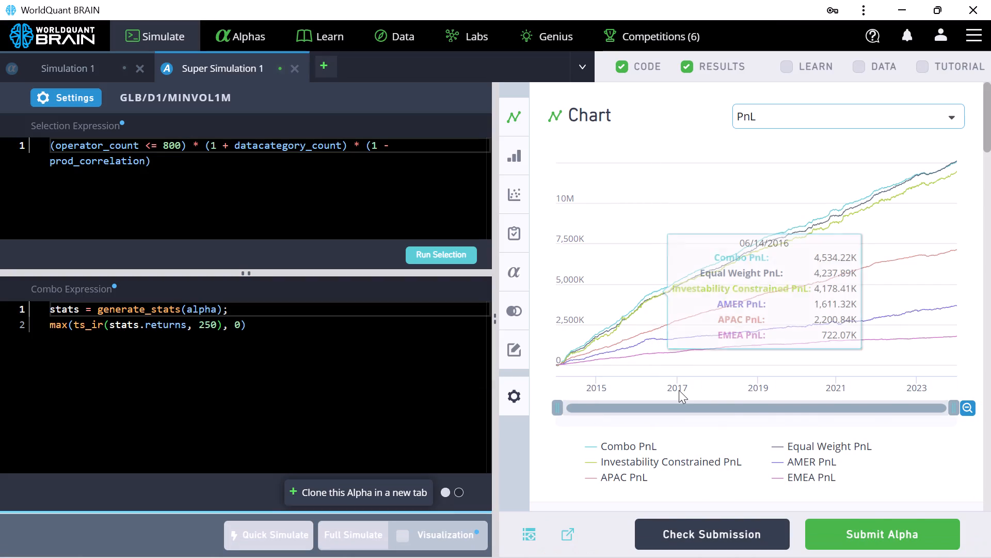
Review SuperAlpha KPJgEgVp's PnL chart, IS summary, correlation, IS testing status, selected alphas and properties.
scroll(679, 390, "down", 13)
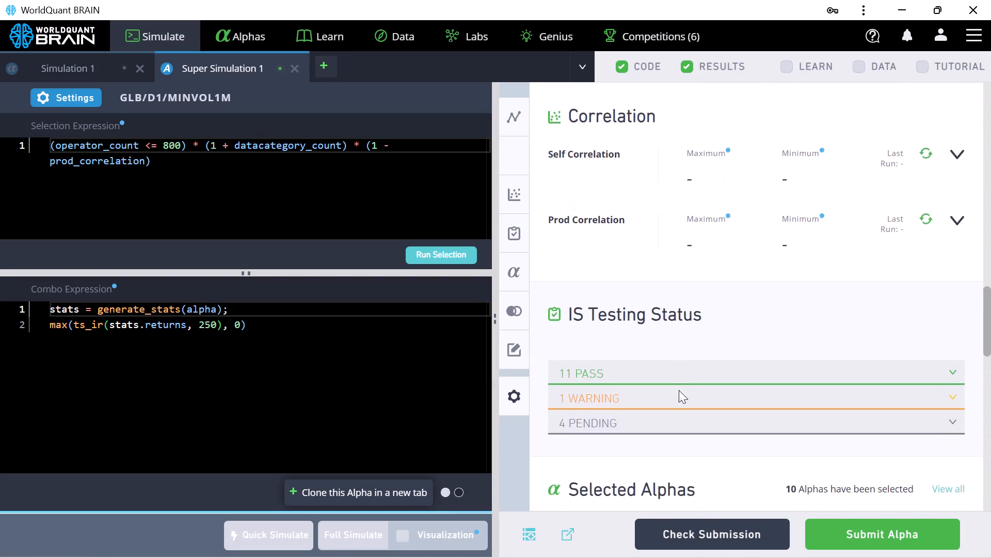
scroll(679, 390, "down", 7)
scroll(662, 262, "up", 3)
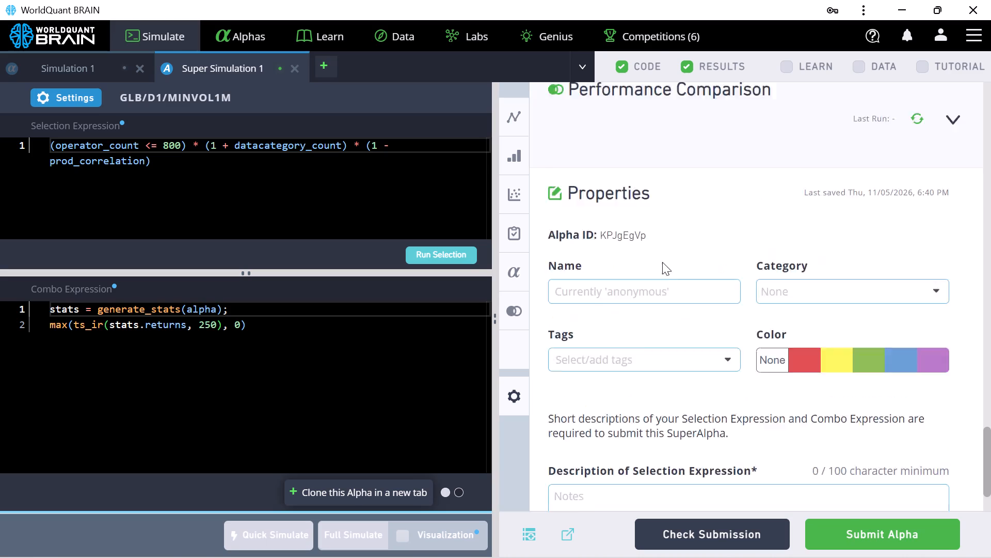
scroll(662, 262, "up", 8)
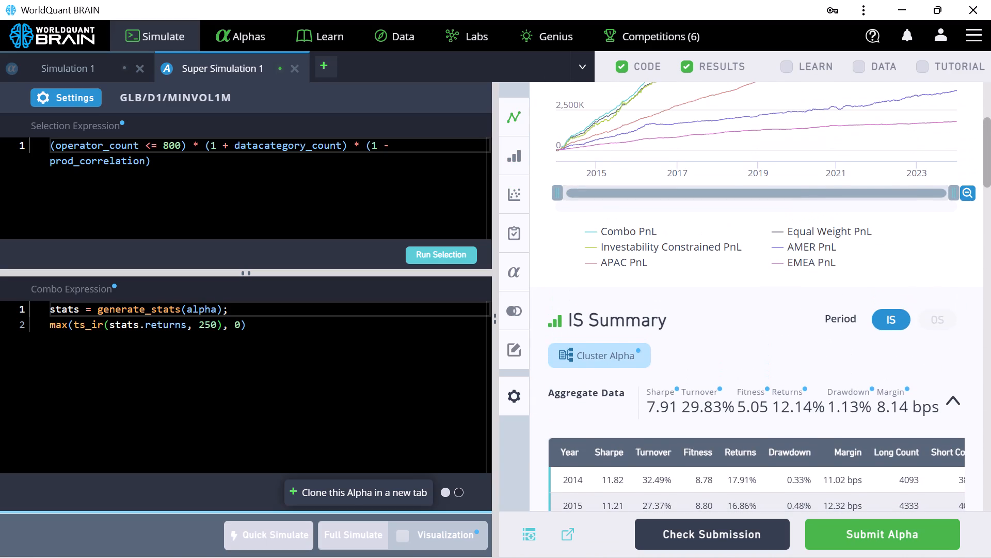
left_click(843, 318)
scroll(745, 413, "down", 6)
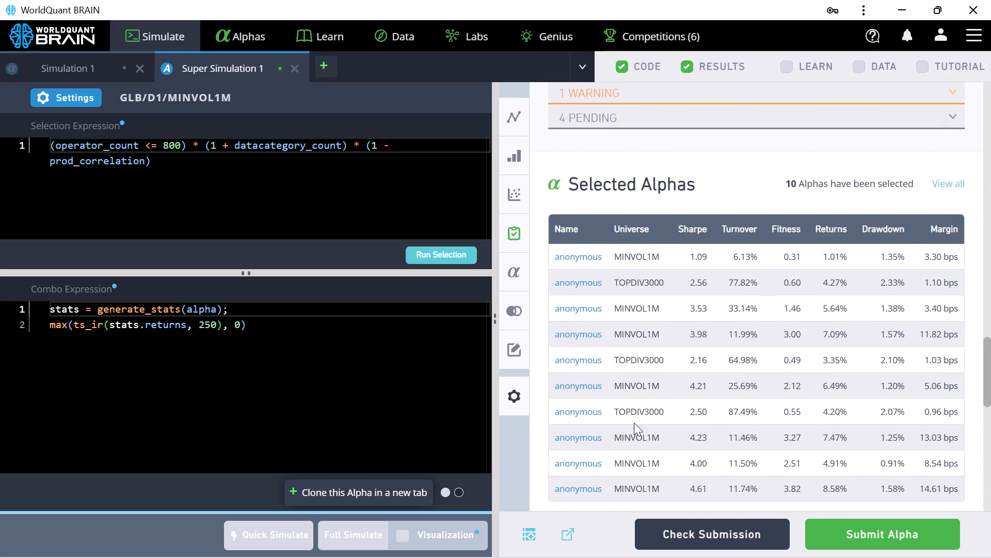
Try to paste the copied text into the SuperAlpha's Description of Selection Expression.
scroll(596, 421, "down", 8)
left_click(566, 349)
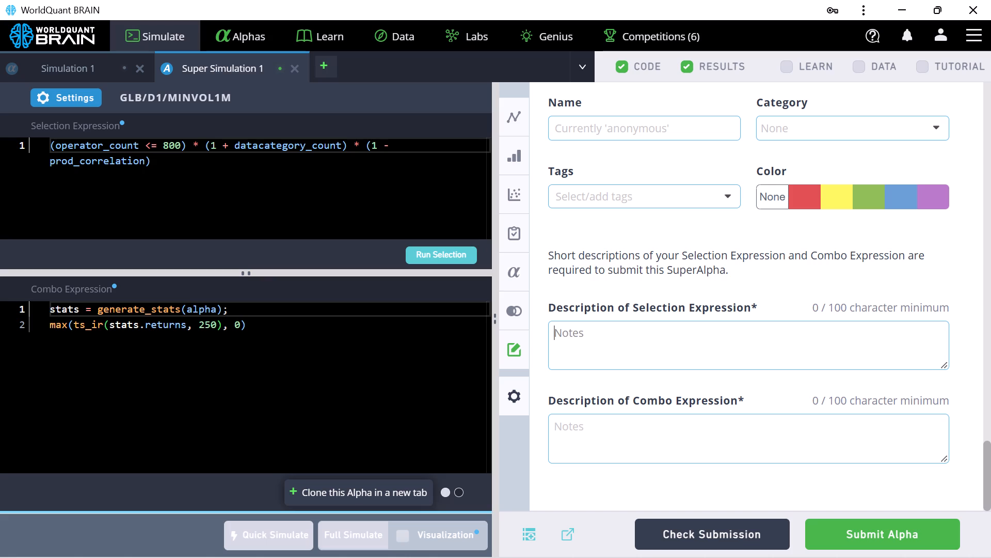
key("ctrl+v")
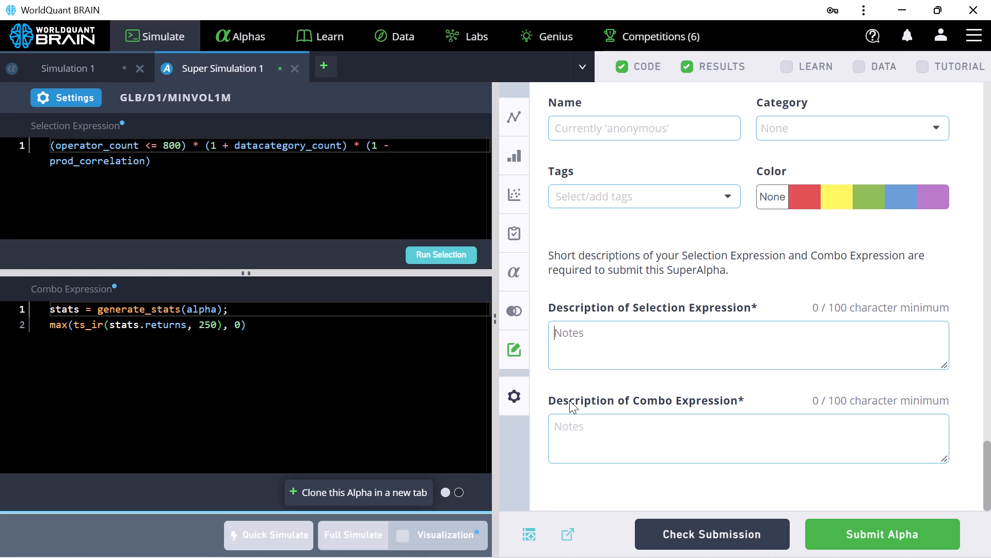
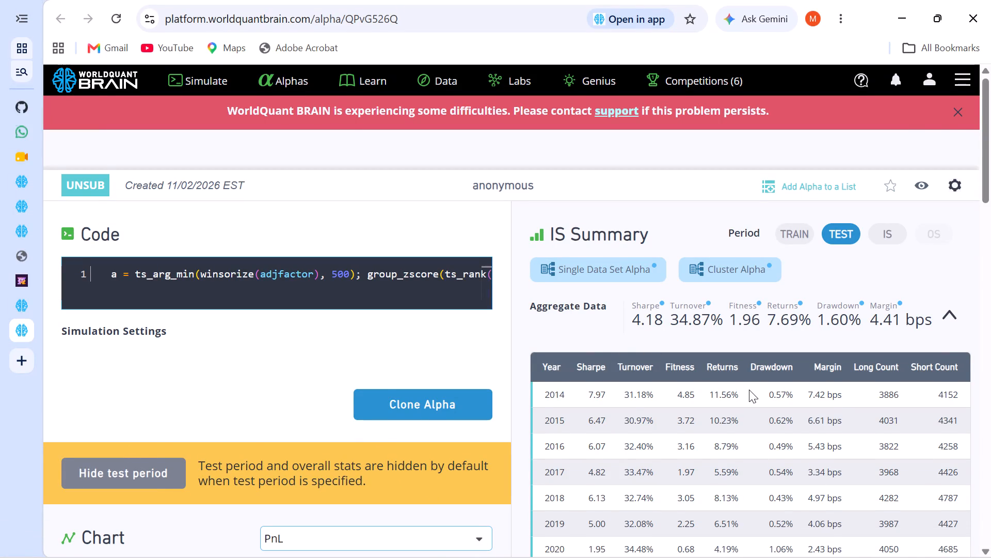
Examine alpha QPvG526Q's passed IS tests, correlation section and properties on its BRAIN page.
scroll(749, 390, "down", 16)
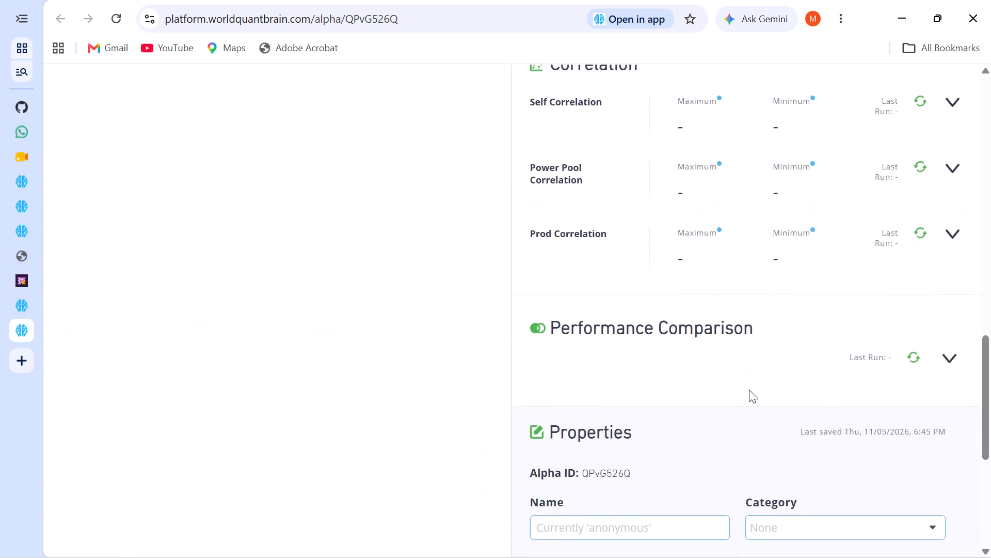
scroll(749, 390, "down", 3)
scroll(749, 390, "up", 5)
scroll(689, 342, "up", 5)
scroll(677, 321, "down", 7)
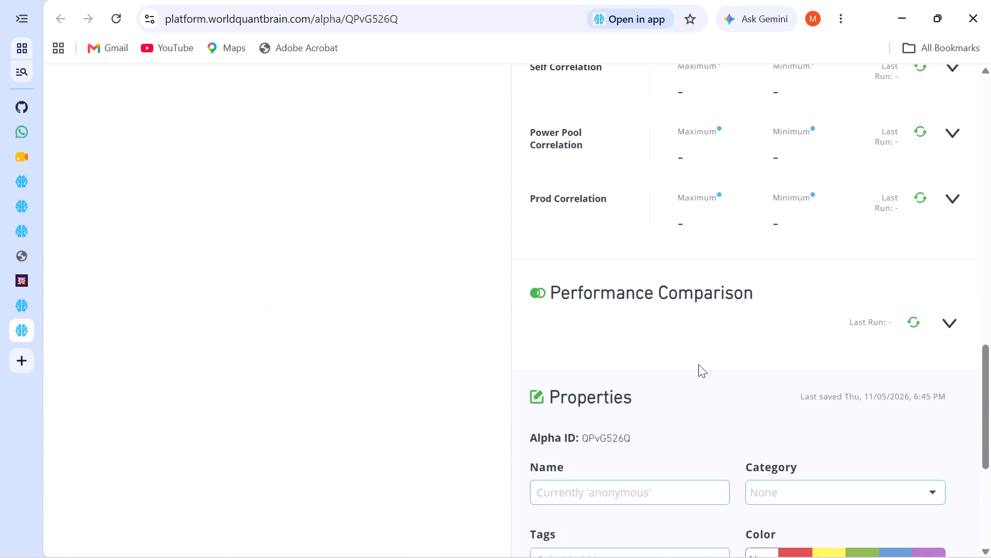
scroll(692, 358, "up", 5)
left_click(300, 214)
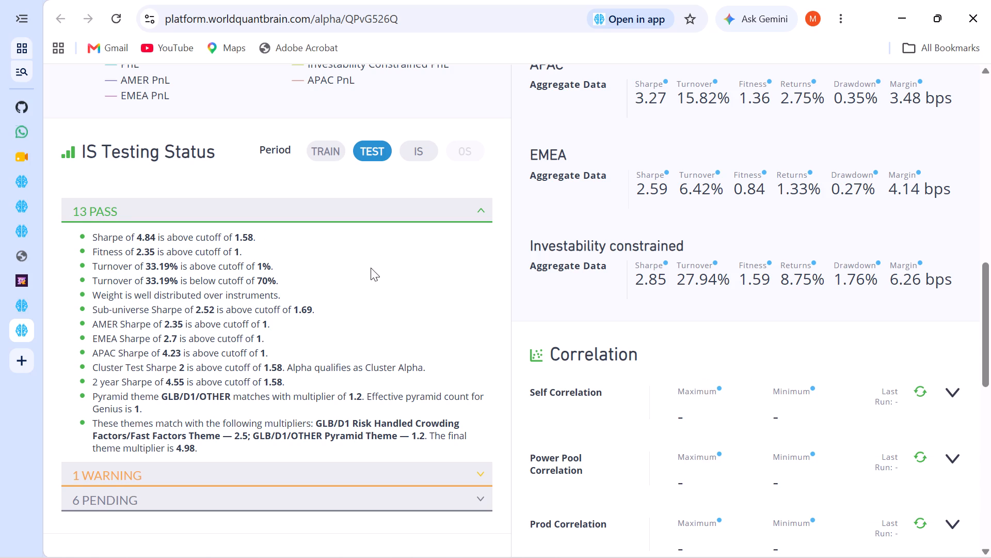
scroll(632, 371, "down", 4)
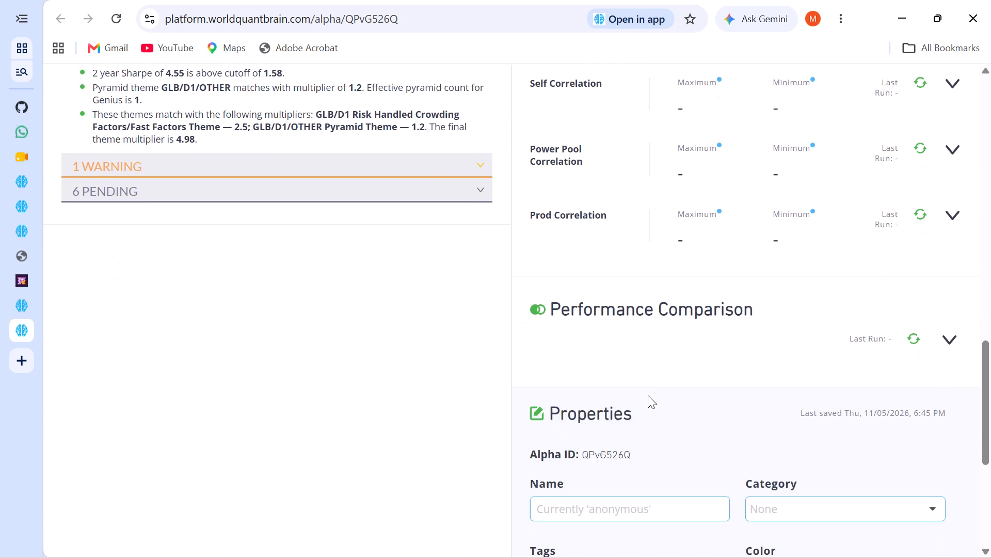
scroll(648, 395, "up", 1)
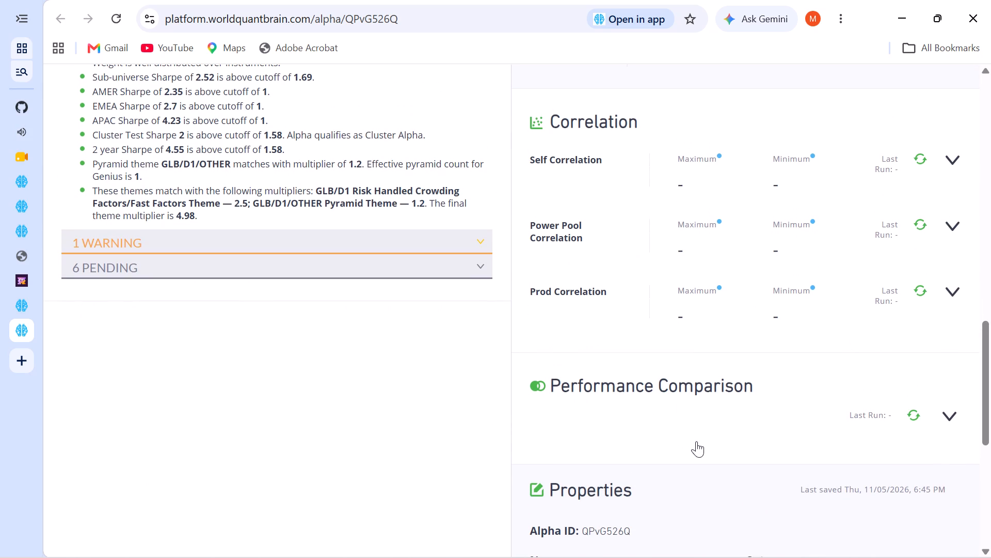
Submit alpha QPvG526Q on the BRAIN platform.
scroll(842, 447, "down", 5)
scroll(859, 498, "down", 5)
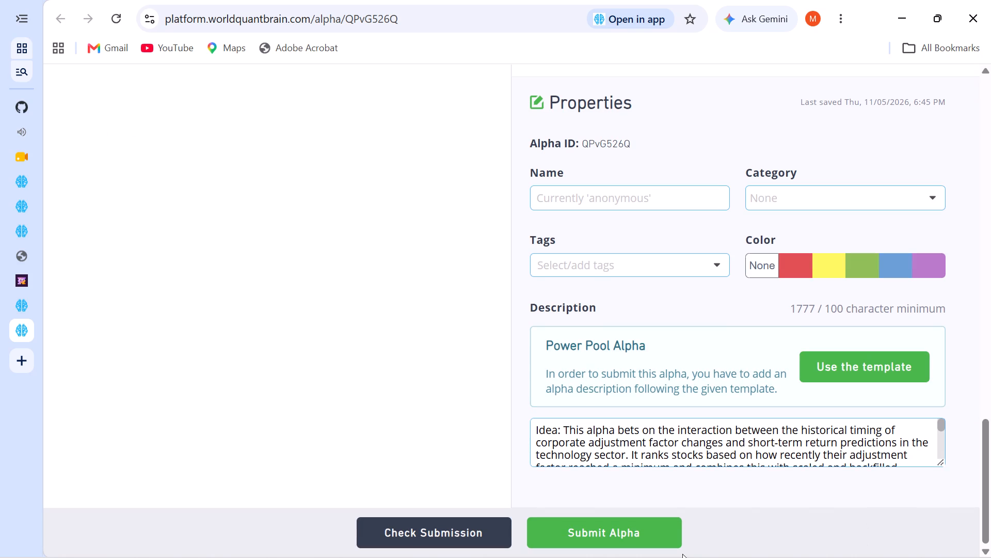
left_click(638, 522)
Check alpha QPvG526Q's submission progress and view its IS Summary for the TRAIN and IS periods.
scroll(609, 282, "up", 10)
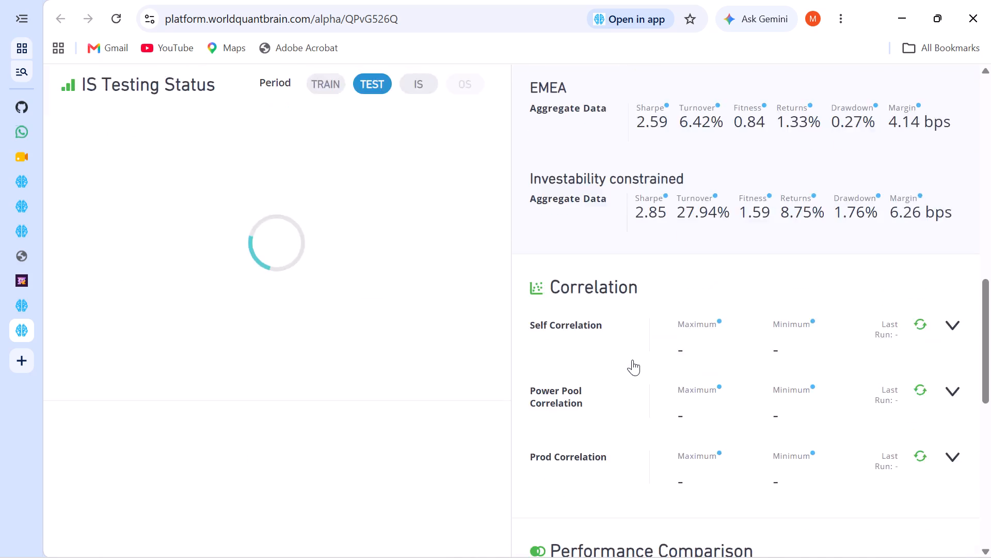
scroll(715, 316, "up", 5)
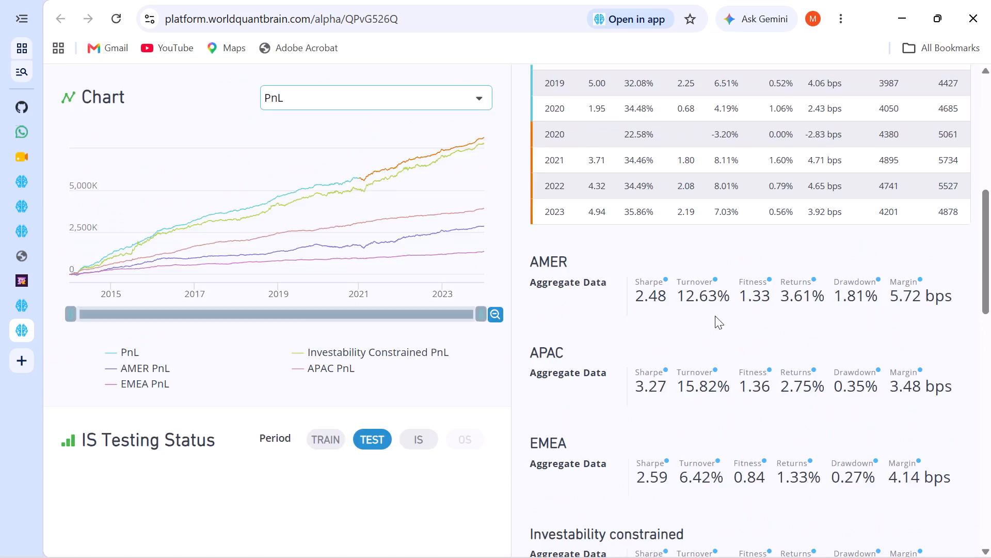
scroll(716, 314, "up", 3)
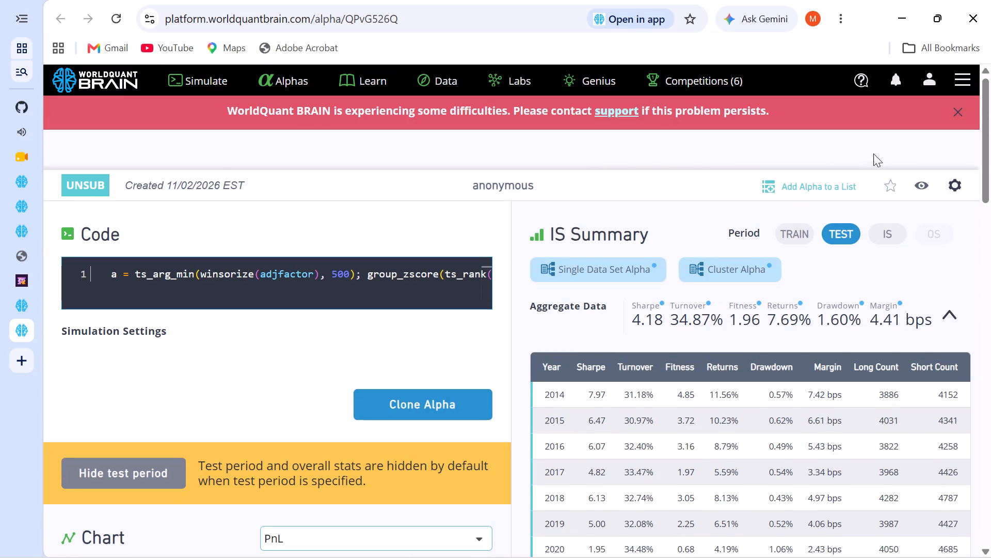
left_click(799, 242)
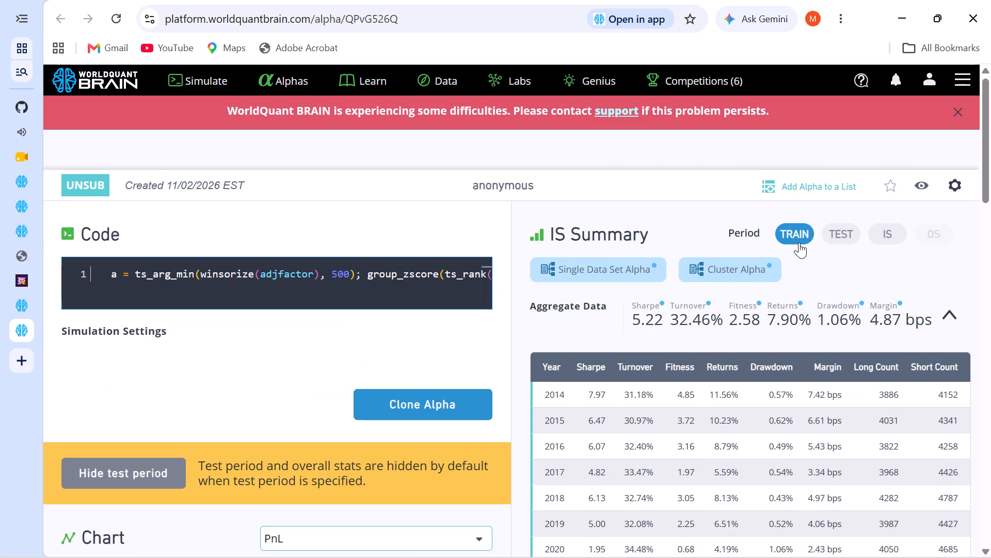
left_click(897, 228)
scroll(990, 437, "down", 13)
scroll(303, 407, "up", 2)
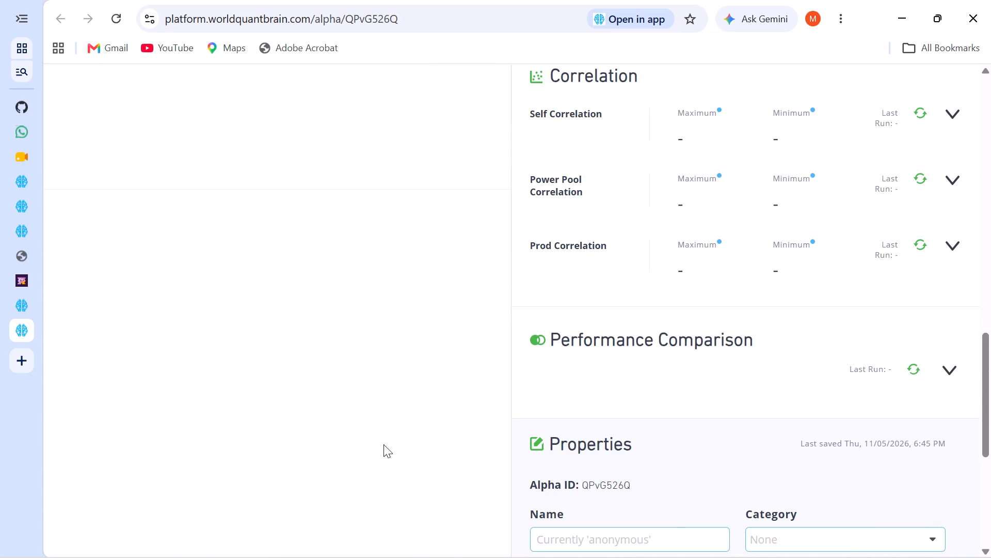
scroll(383, 444, "up", 3)
scroll(293, 388, "down", 13)
scroll(316, 412, "up", 12)
scroll(305, 375, "down", 4)
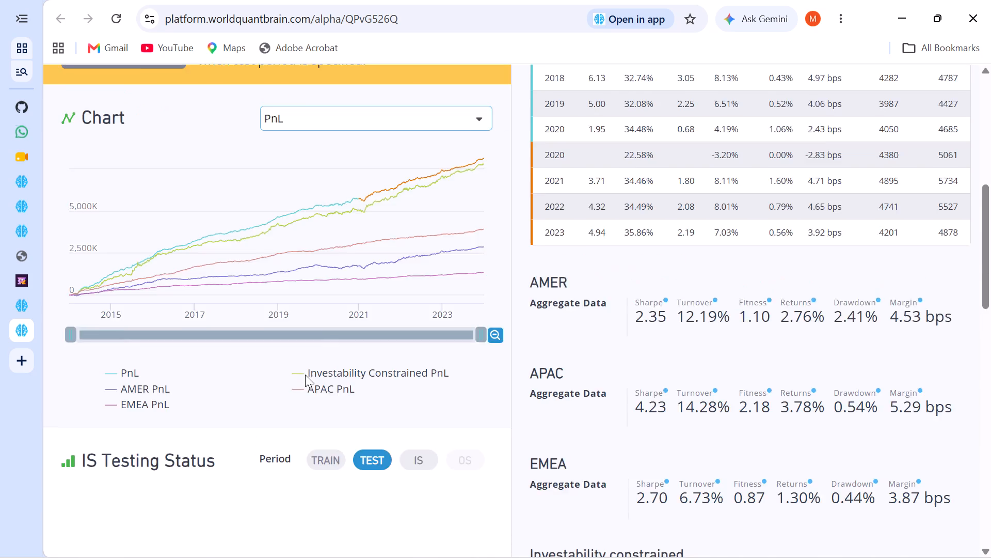
scroll(305, 375, "down", 1)
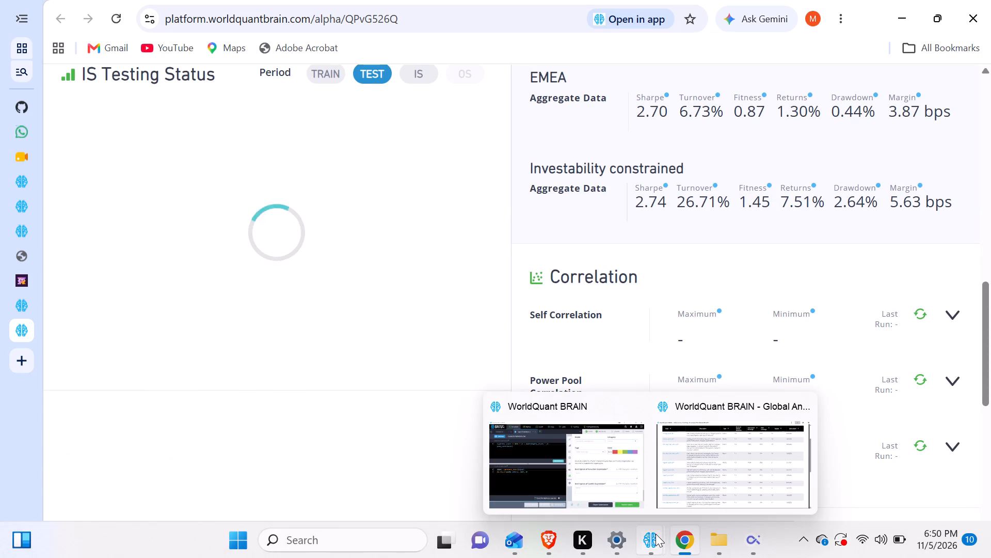
Switch to the WorldQuant BRAIN app and paste the copied description into Super Simulation 1's Selection Expression and Combo Expression descriptions.
left_click(583, 475)
left_click(578, 342)
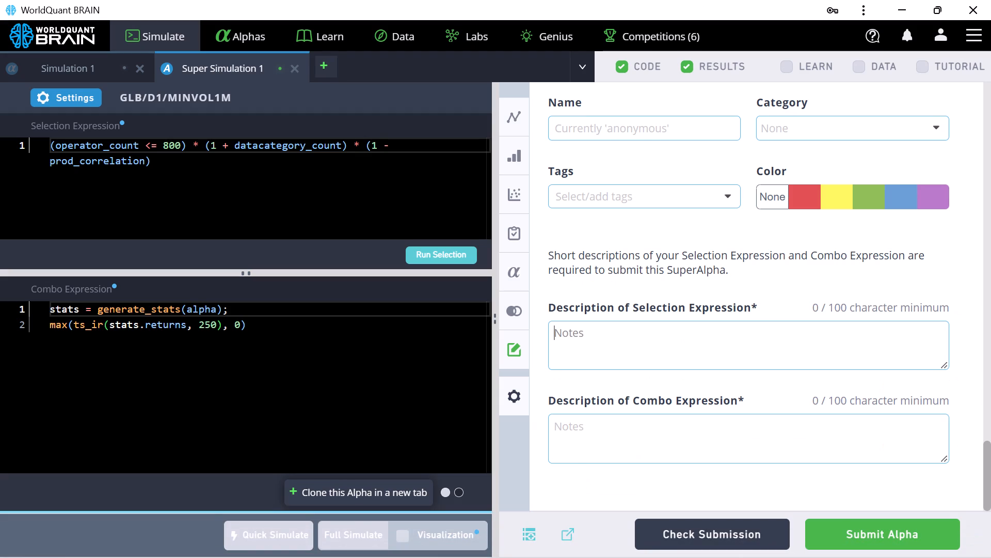
key("ctrl+v")
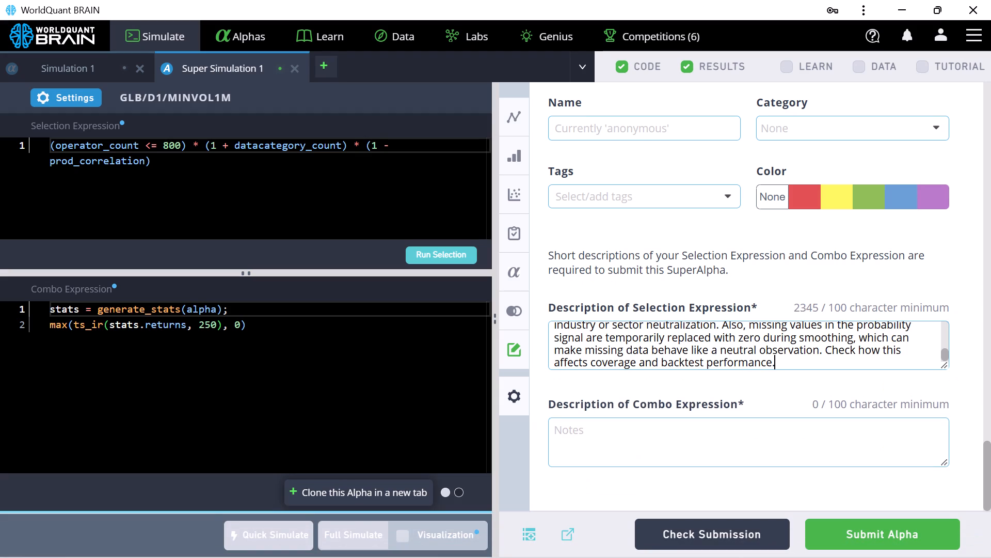
left_click(589, 437)
key("ctrl+v")
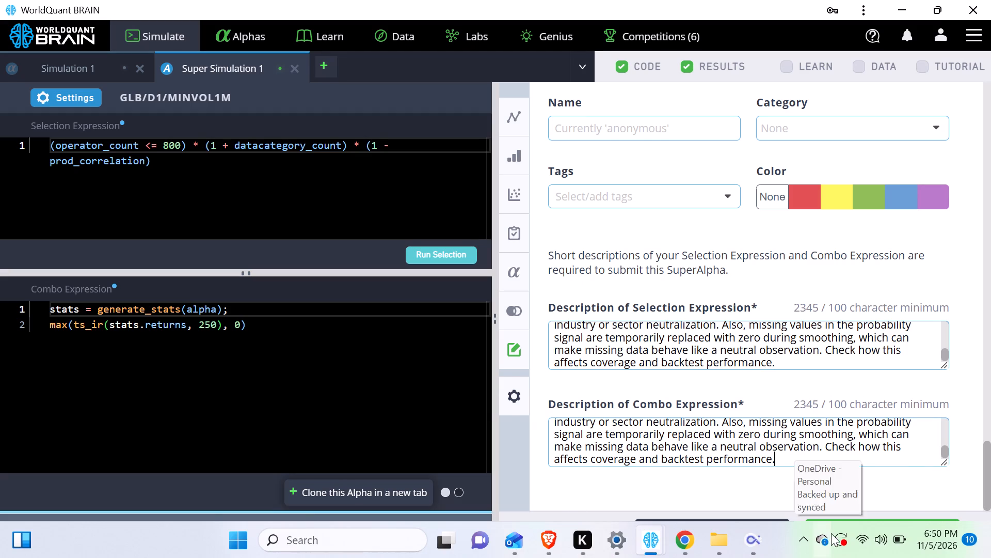
Submit the SuperAlpha from Super Simulation 1.
scroll(759, 400, "down", 1)
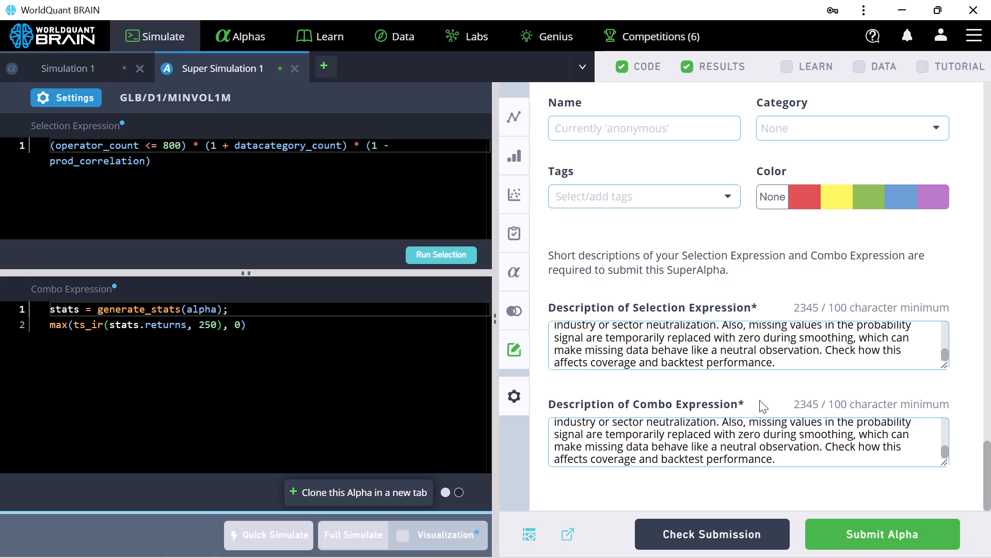
left_click(851, 528)
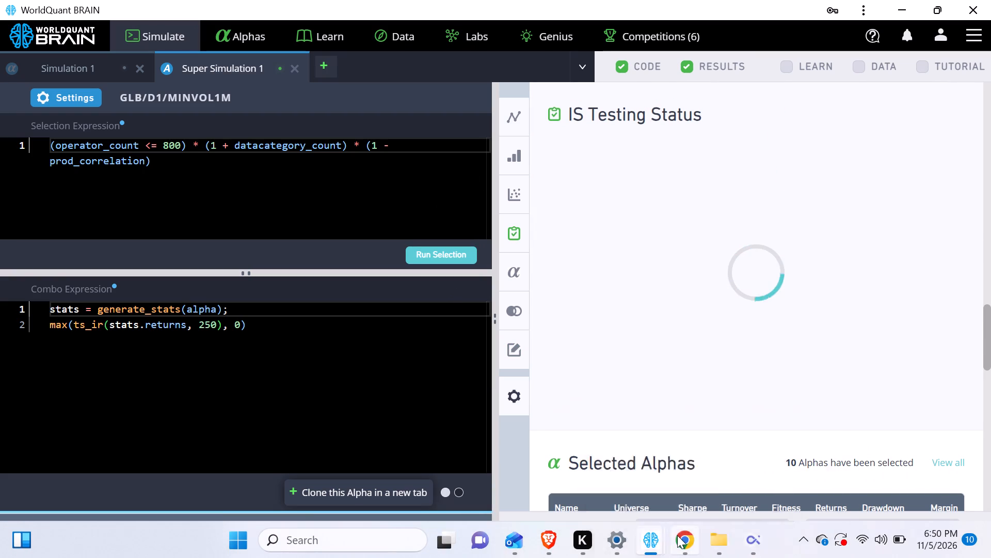
left_click(590, 473)
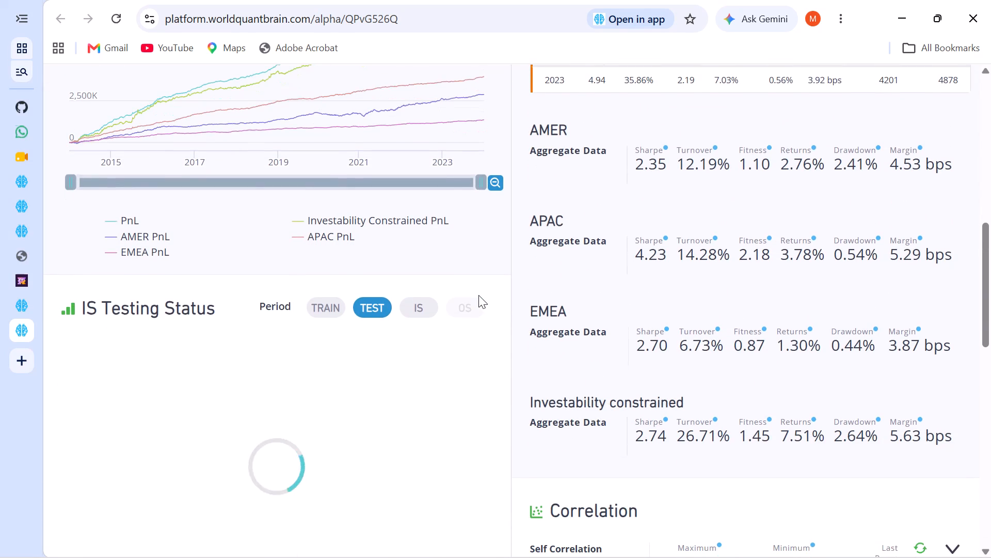
scroll(734, 303, "up", 8)
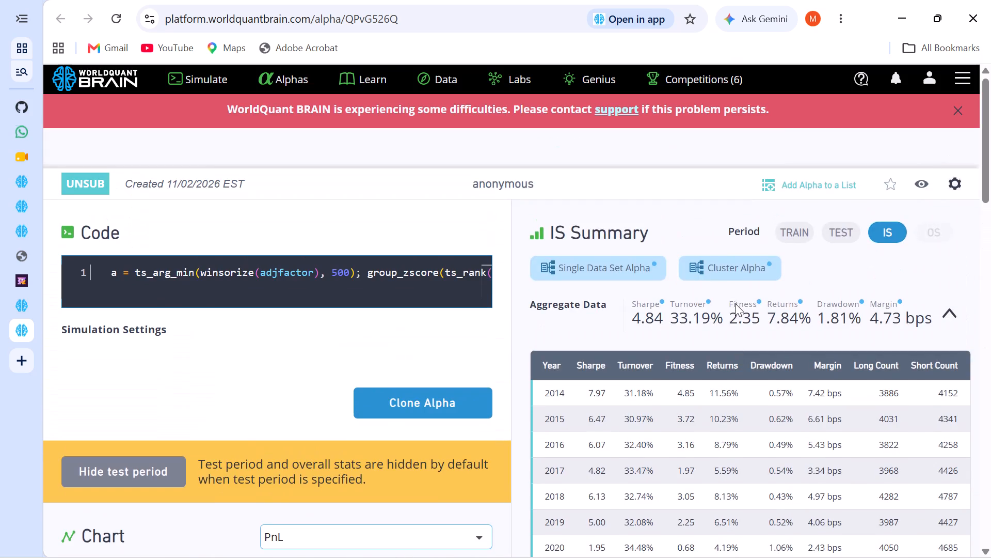
left_click(959, 112)
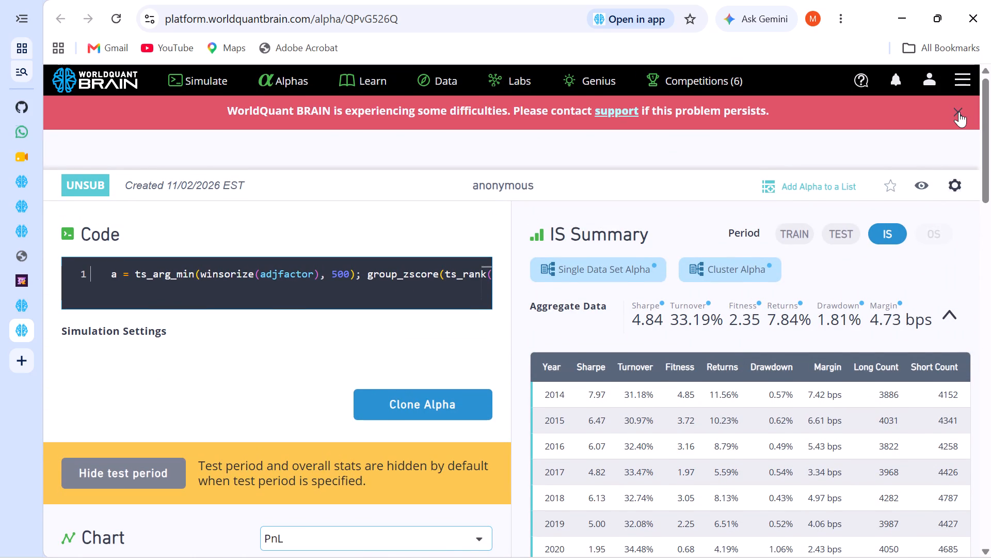
scroll(990, 407, "down", 7)
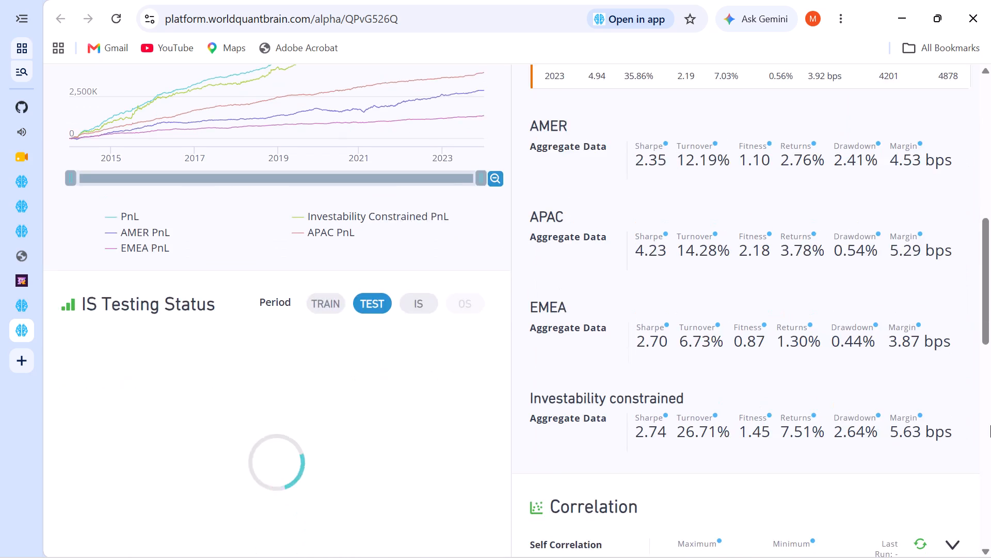
Review alpha QPvG526Q's IS Testing Status results, including the warning section, along with its Correlation section and Properties.
scroll(990, 454, "down", 12)
scroll(888, 84, "up", 4)
scroll(891, 205, "down", 1)
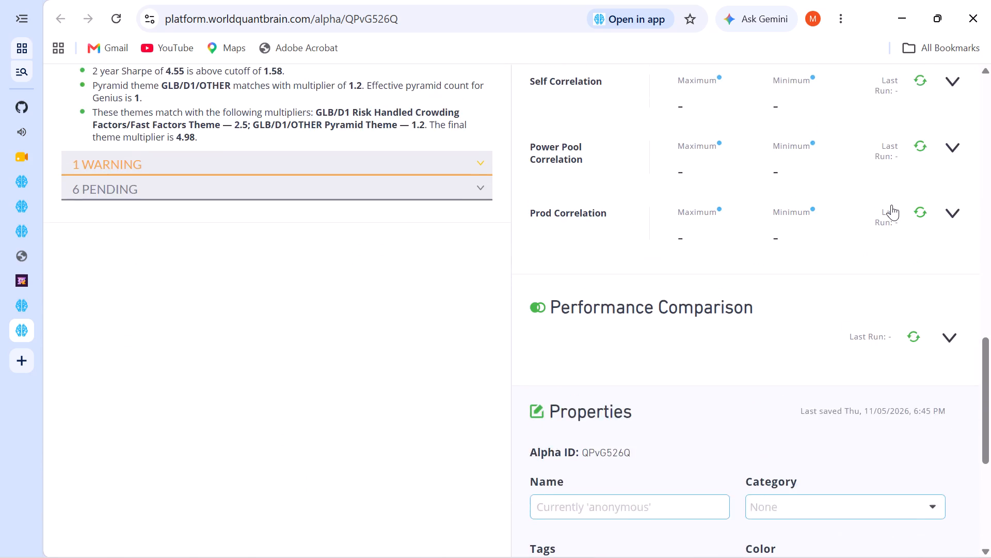
scroll(891, 205, "down", 3)
scroll(891, 205, "up", 5)
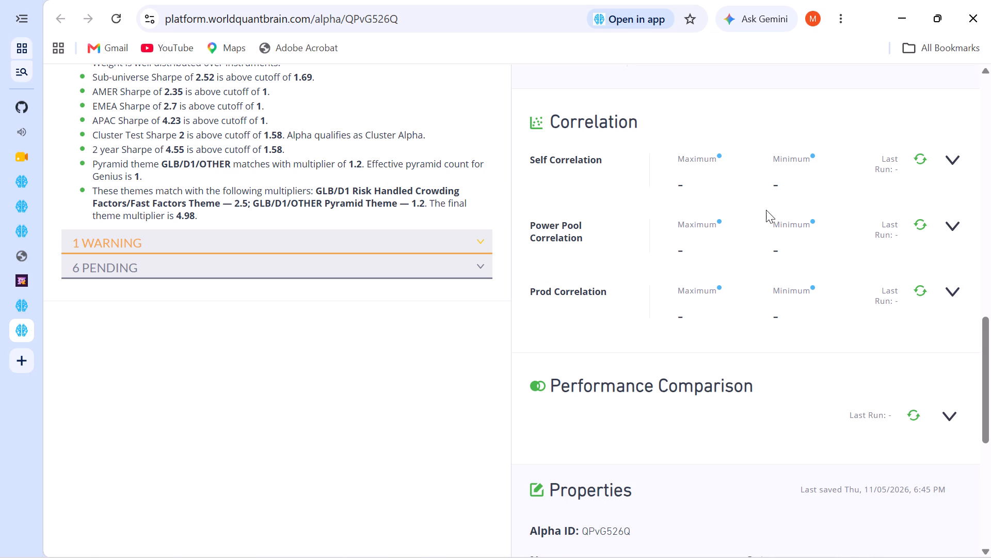
scroll(452, 331, "down", 7)
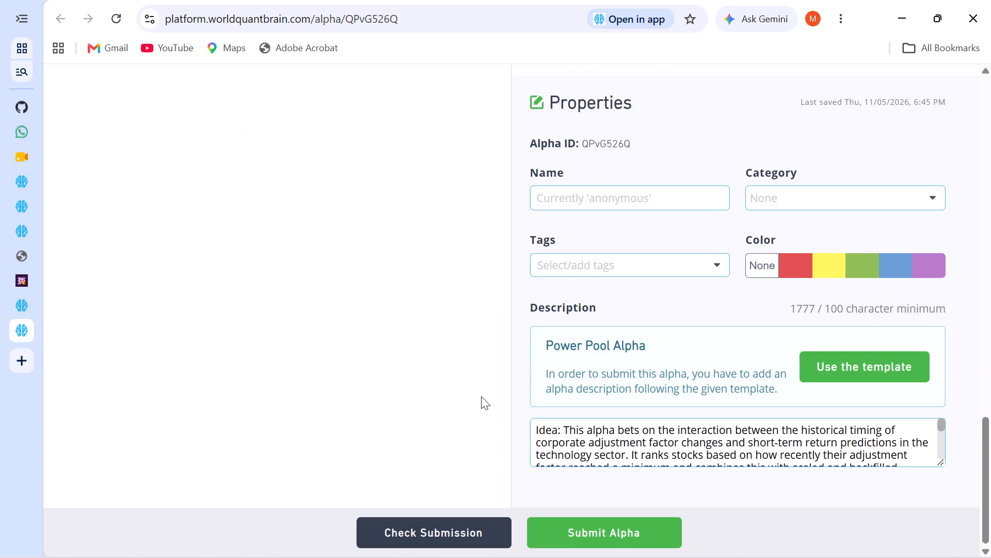
scroll(481, 396, "down", 4)
scroll(337, 214, "up", 5)
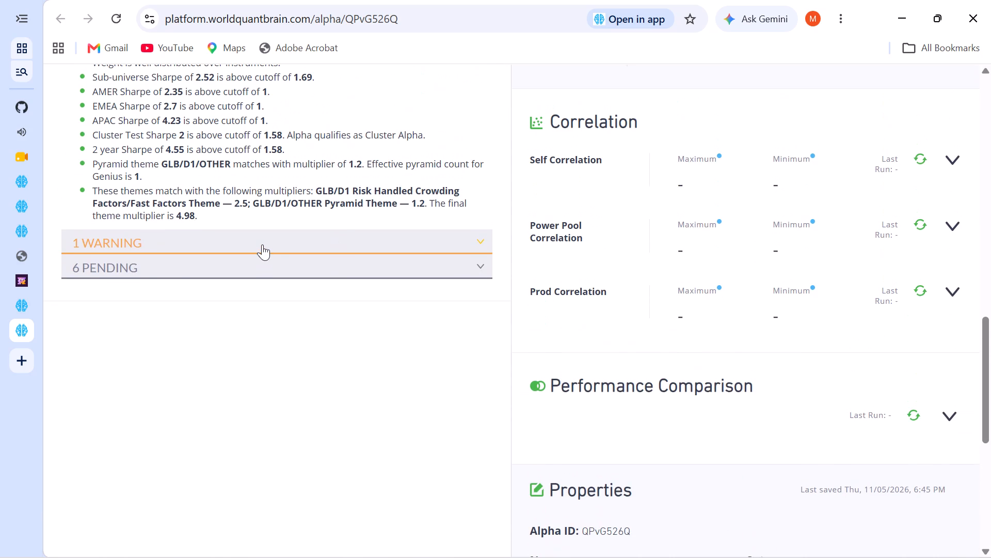
left_click(262, 243)
left_click(277, 247)
scroll(351, 220, "up", 1)
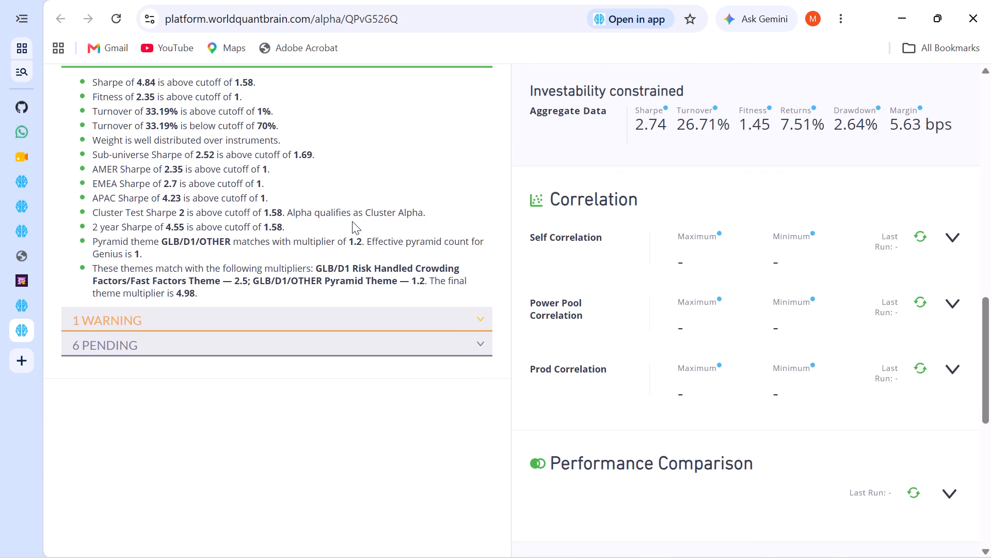
scroll(352, 221, "up", 1)
scroll(304, 189, "up", 1)
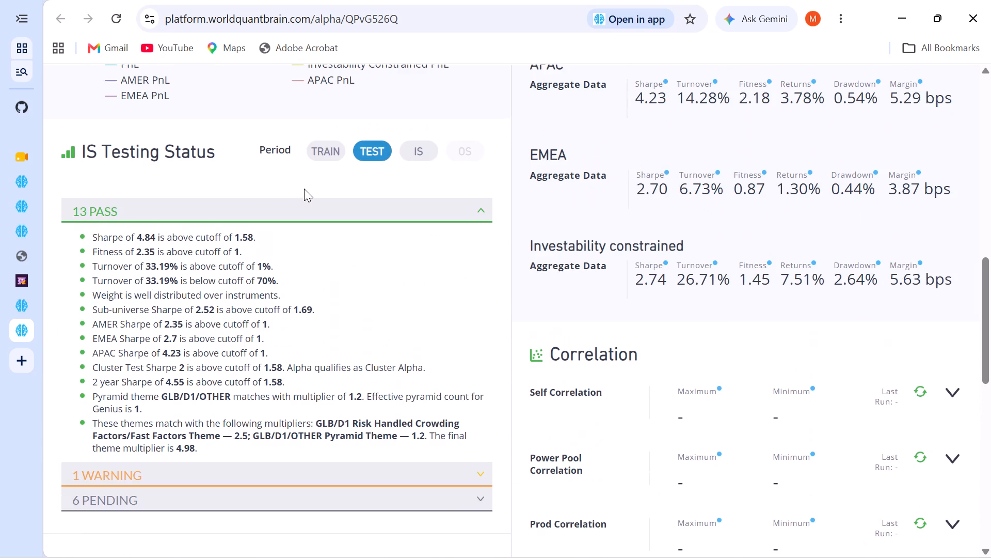
scroll(304, 189, "down", 1)
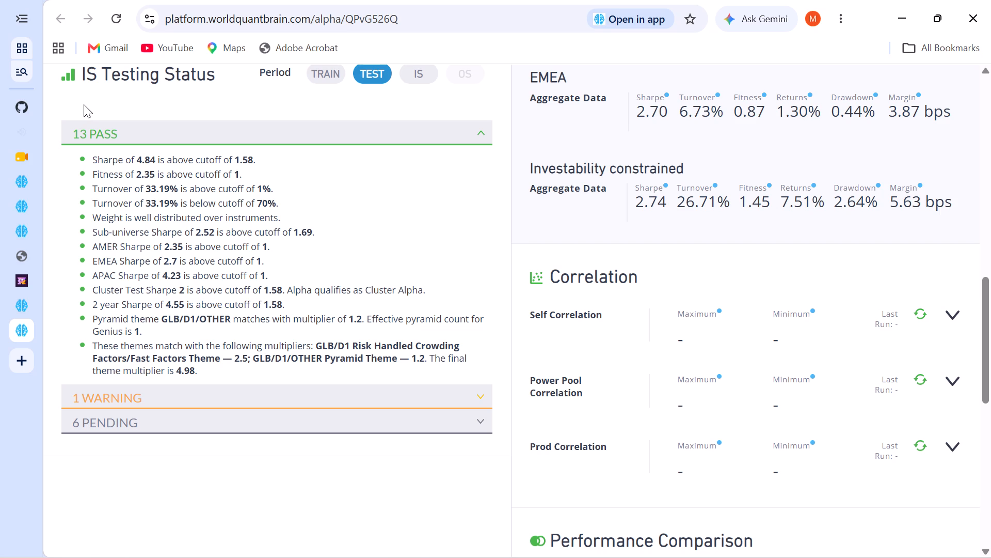
Capture a rectangular screenshot of alpha QPvG526Q's IS Testing Status list, covering the pass, warning and pending sections.
key("shift+super+s")
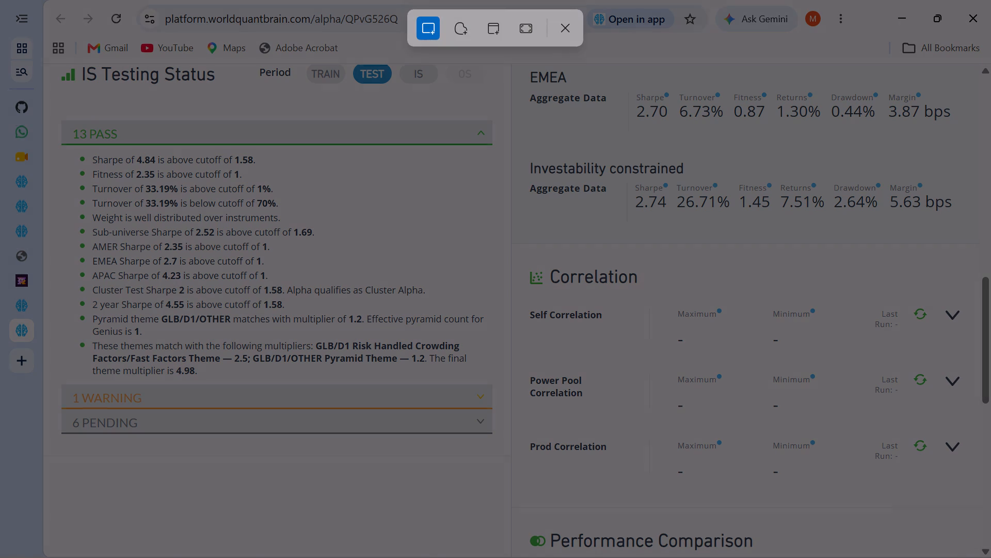
left_click_drag(63, 111, 502, 448)
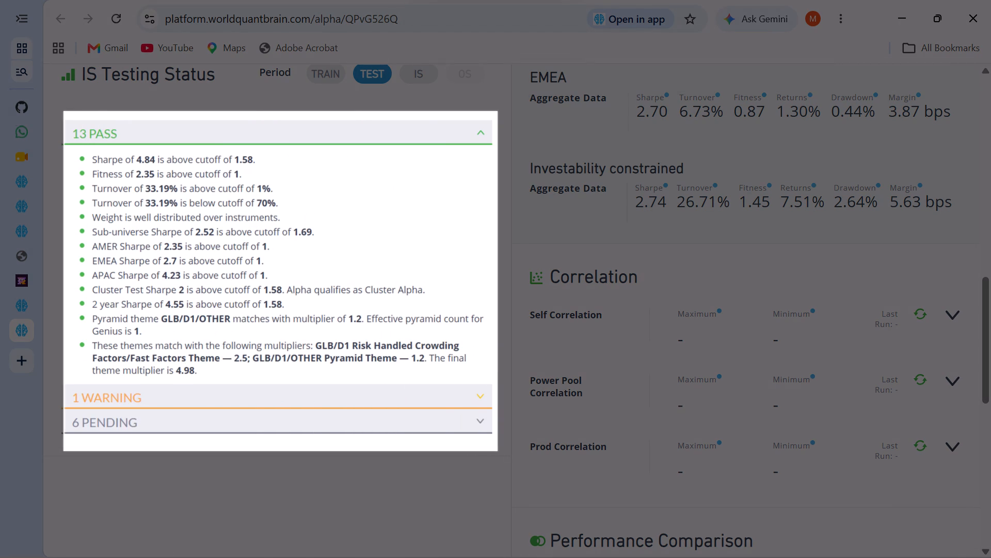
left_click_drag(502, 448, 517, 415)
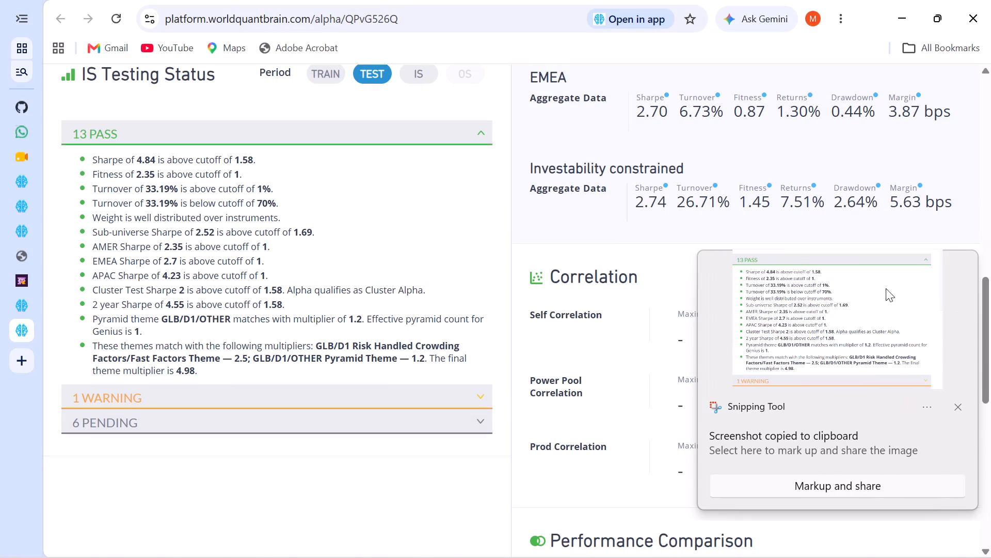
Open the captured IS Testing Status screenshot in Snipping Tool and copy the image to the clipboard.
left_click(825, 483)
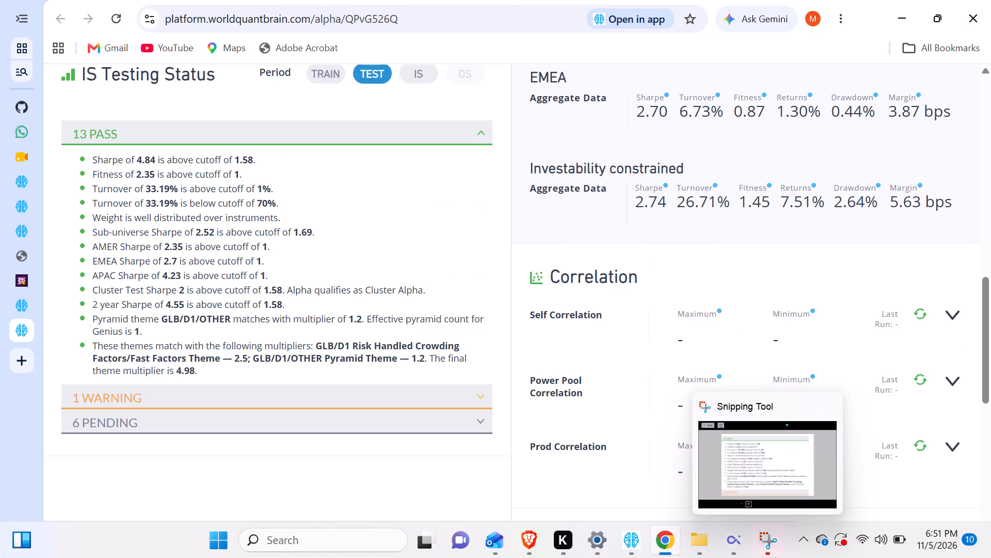
left_click(761, 556)
left_click(771, 62)
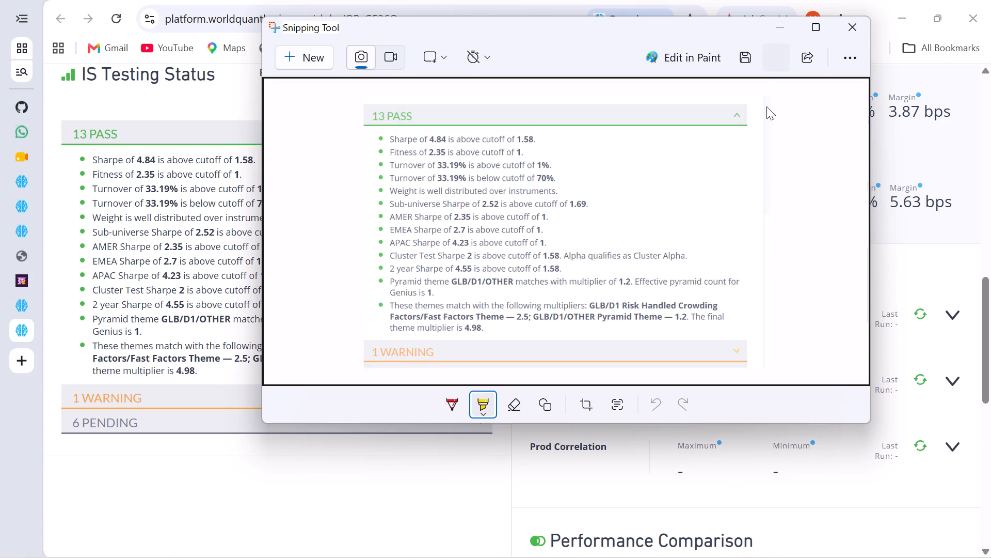
scroll(685, 557, "down", 1)
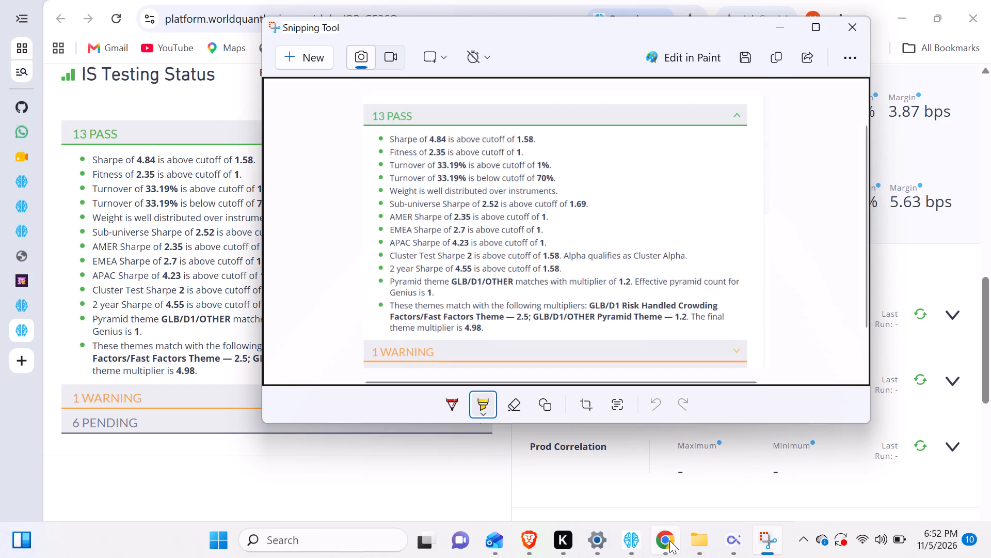
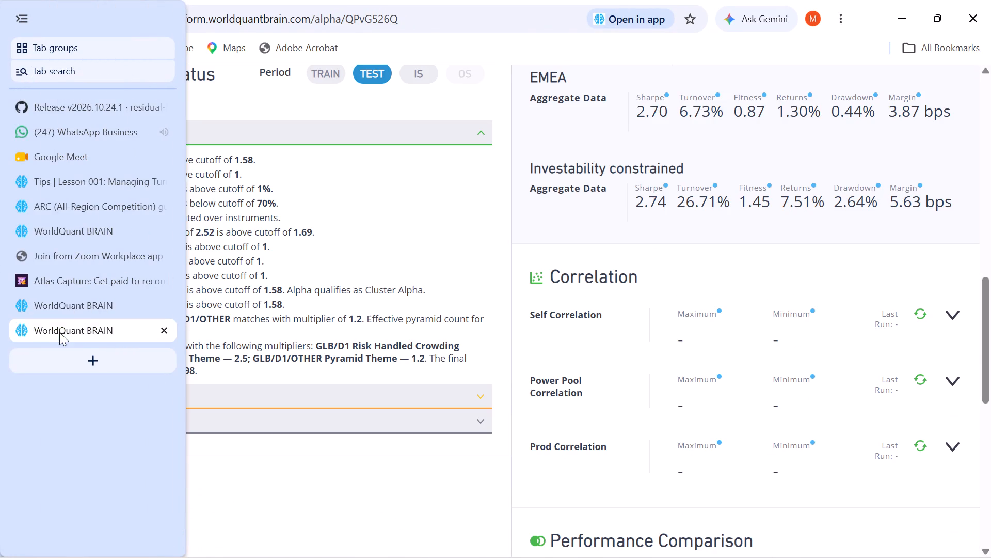
Submit alpha QPvG526Q and open the failed-check section of its IS Testing Status for review.
scroll(605, 385, "down", 14)
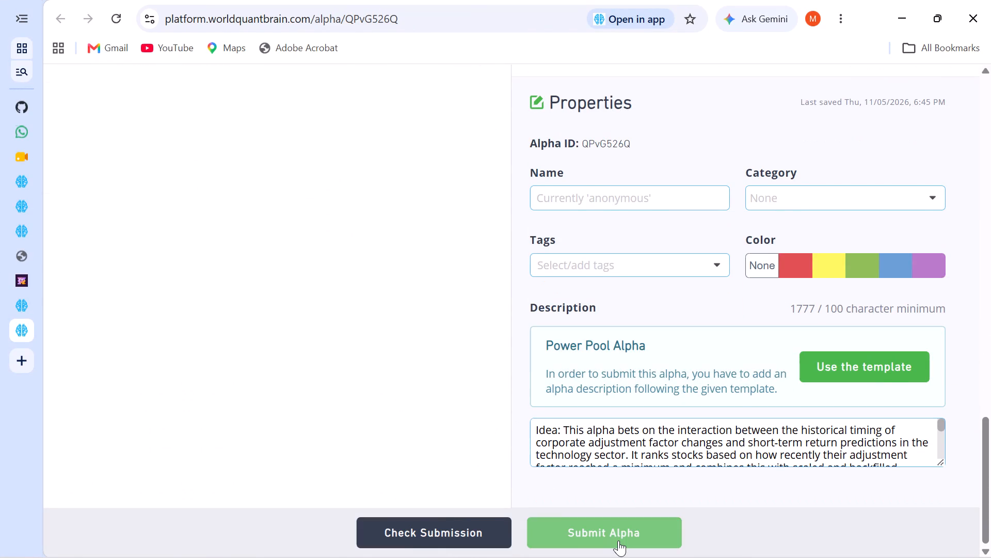
left_click(618, 537)
scroll(428, 281, "up", 5)
scroll(485, 364, "up", 4)
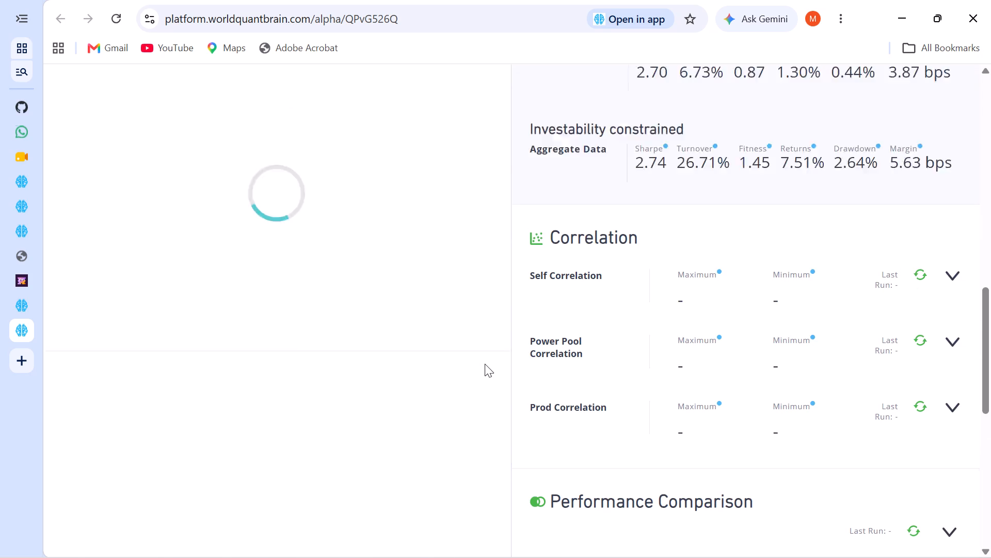
left_click(263, 416)
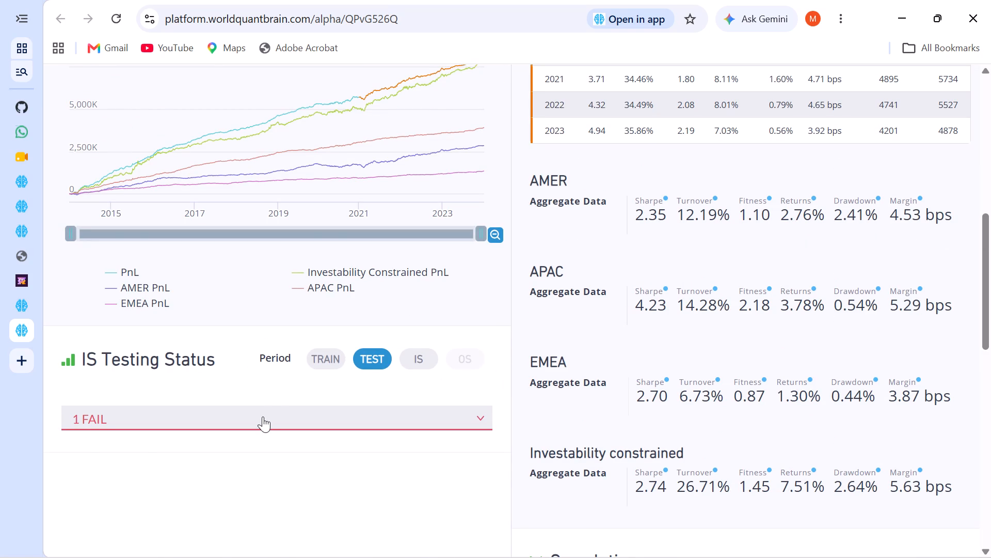
left_click(263, 416)
scroll(191, 173, "up", 5)
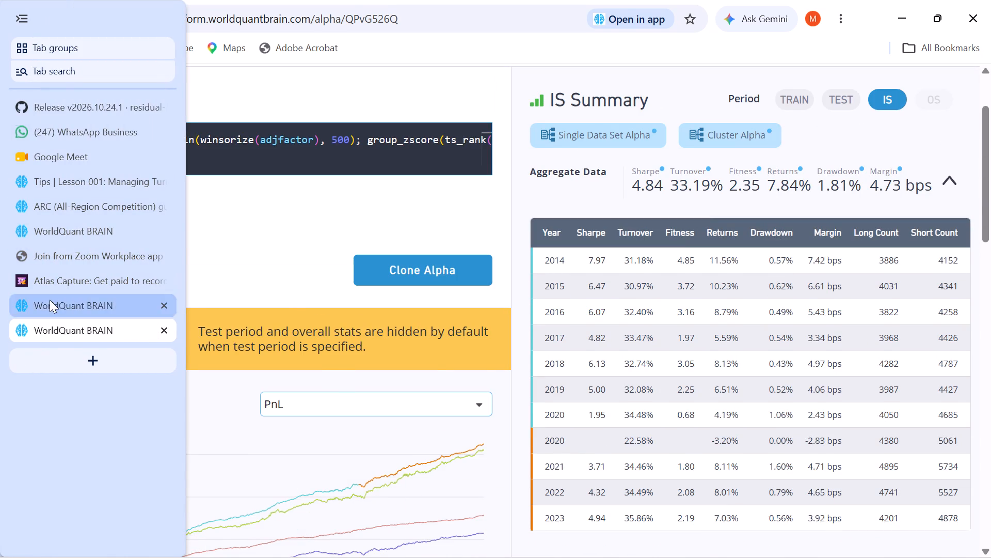
Switch to alpha 1YNze7Kz's page and review its IS Testing Status and Correlation sections.
left_click(50, 302)
scroll(684, 389, "down", 5)
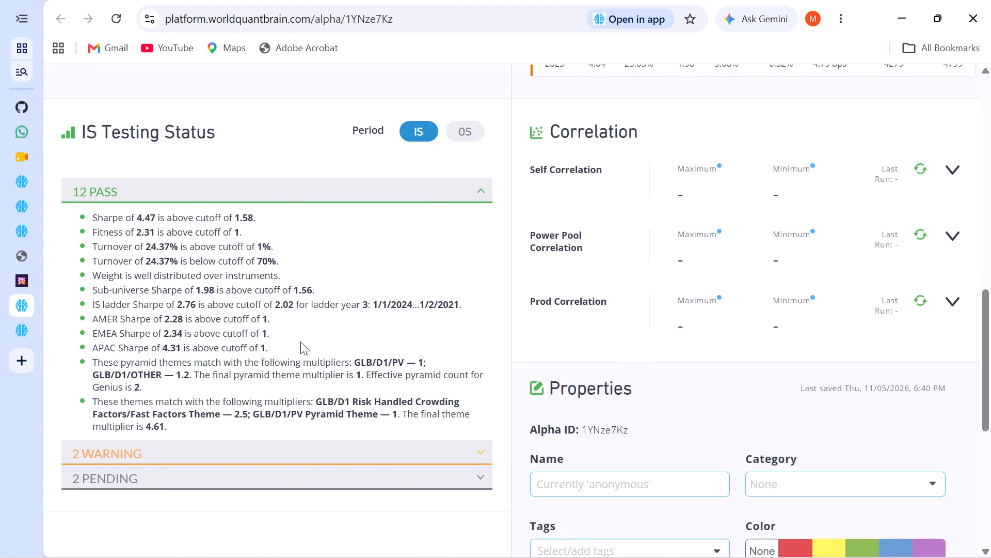
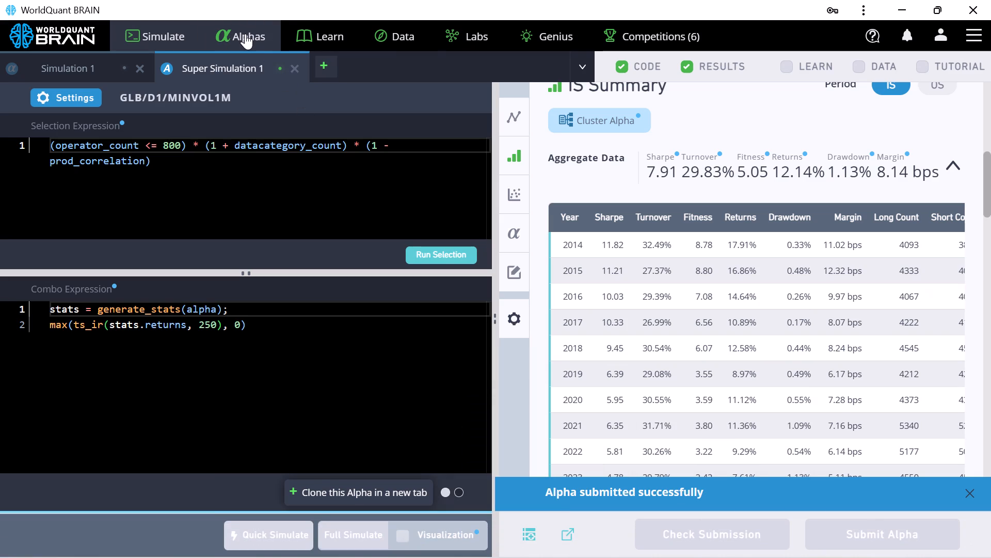
left_click(245, 34)
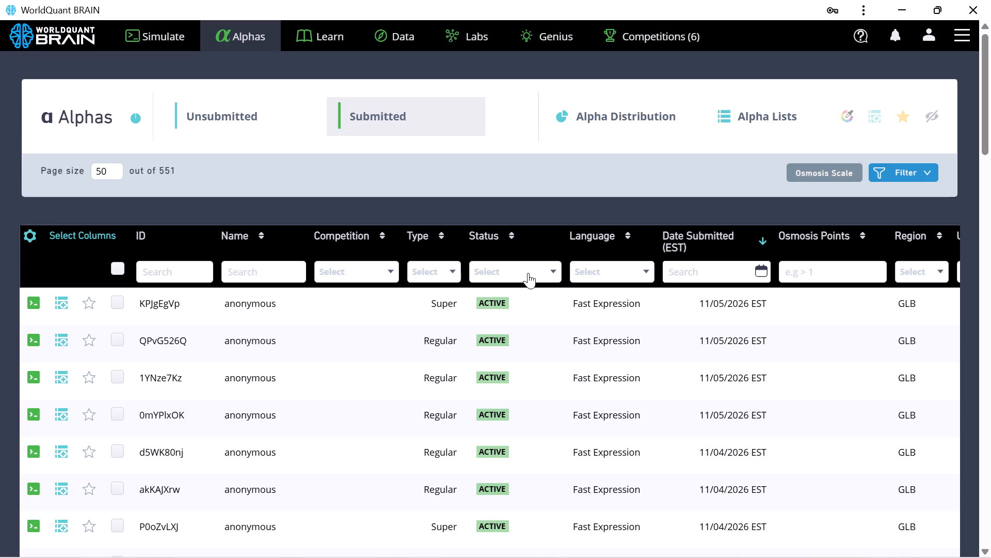
scroll(728, 467, "down", 4)
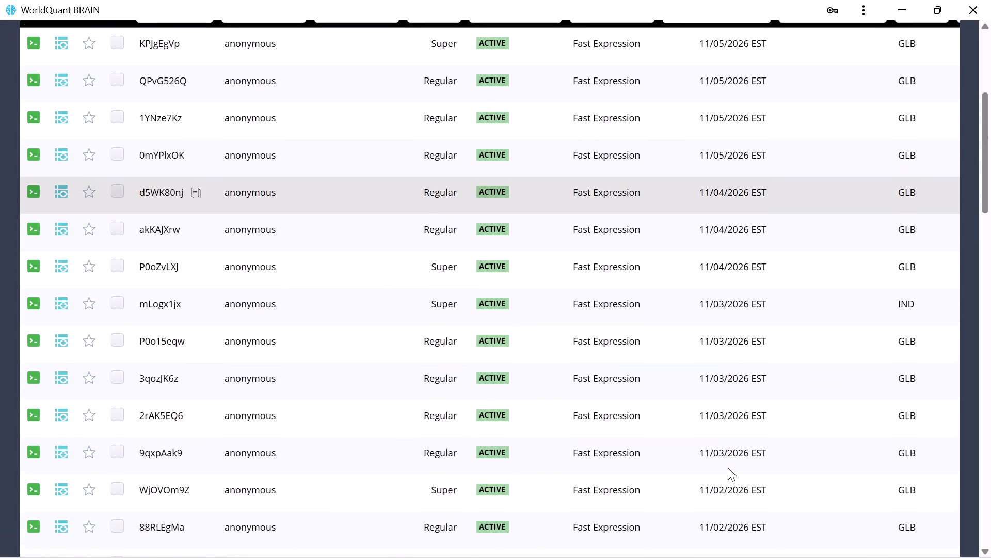
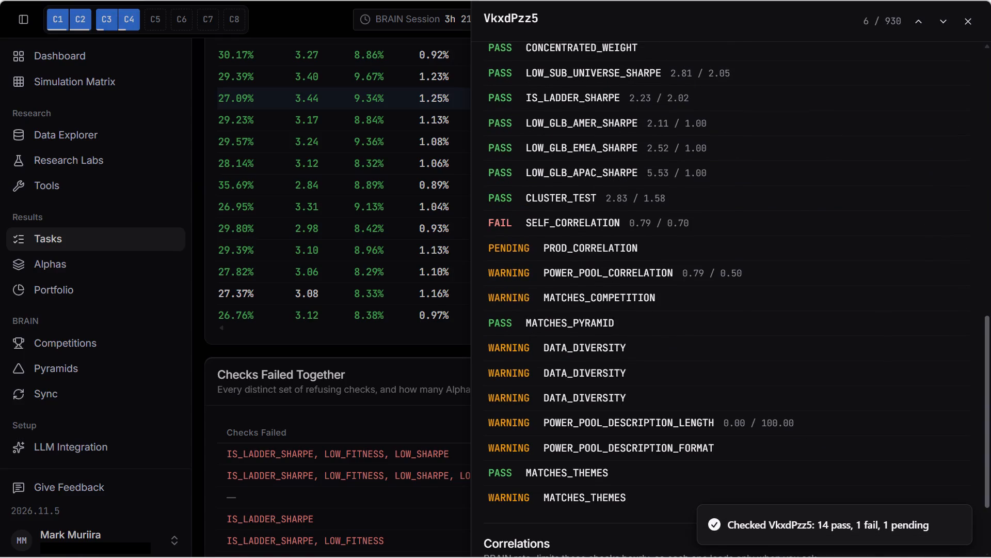
left_click(971, 20)
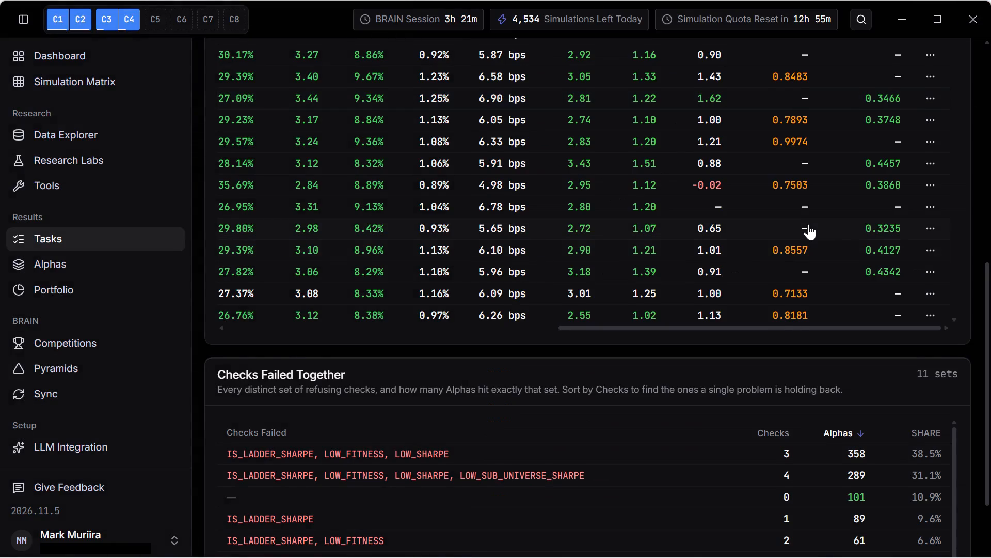
Review the settings and submission checks of alpha LLMKLLmL, and close its details.
scroll(808, 224, "up", 1)
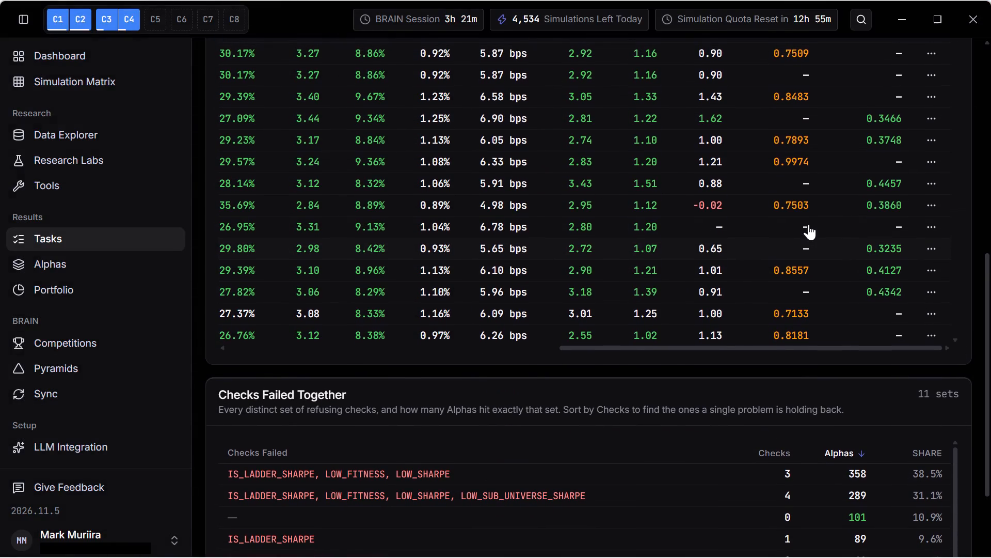
left_click(808, 224)
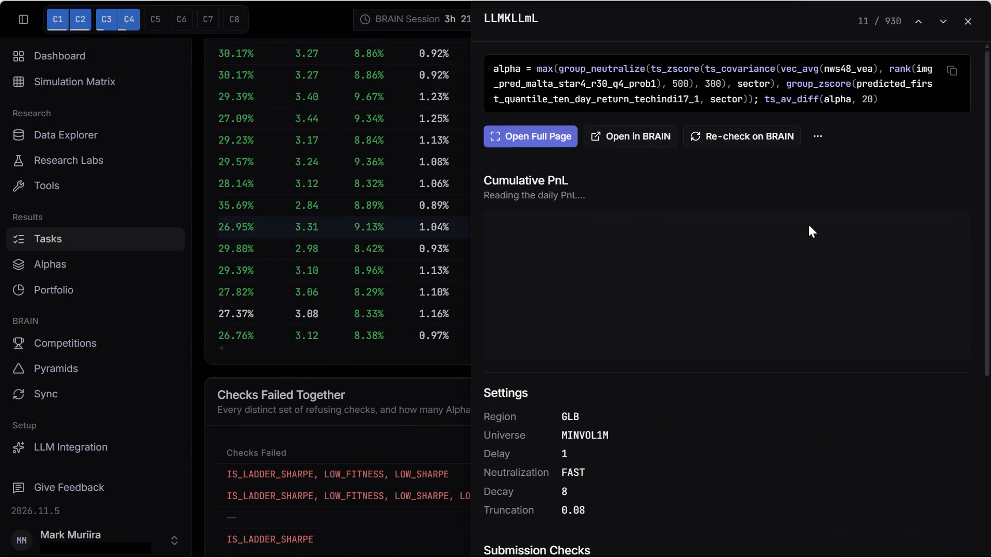
scroll(913, 421, "down", 7)
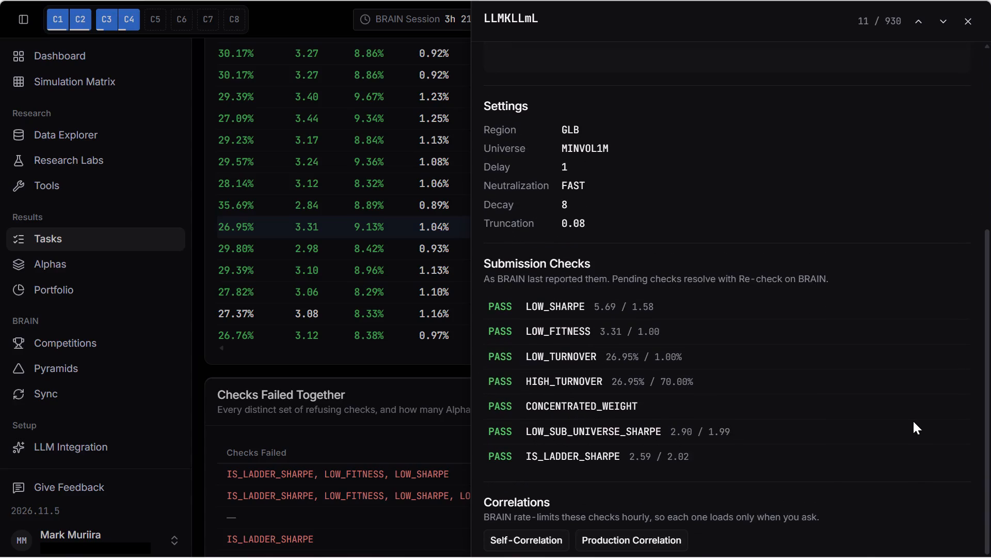
left_click(970, 19)
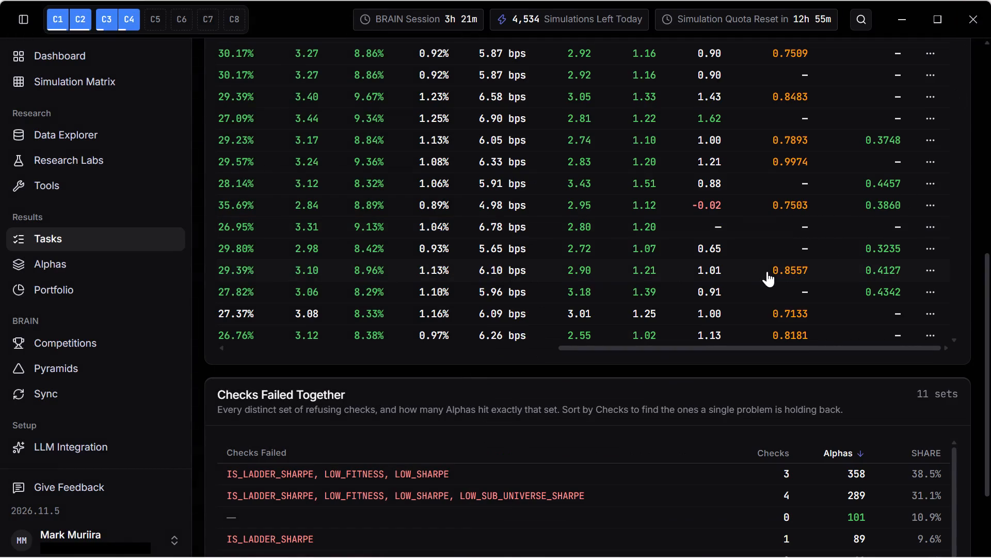
Request the production correlation of alpha 2rAjL6WZ, re-check its submission checks on BRAIN, and close its details.
left_click(778, 284)
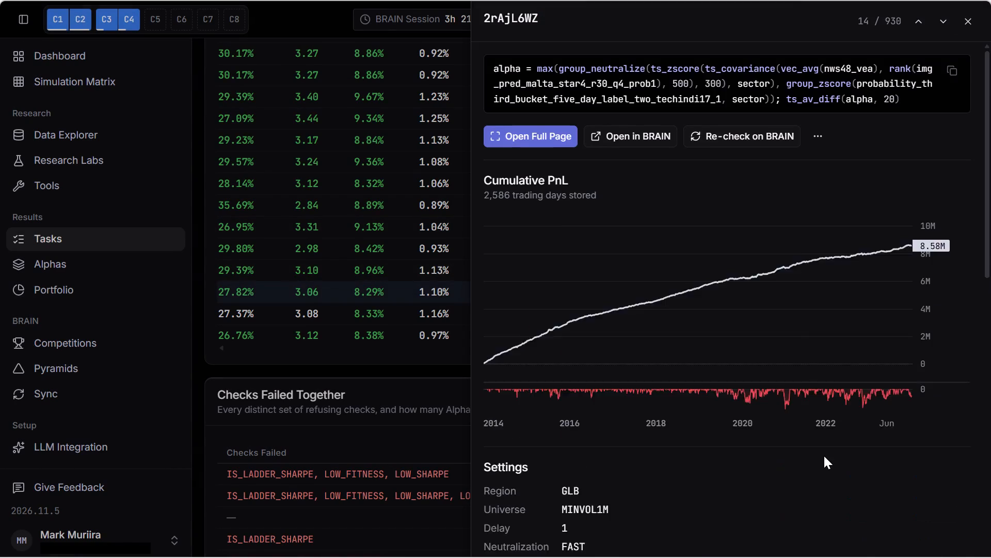
scroll(824, 456, "down", 5)
left_click(651, 535)
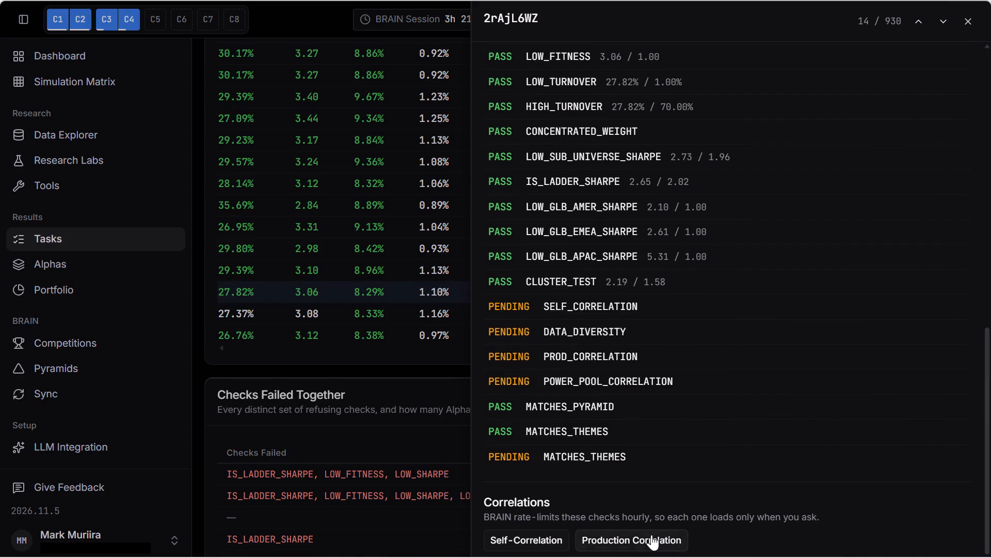
scroll(726, 297, "up", 2)
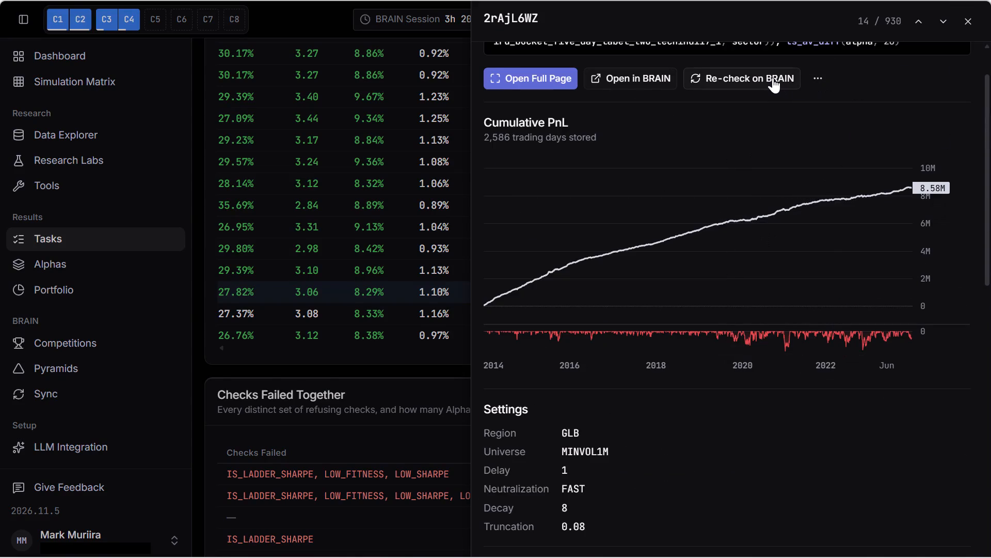
left_click(773, 77)
scroll(773, 77, "up", 7)
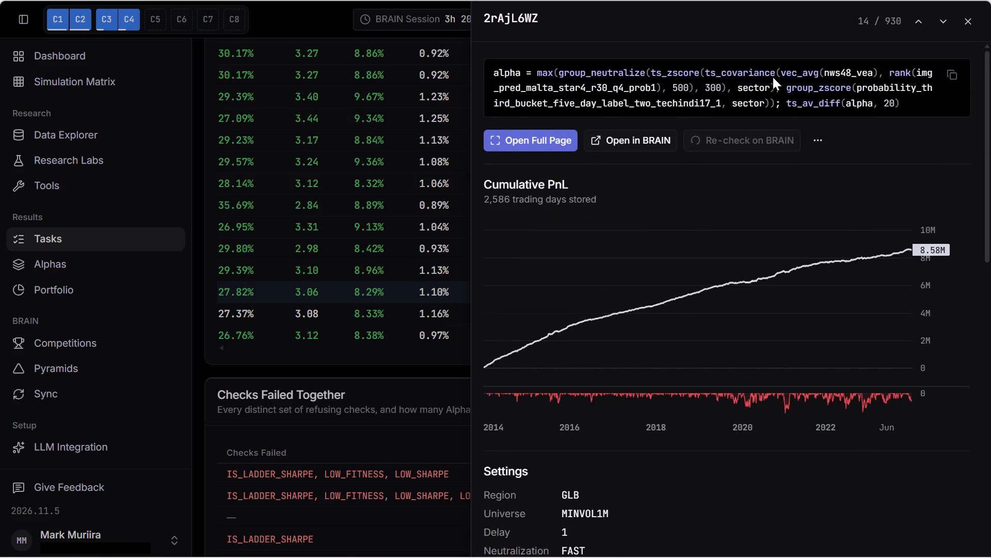
scroll(990, 392, "down", 6)
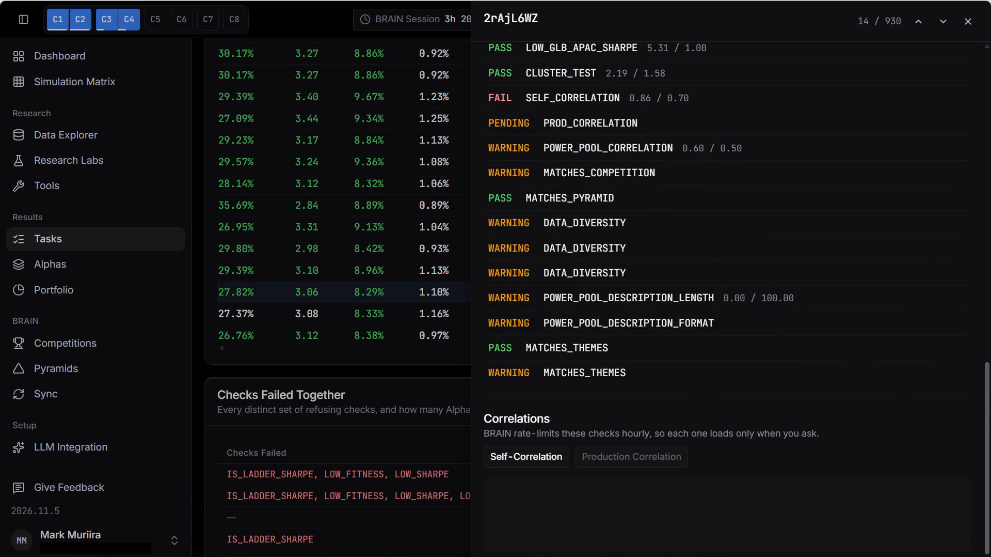
scroll(990, 392, "up", 4)
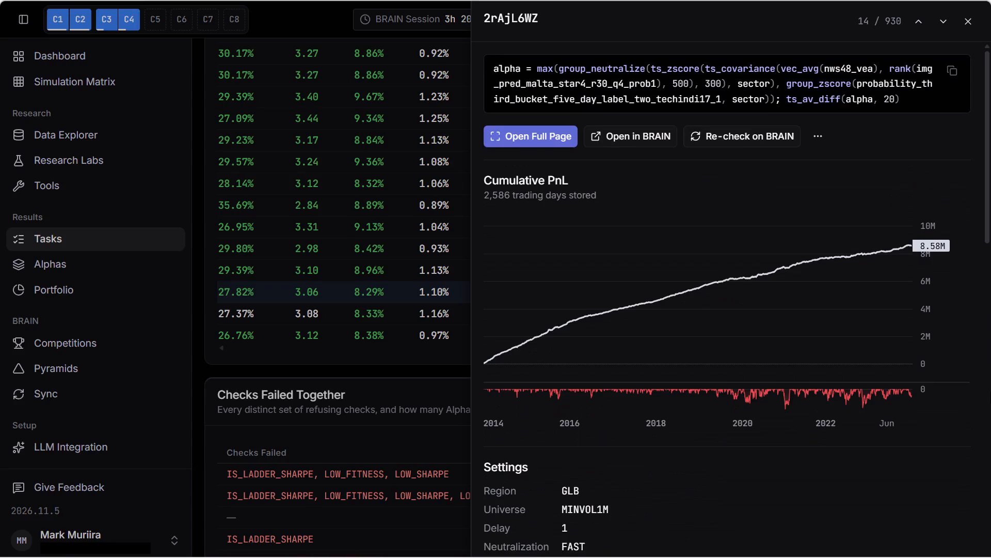
scroll(858, 259, "up", 7)
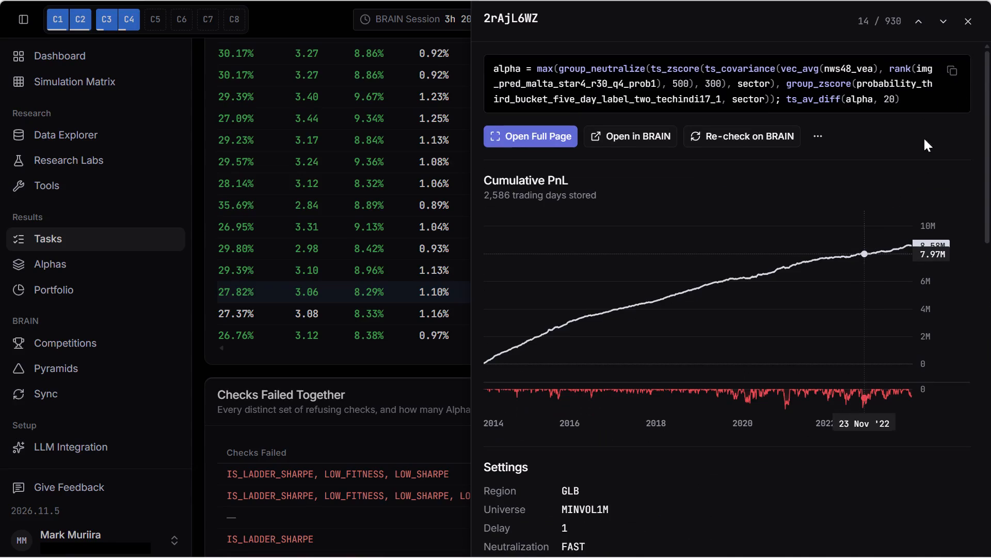
left_click(966, 19)
Reopen alpha VkxdPzz5 from the results table, review its updated submission checks, and close its details.
scroll(845, 232, "up", 1)
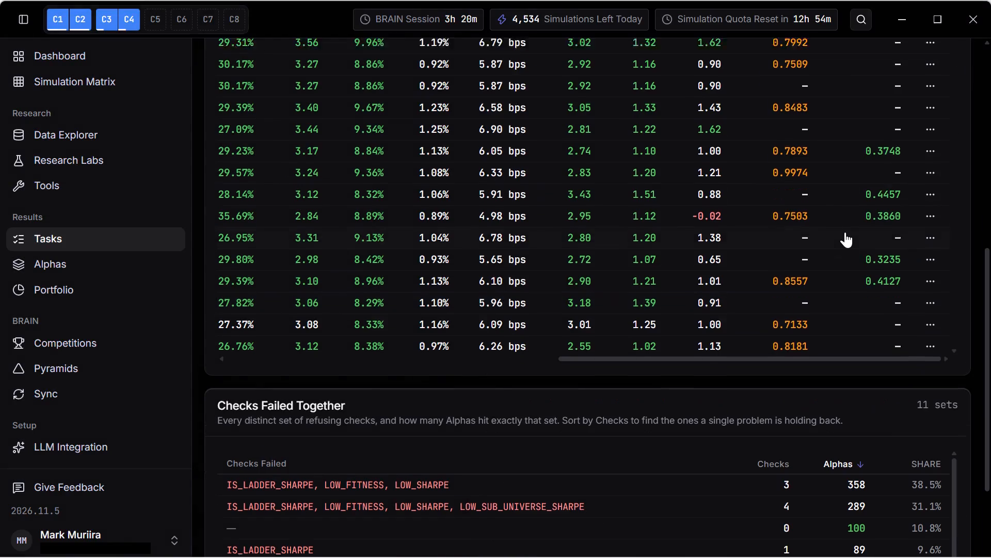
scroll(845, 232, "up", 3)
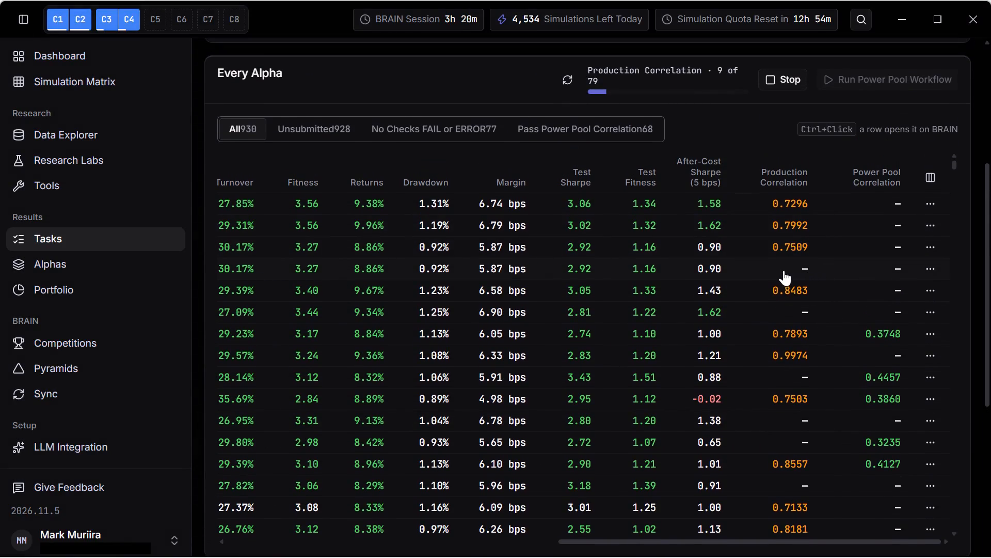
left_click(792, 311)
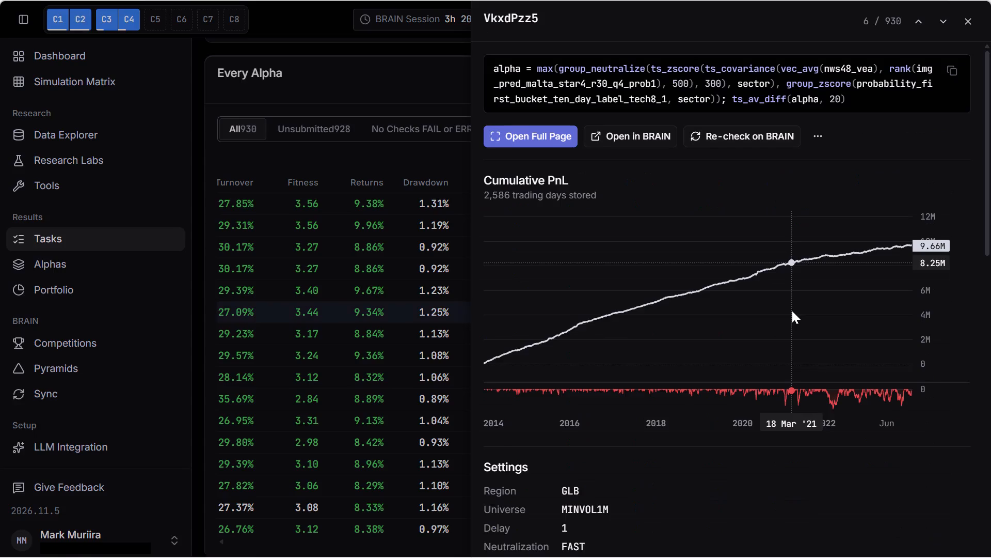
scroll(819, 451, "down", 7)
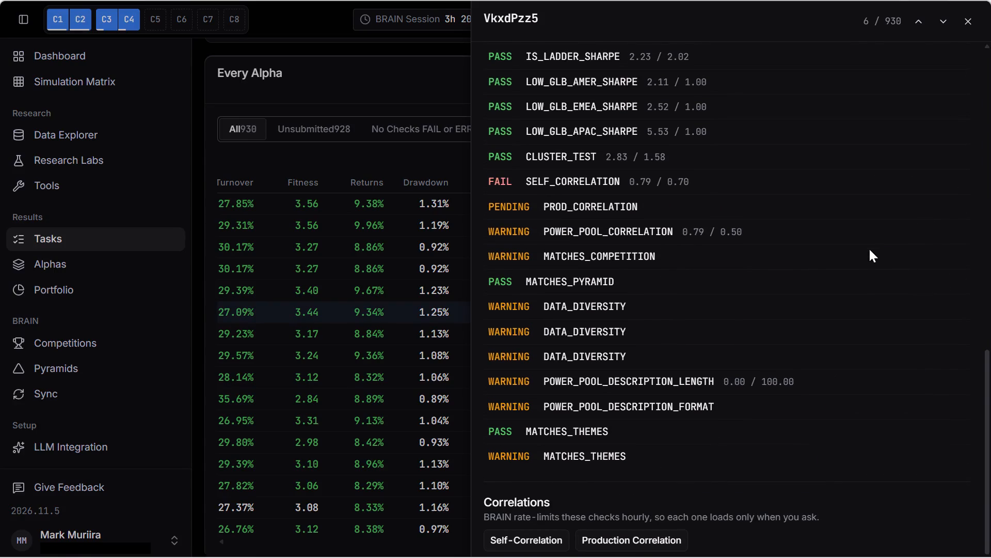
scroll(859, 261, "up", 4)
left_click(966, 21)
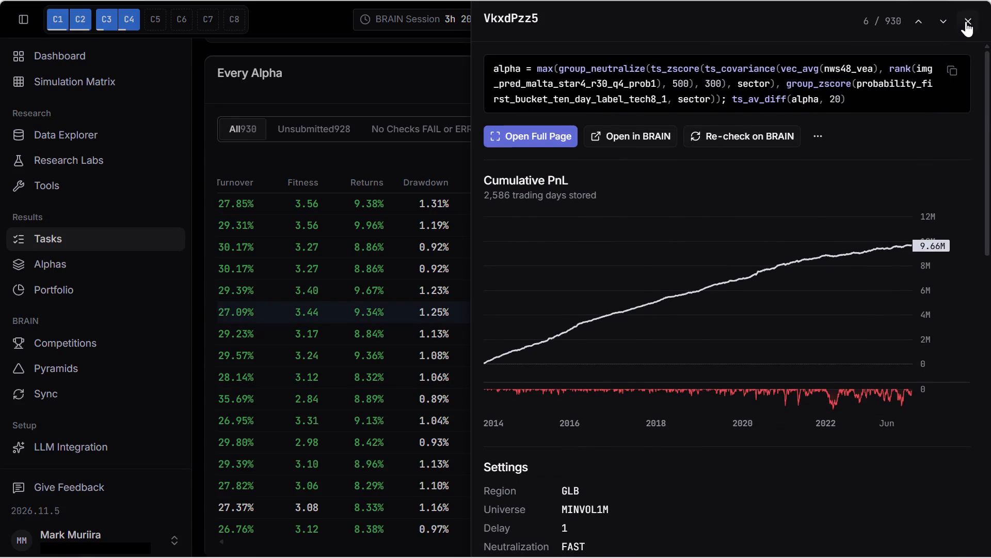
Find the CROWDING-neutralized alpha e75np2LJ in the results table, open its details, and re-check it on BRAIN.
scroll(853, 345, "down", 7)
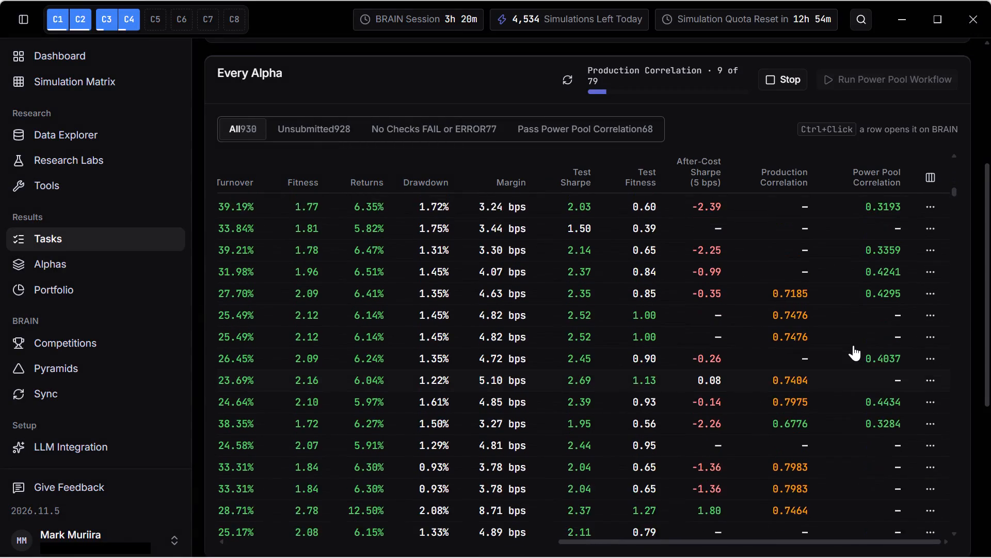
scroll(853, 345, "down", 2)
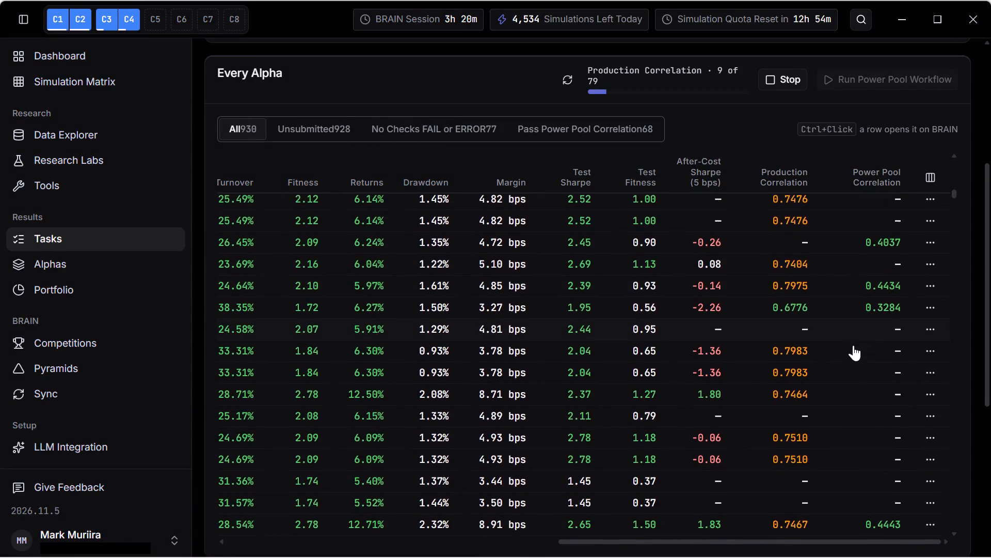
scroll(853, 345, "down", 1)
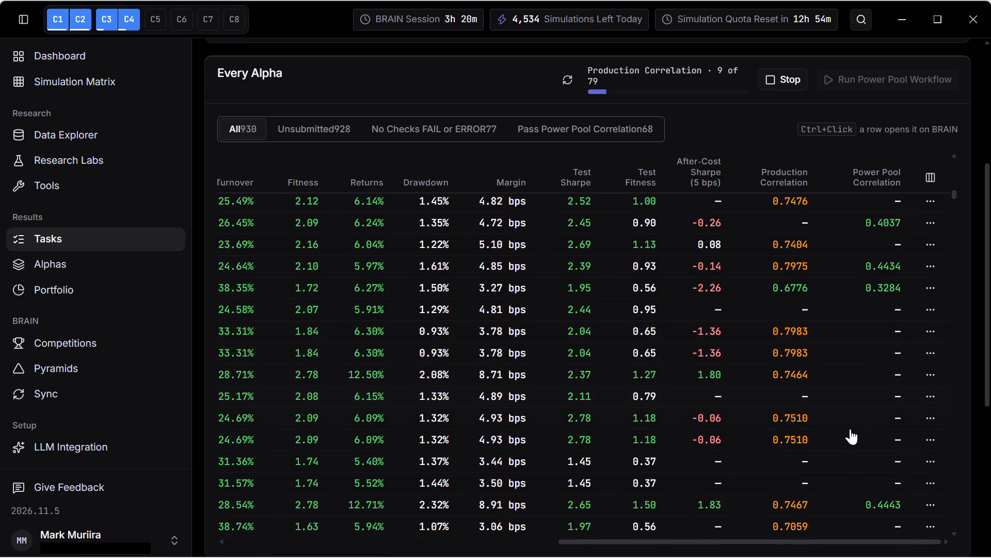
scroll(413, 498, "right", 3)
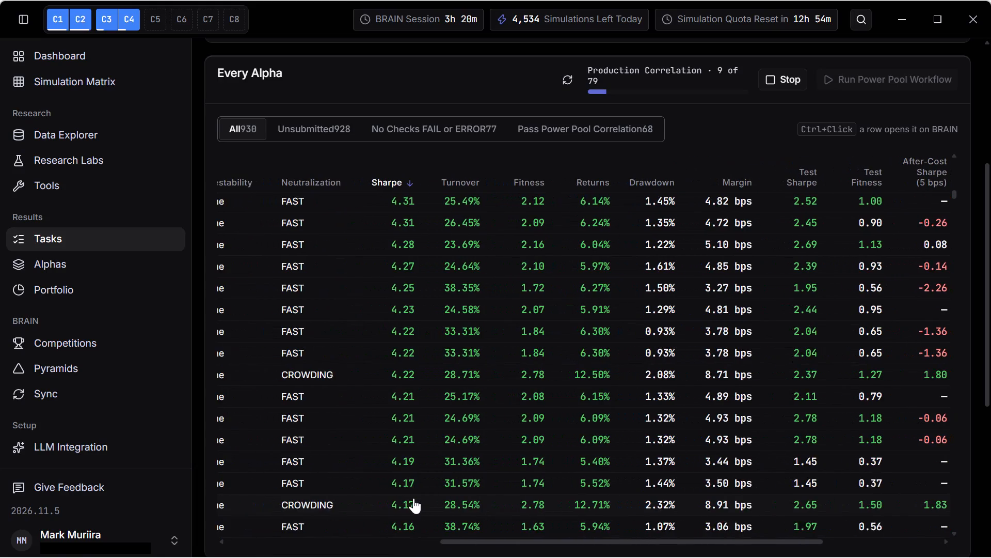
scroll(413, 498, "right", 1)
left_click(465, 498)
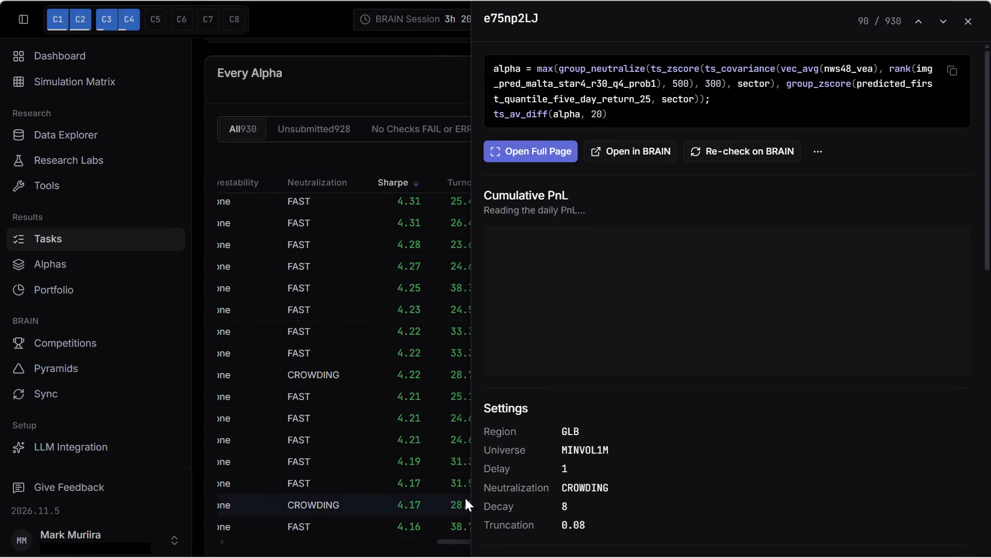
left_click(736, 150)
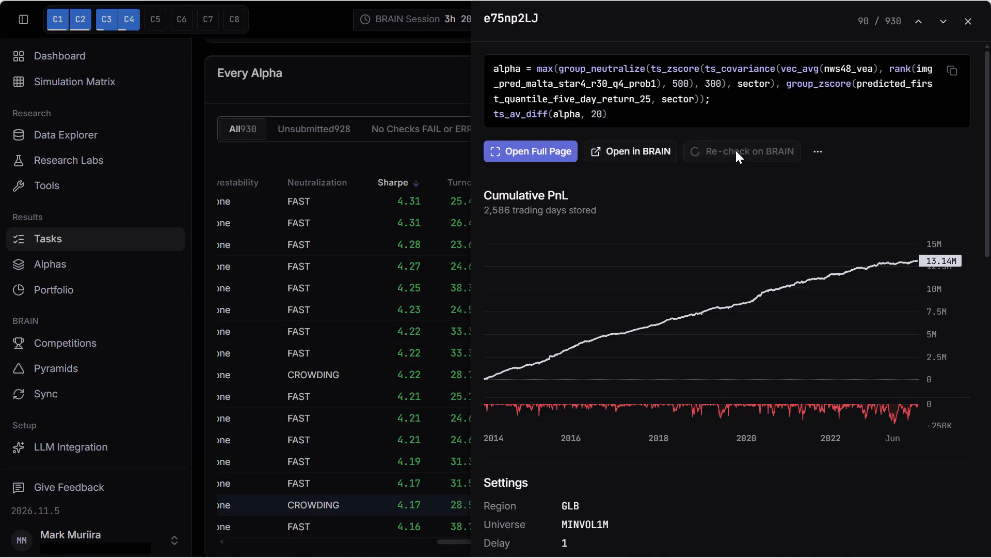
Request the production correlation of alpha e75np2LJ, review its settings and submission checks, and close its details.
scroll(952, 333, "down", 2)
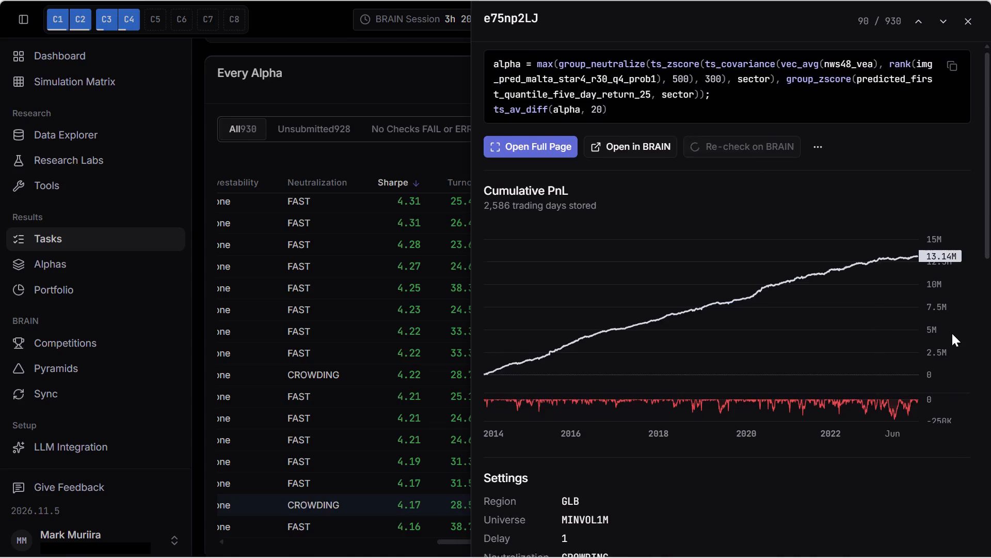
scroll(952, 333, "down", 1)
scroll(990, 272, "down", 3)
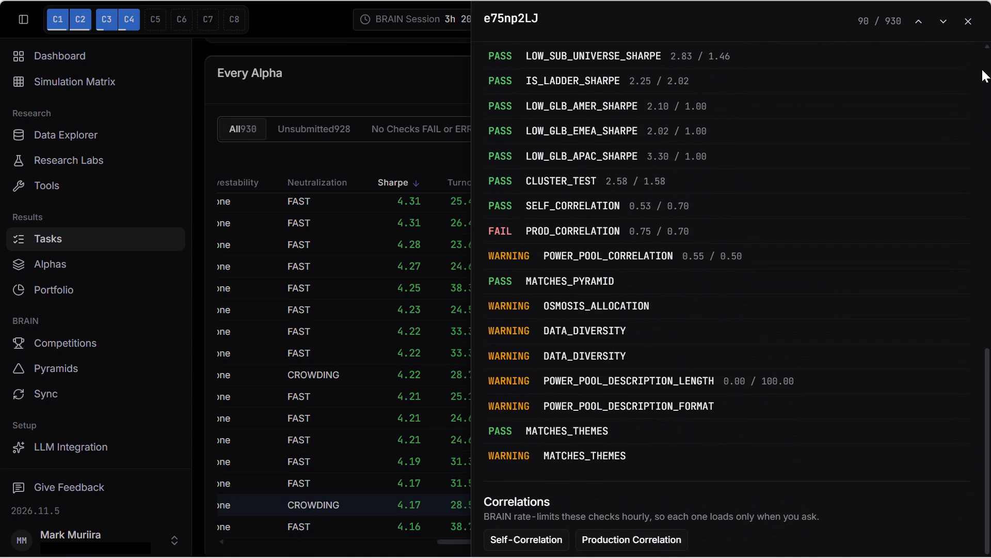
left_click(631, 539)
scroll(685, 345, "up", 5)
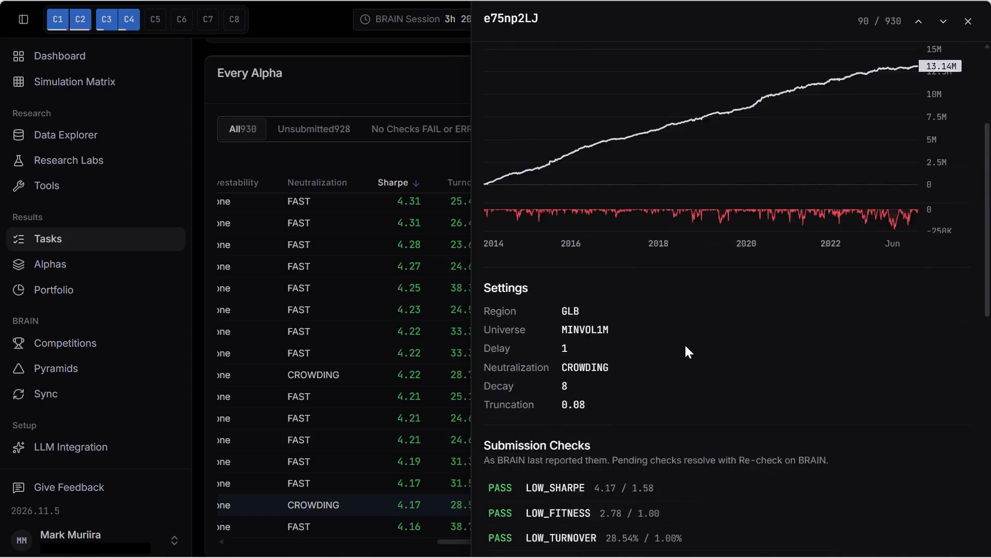
scroll(990, 118, "down", 7)
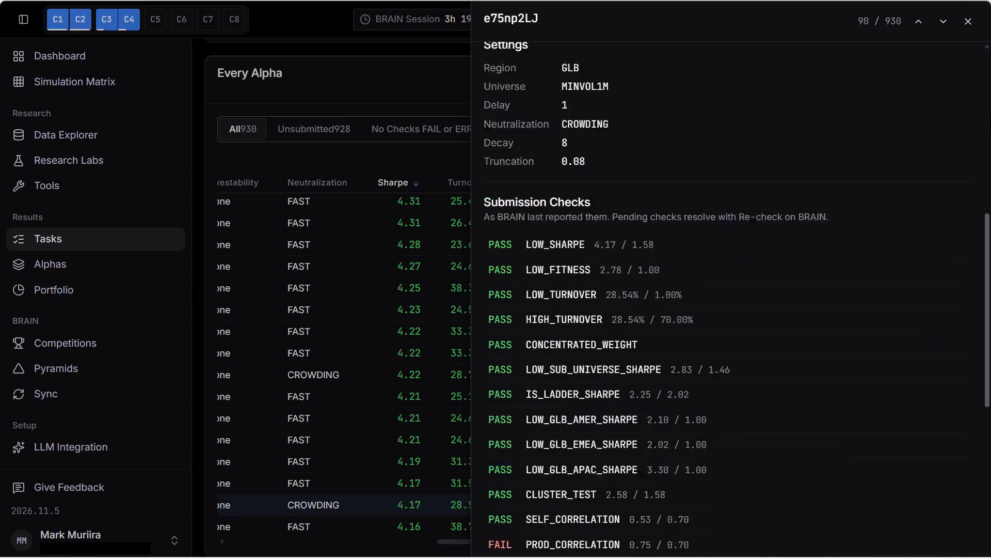
scroll(990, 118, "up", 7)
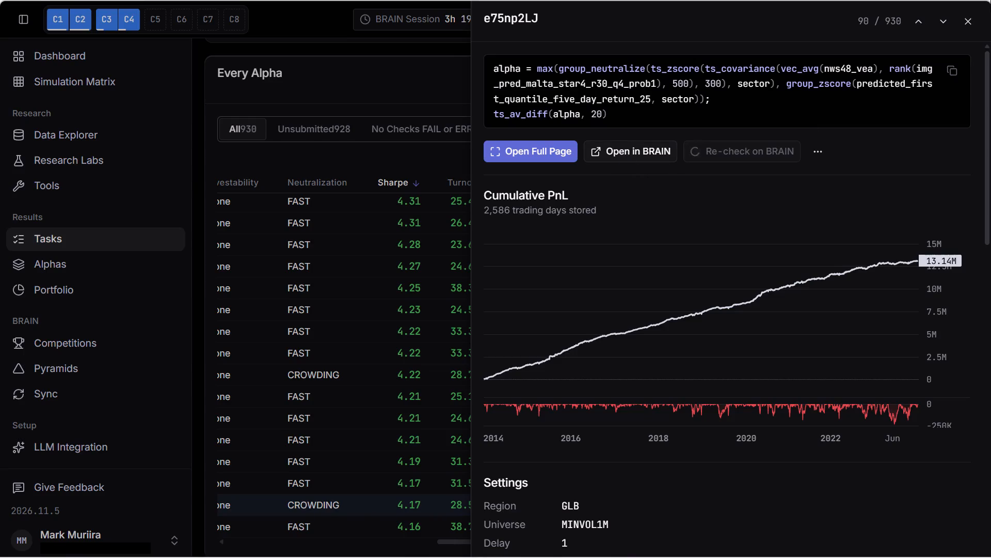
left_click(970, 16)
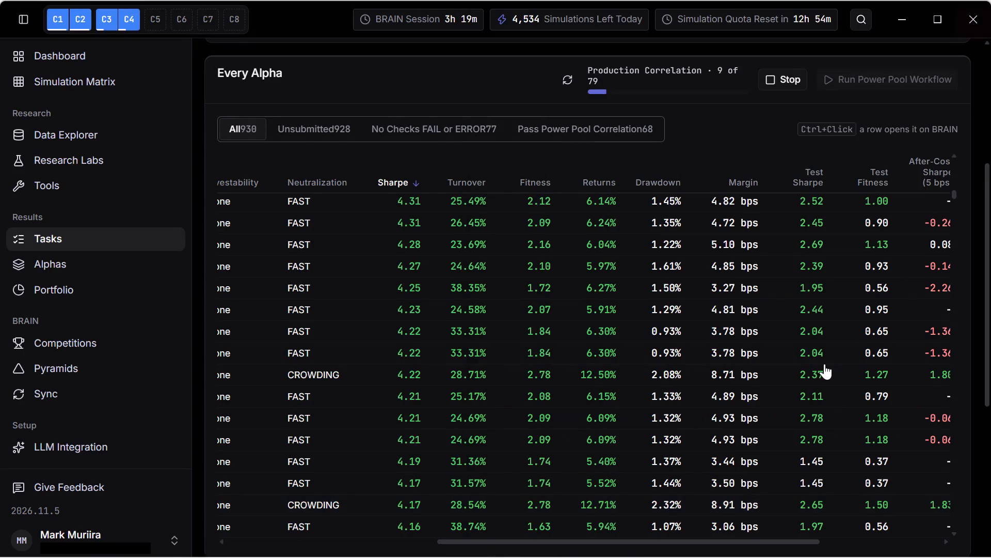
Open alpha d5Wj9N6j near the top of the results table, review its submission checks, and close its details.
scroll(823, 364, "up", 11)
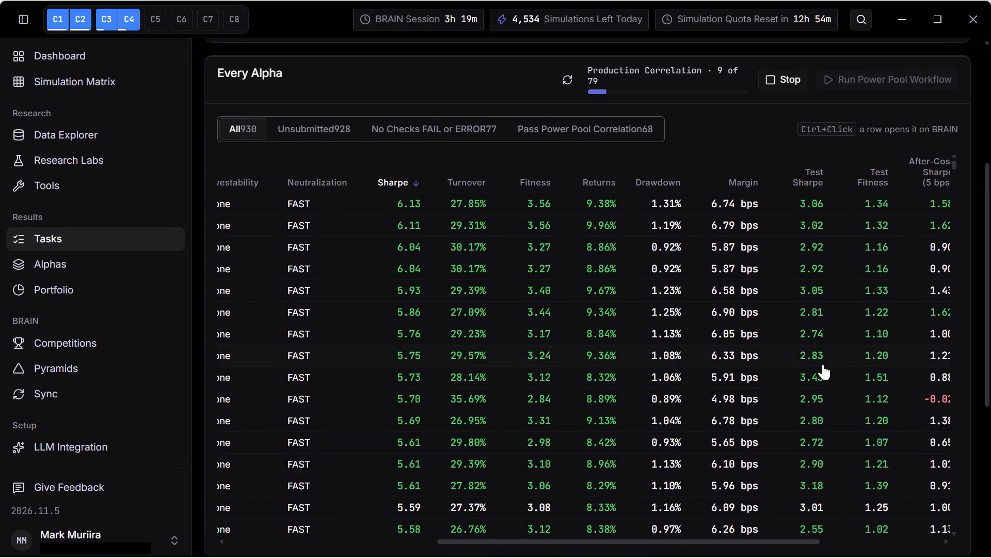
left_click(571, 224)
scroll(683, 484, "down", 6)
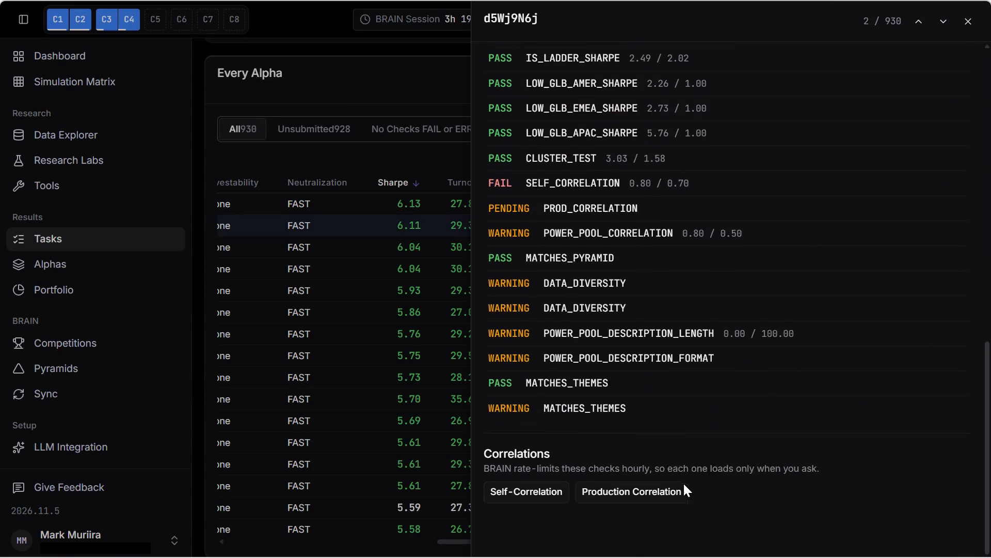
scroll(683, 484, "up", 6)
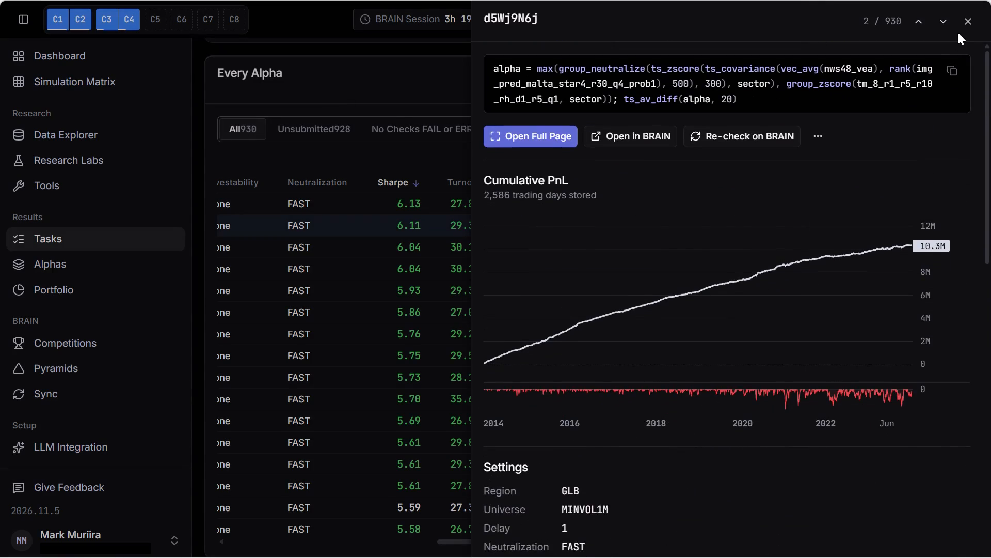
left_click(969, 16)
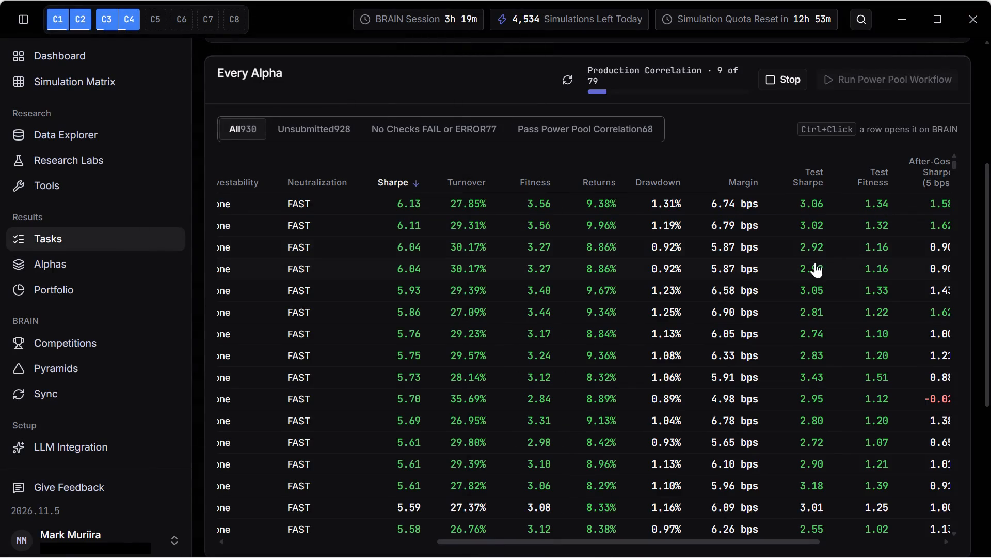
Open alpha VkxdPzz5 again, review its submission checks, and close its details.
left_click(811, 311)
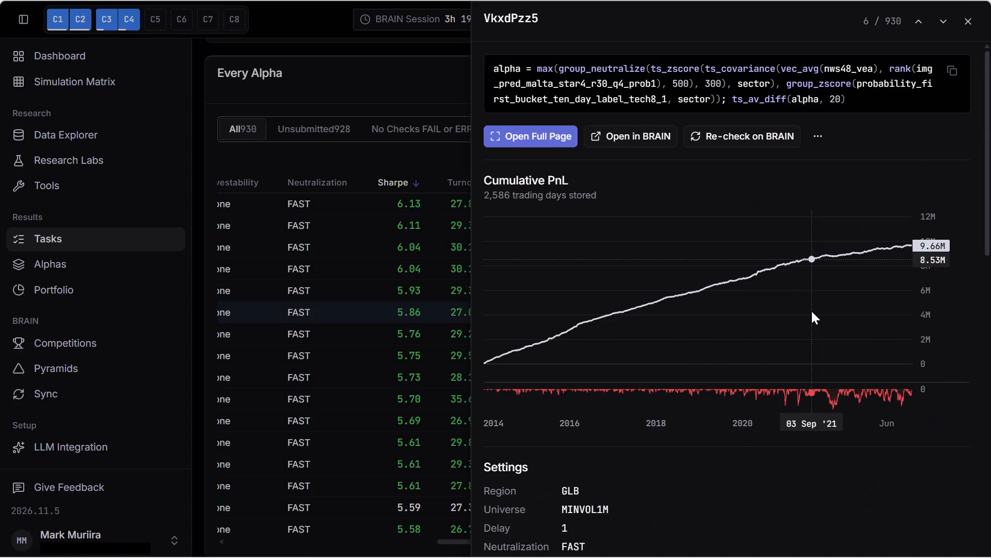
scroll(878, 443, "down", 6)
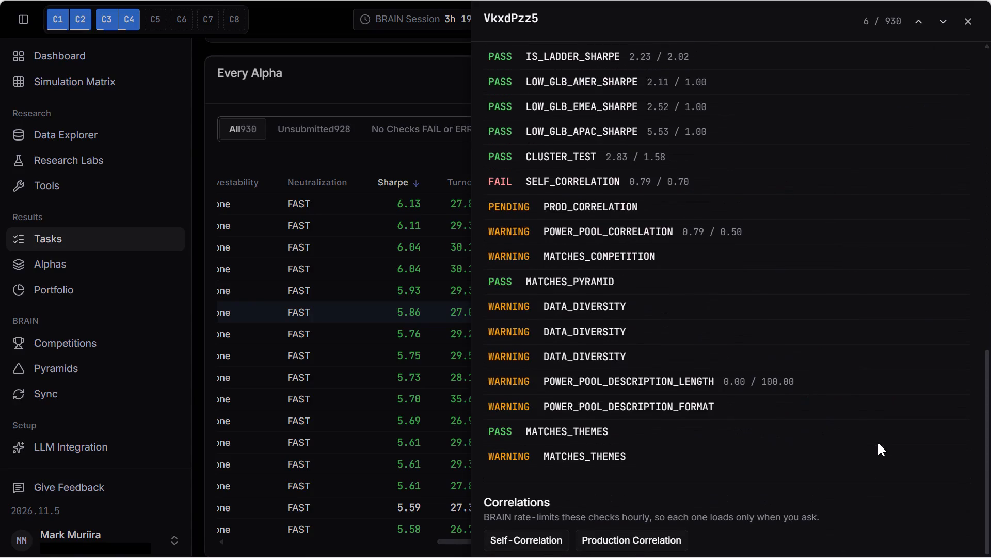
left_click(969, 21)
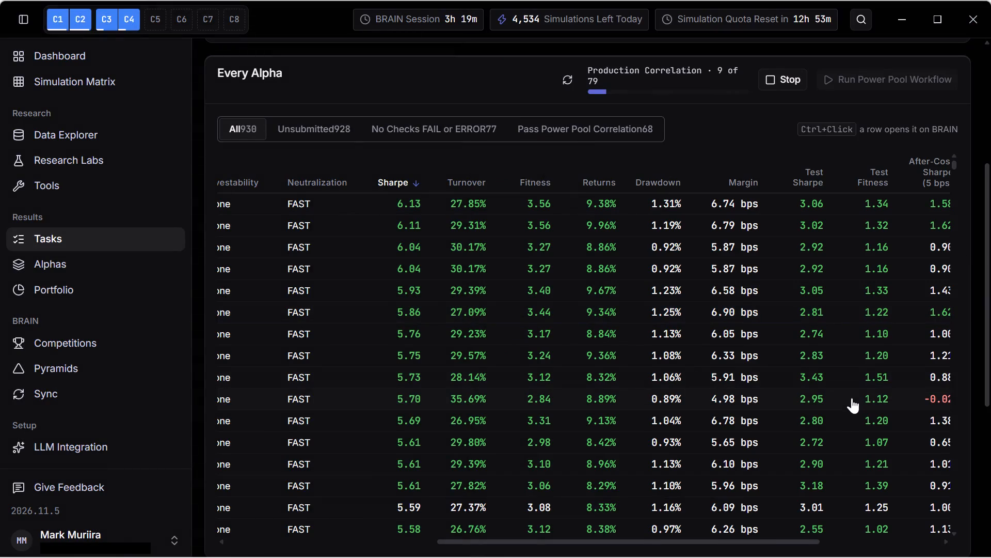
Open alpha LLMKLLmL, request its production correlation, and try to re-check its submission checks on BRAIN.
left_click(845, 416)
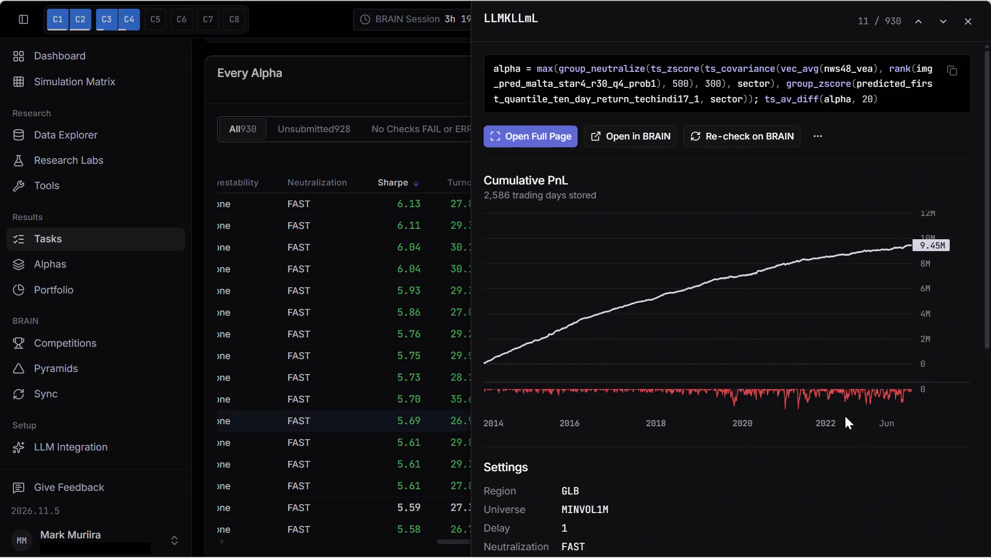
scroll(845, 416, "down", 5)
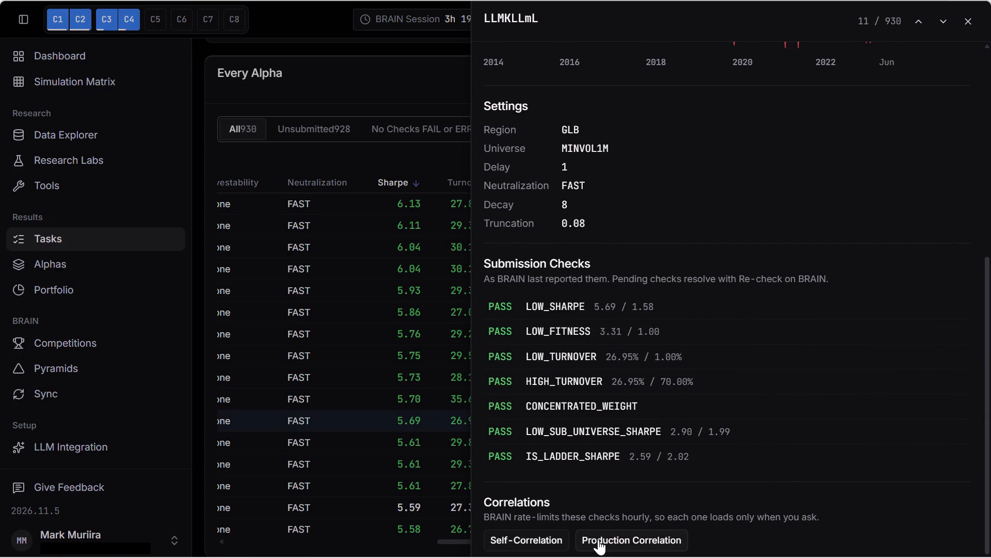
left_click(598, 539)
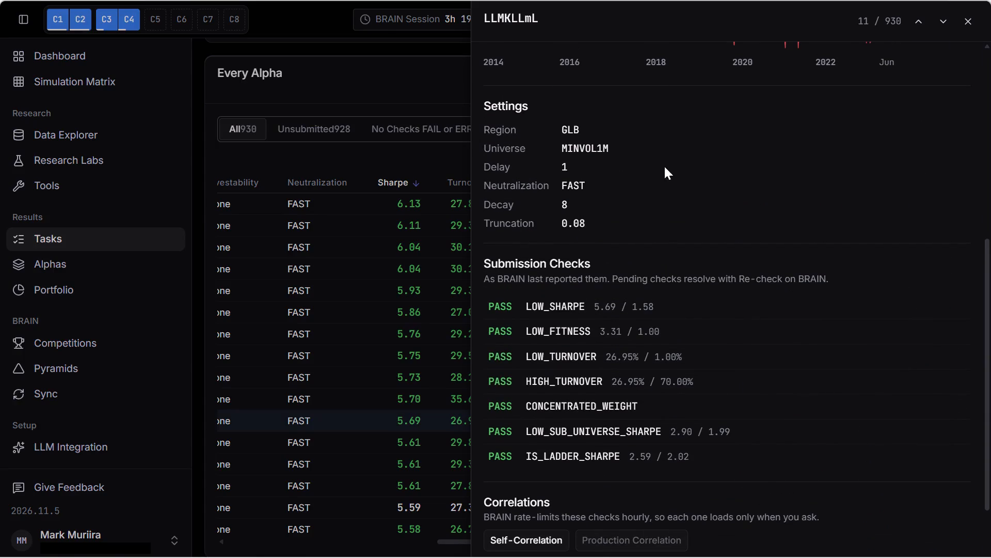
scroll(856, 299, "down", 5)
scroll(951, 361, "up", 10)
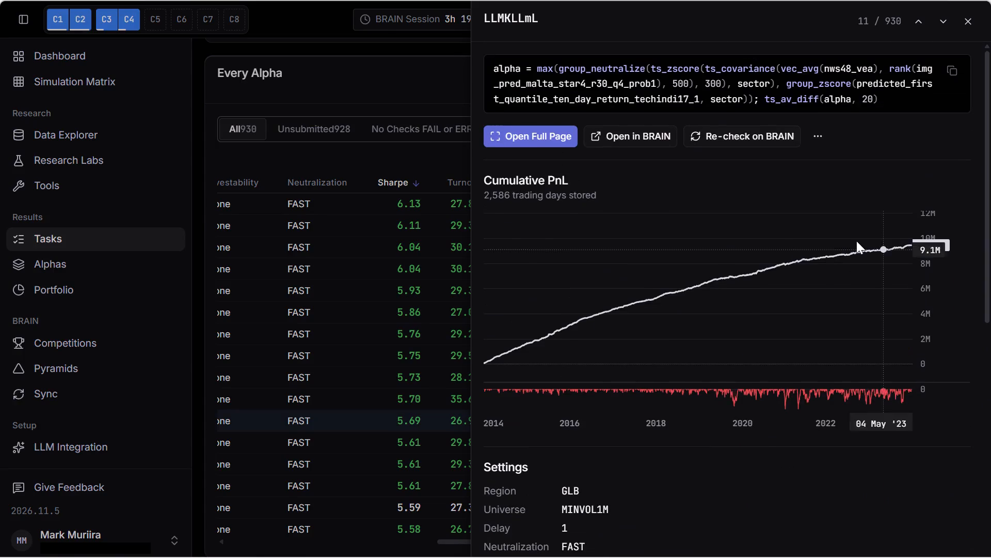
left_click(775, 132)
scroll(987, 251, "down", 4)
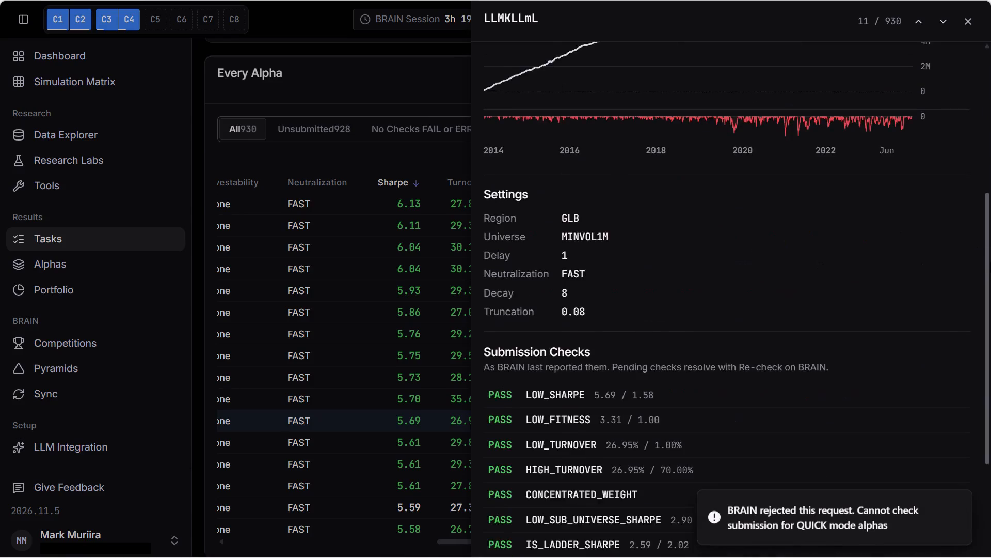
scroll(990, 261, "up", 4)
scroll(853, 228, "up", 5)
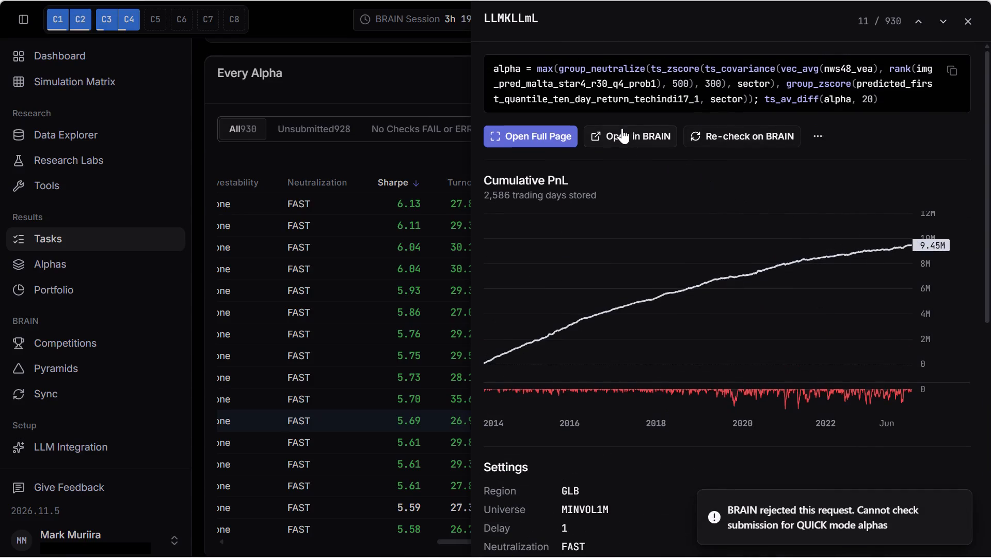
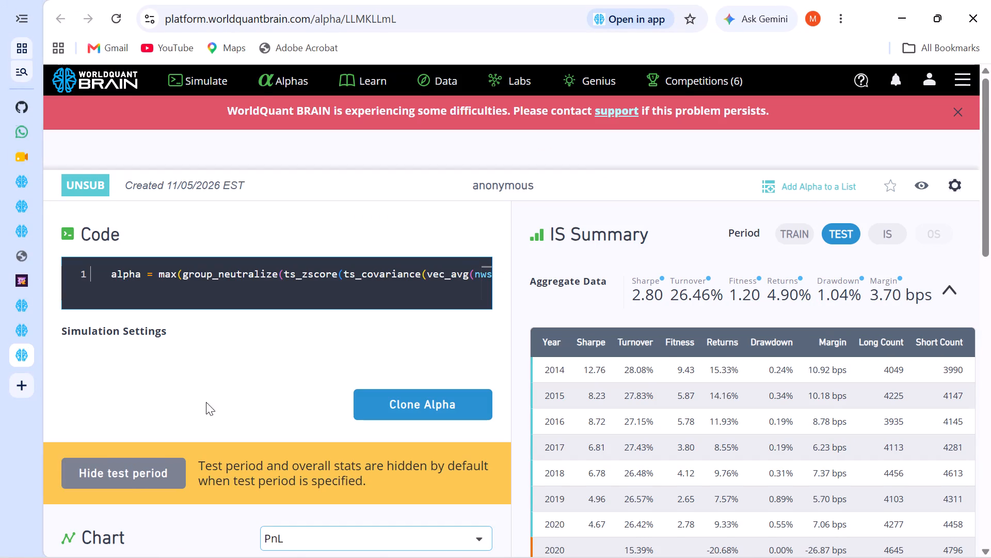
Review alpha LLMKLLmL's page for its IS testing status, correlation, properties and submission availability.
scroll(197, 400, "down", 3)
scroll(422, 419, "down", 4)
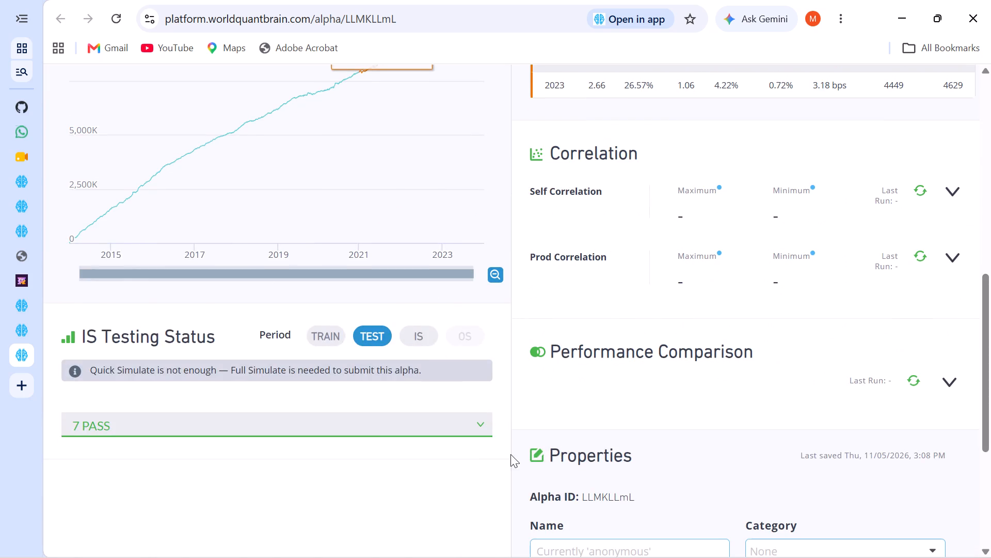
scroll(527, 455, "down", 12)
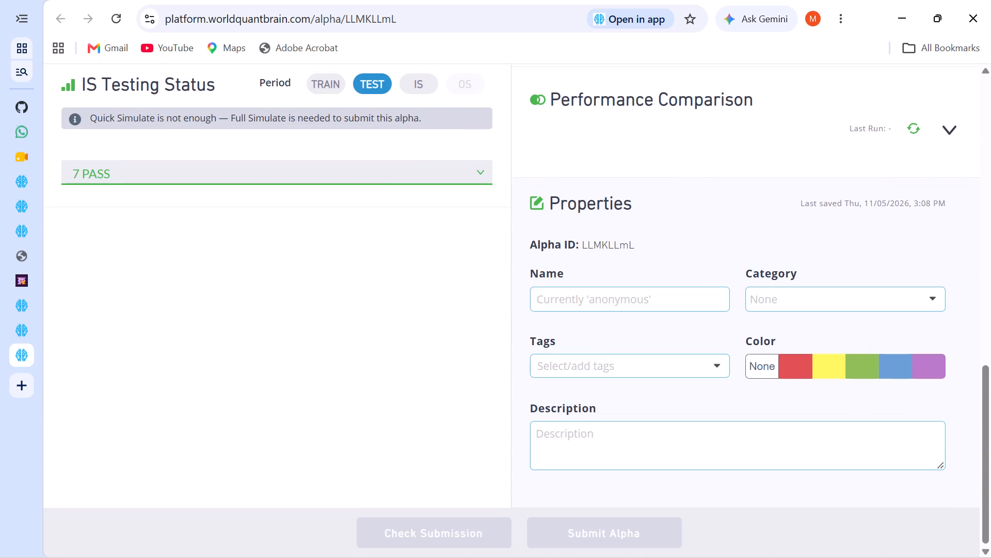
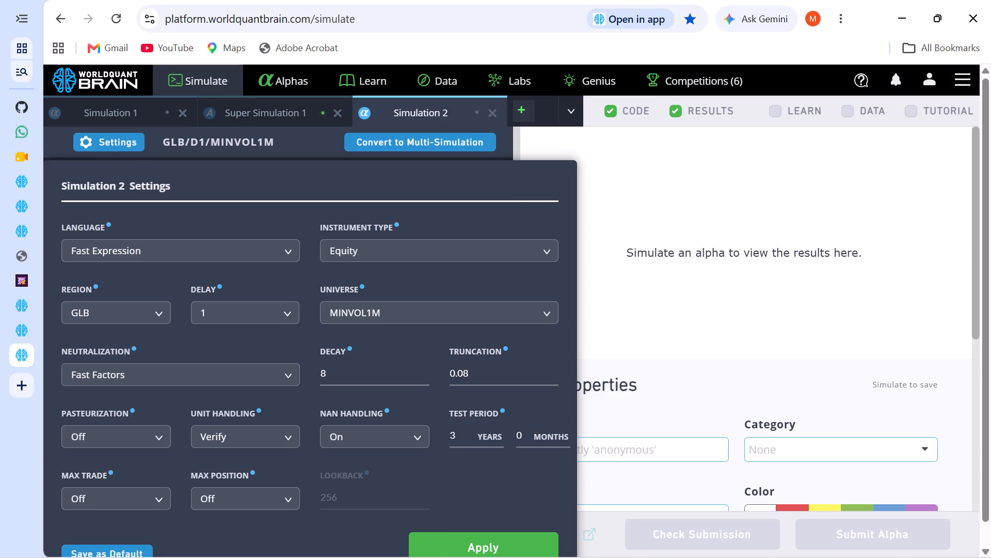
Set Simulation 2's test period to 0 years 0 months, run the alpha's full simulation, and return to the Every Alpha results table.
left_click(459, 428)
key("BackSpace")
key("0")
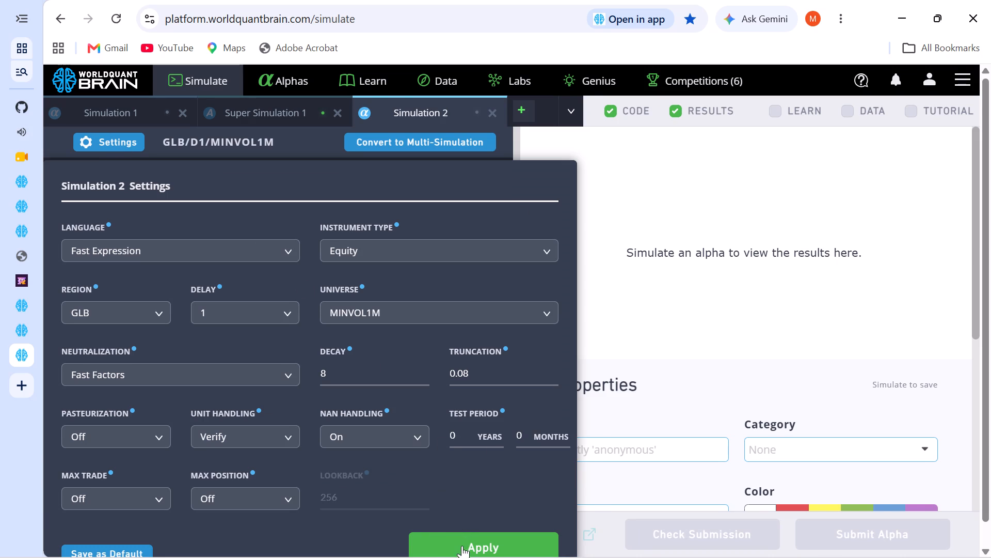
left_click(462, 546)
left_click(379, 536)
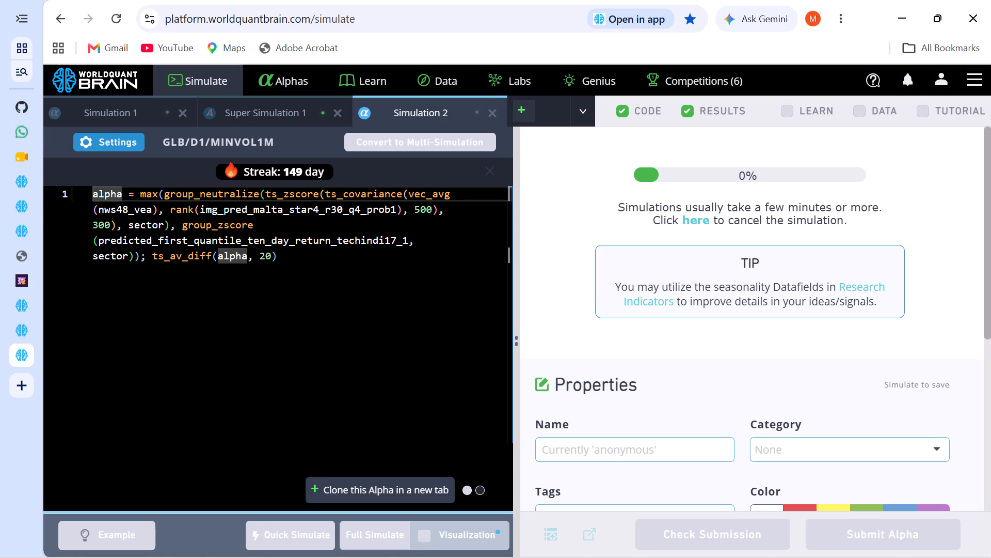
left_click(896, 11)
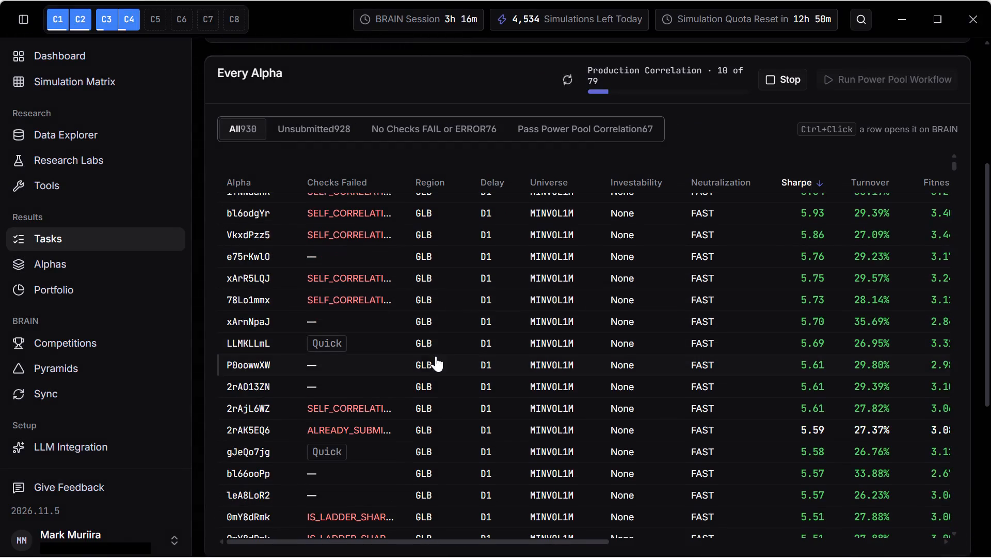
left_click(470, 314)
scroll(930, 288, "down", 5)
scroll(990, 317, "up", 5)
scroll(983, 235, "down", 3)
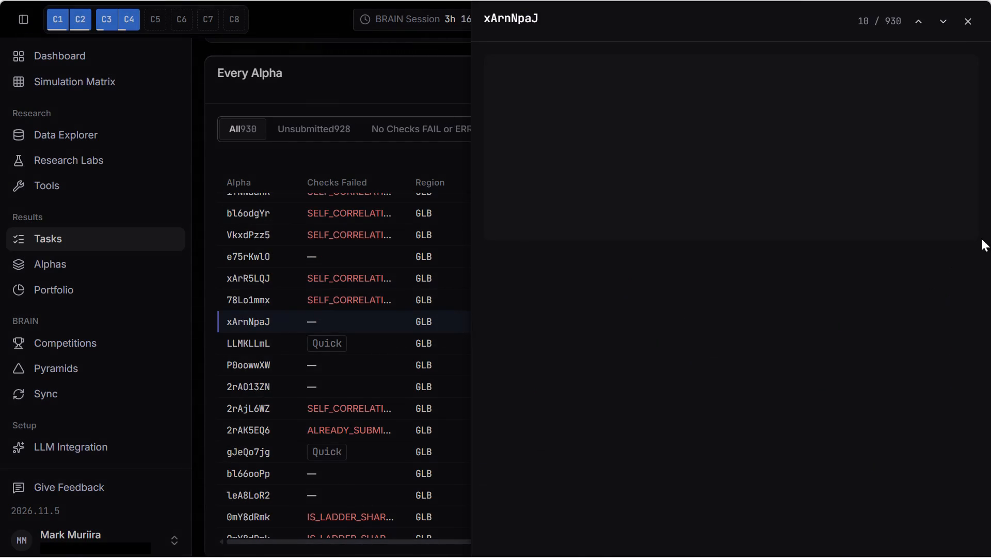
scroll(981, 238, "down", 4)
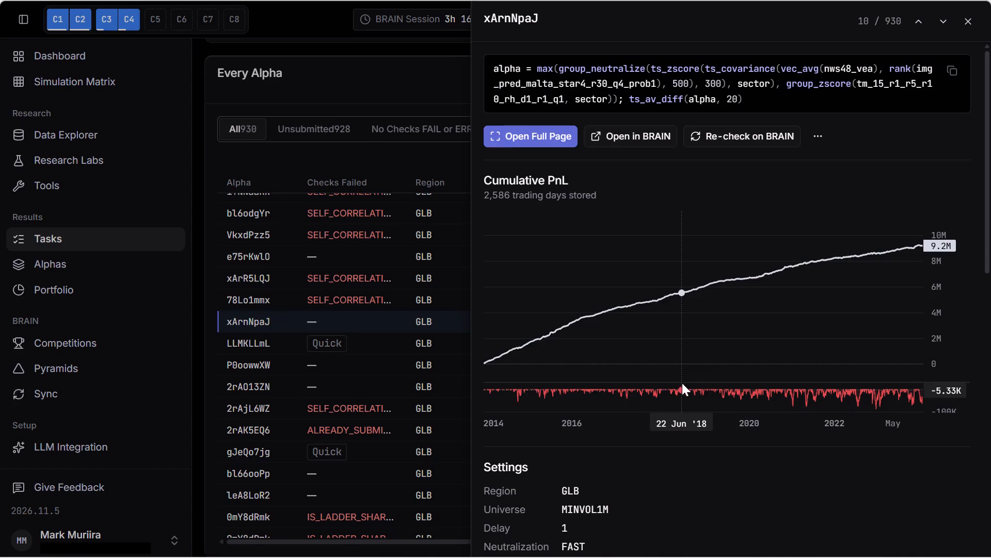
scroll(914, 344, "down", 5)
scroll(966, 411, "down", 5)
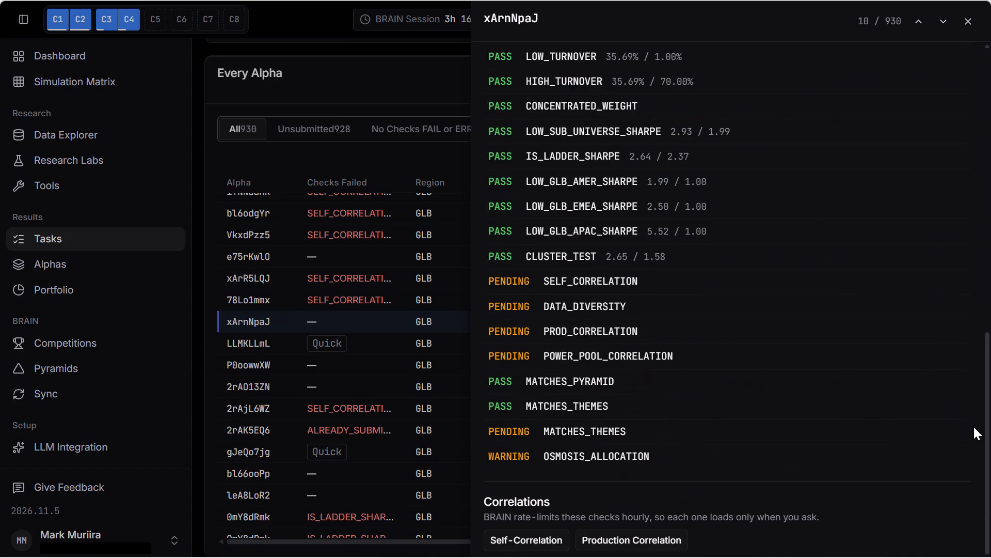
scroll(973, 427, "down", 6)
left_click(585, 535)
scroll(923, 427, "up", 5)
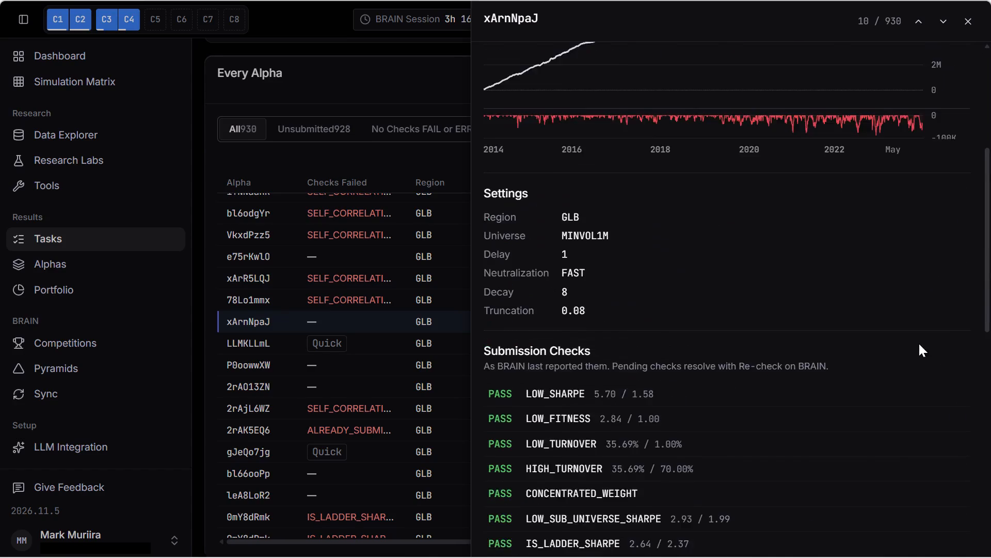
scroll(919, 344, "up", 8)
left_click(763, 130)
Review the submission checks and production correlation of alpha xArnNpaJ, and close its details.
scroll(950, 327, "down", 4)
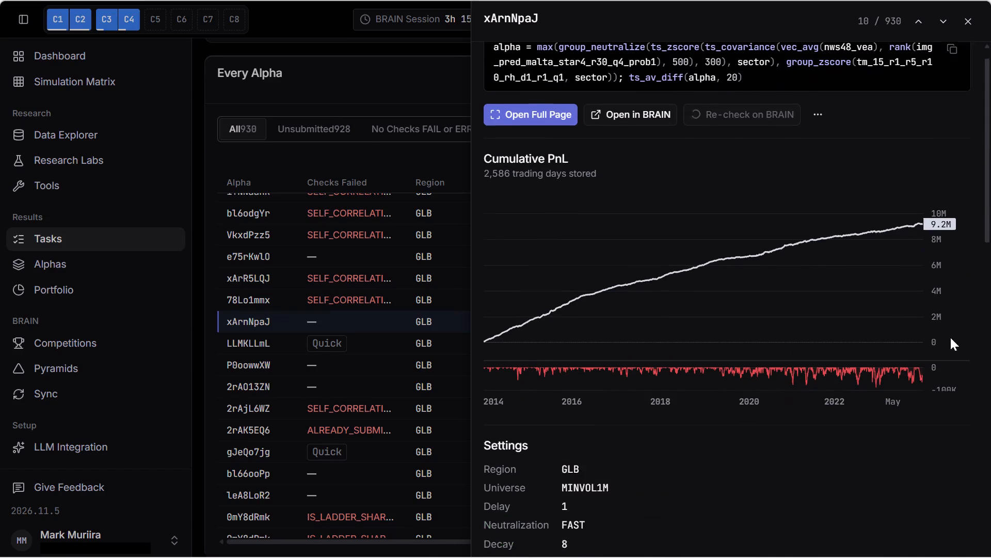
scroll(950, 337, "down", 8)
scroll(990, 411, "up", 4)
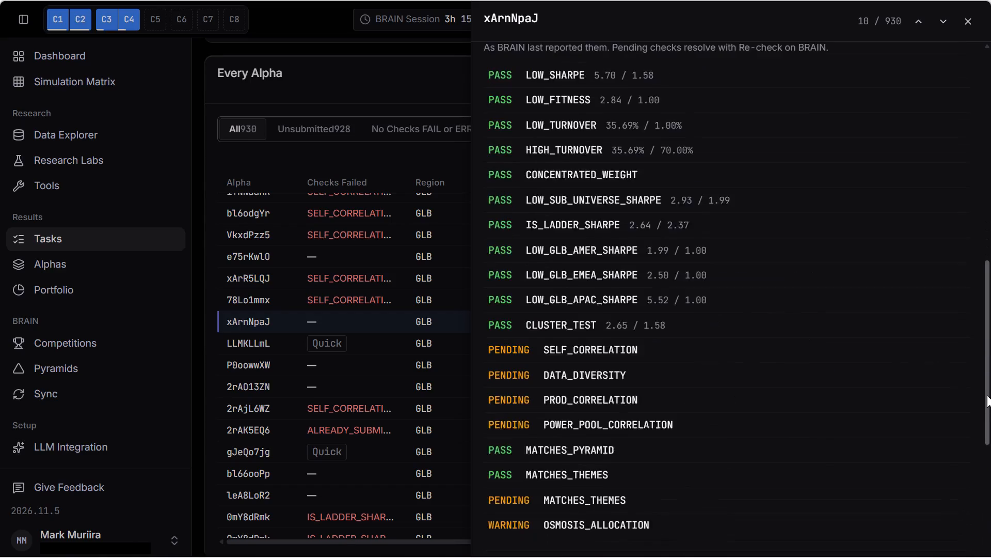
scroll(987, 395, "up", 11)
scroll(988, 361, "down", 6)
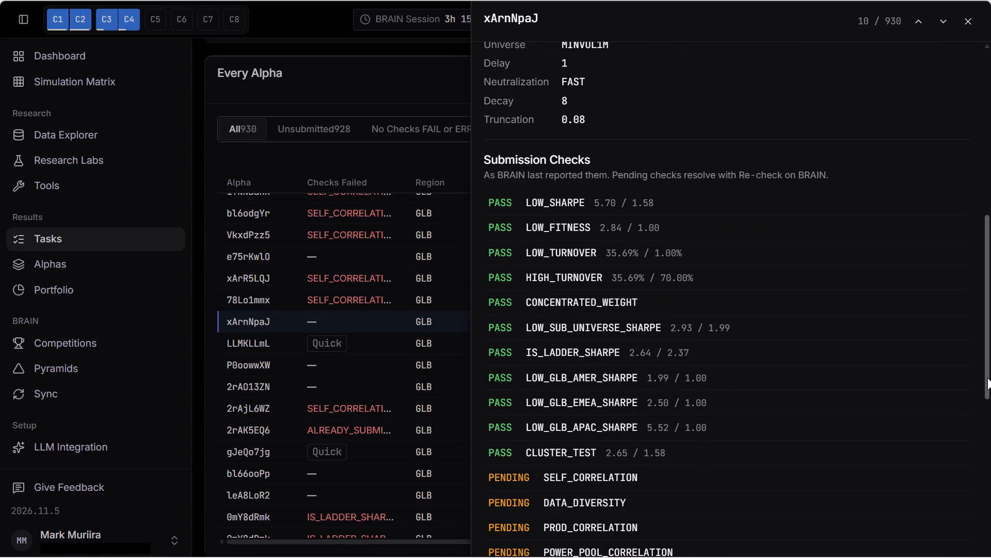
scroll(987, 379, "up", 13)
scroll(988, 369, "down", 13)
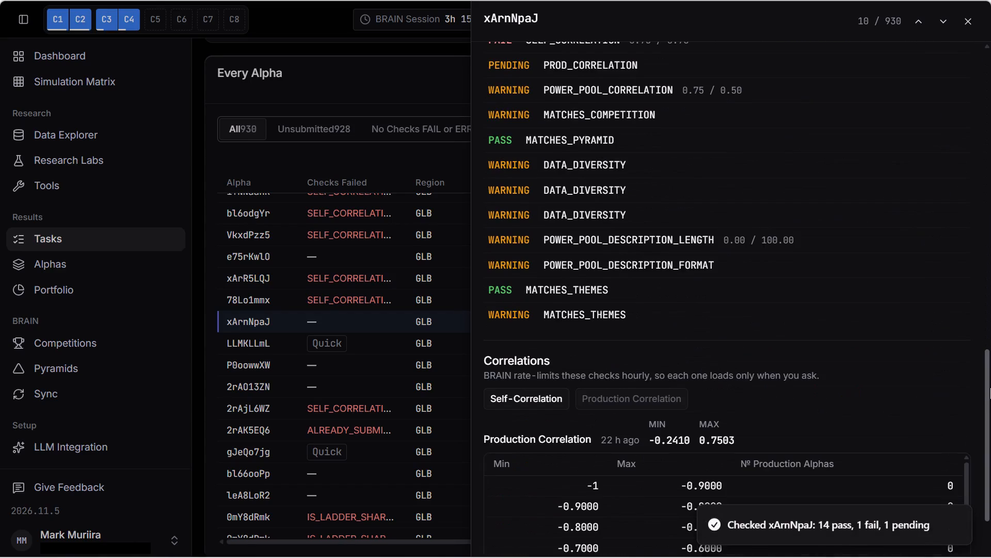
scroll(989, 381, "up", 1)
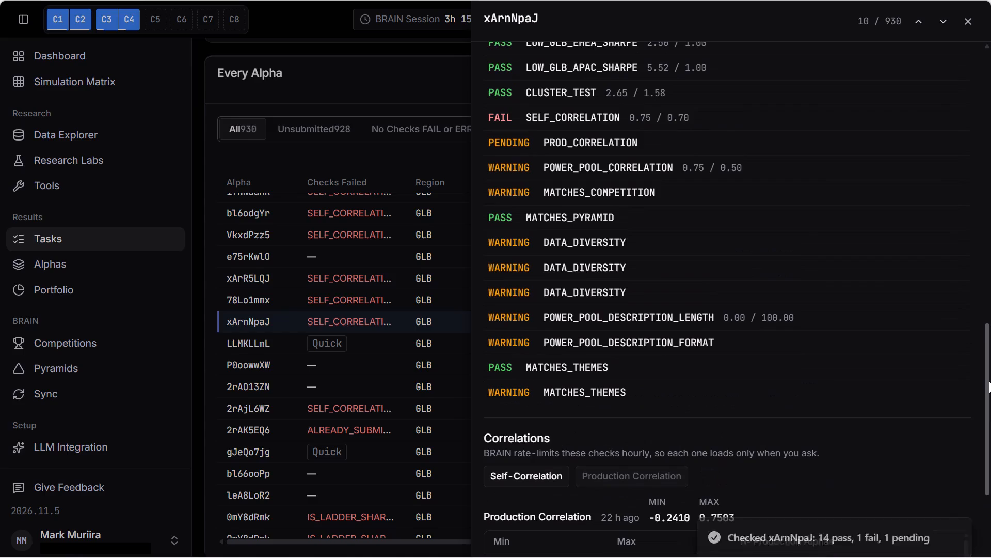
scroll(989, 381, "up", 1)
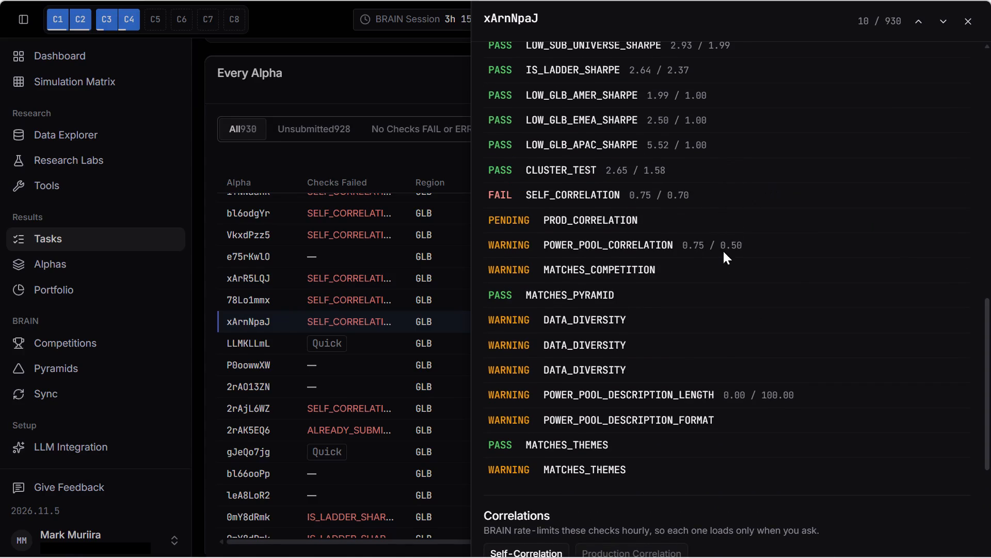
scroll(868, 179, "down", 4)
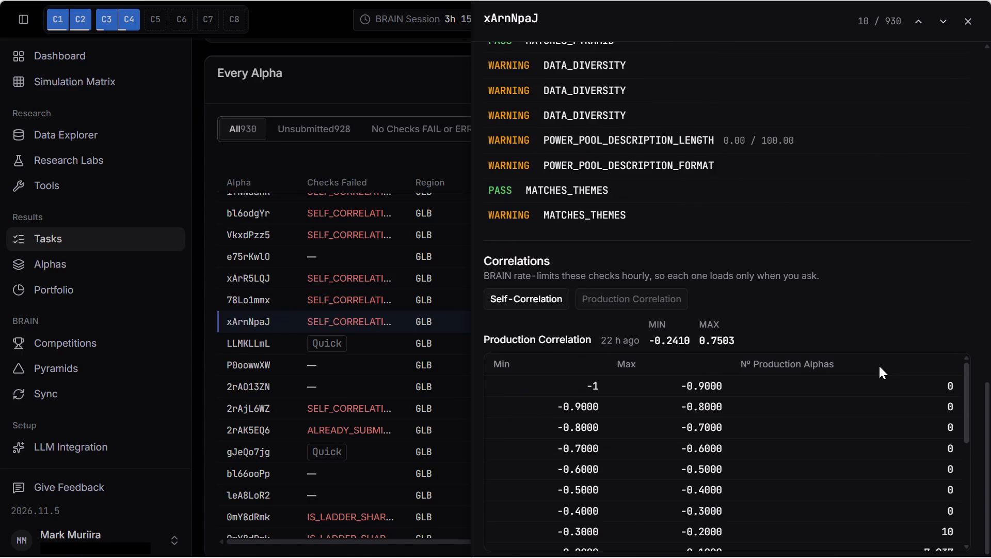
scroll(874, 361, "up", 17)
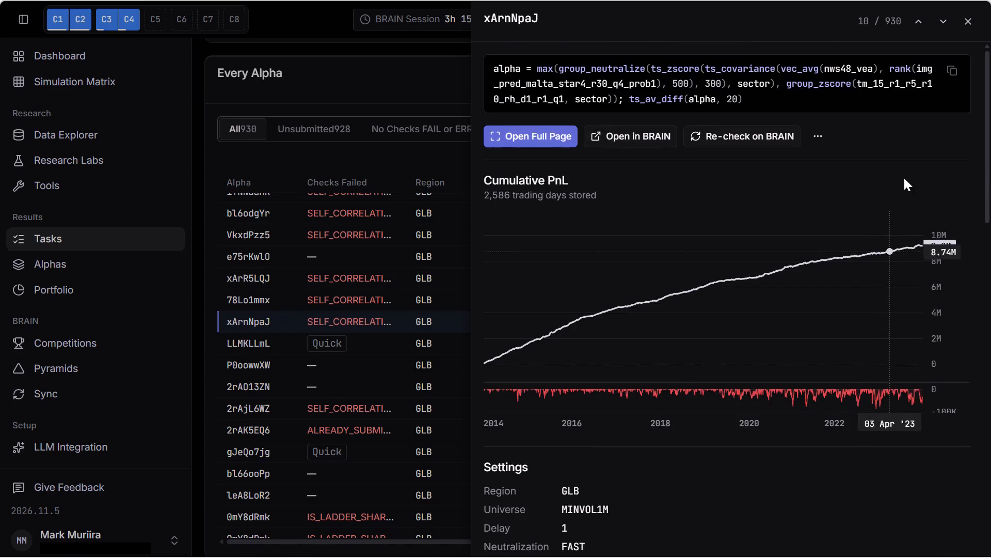
left_click(966, 24)
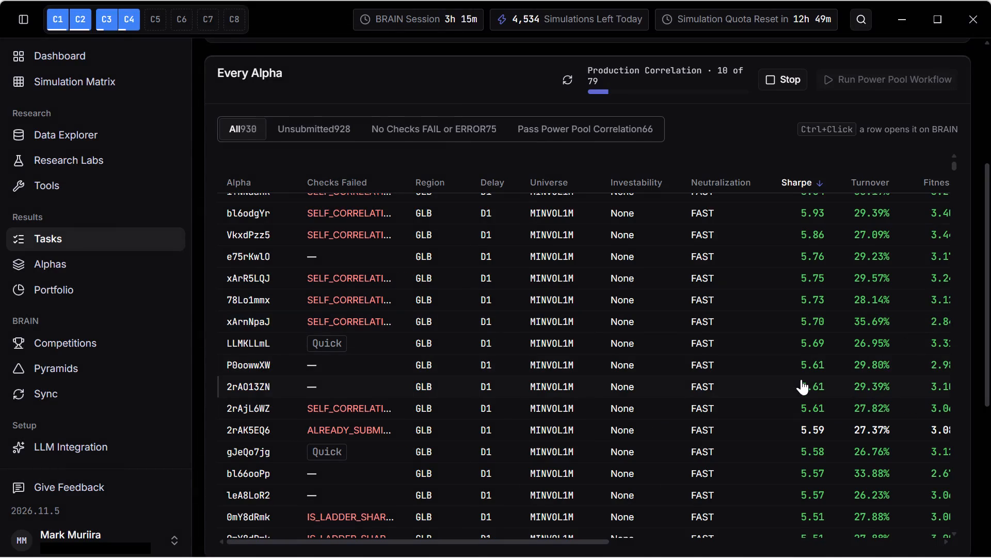
Open alpha leA8LoR2, re-check it on BRAIN and request its production correlation, and close its details.
scroll(948, 208, "down", 1)
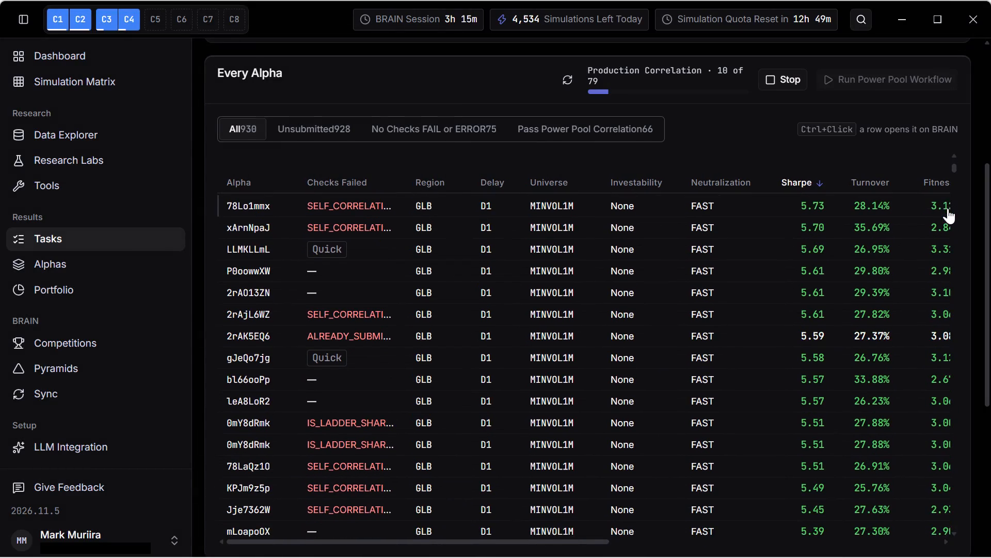
scroll(948, 208, "down", 1)
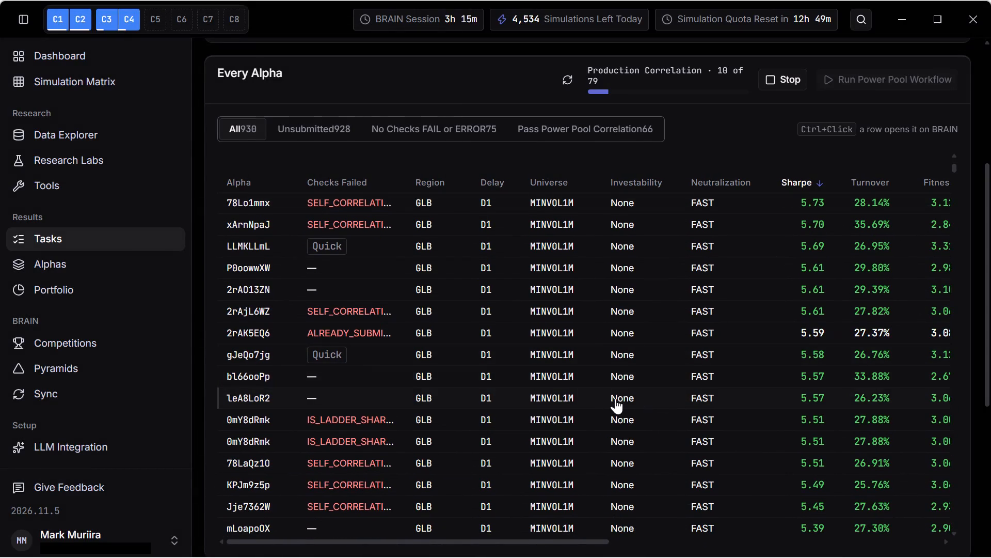
left_click(672, 394)
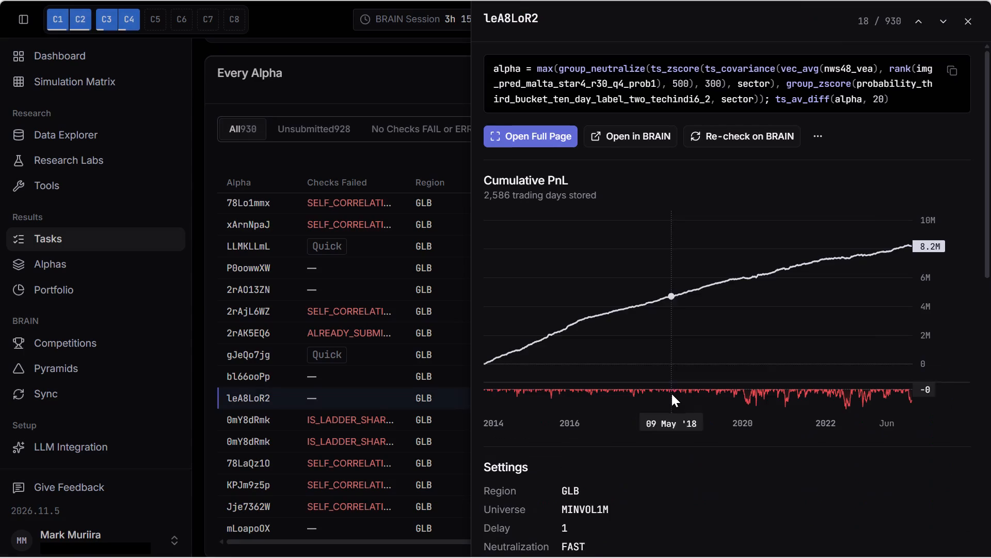
left_click(742, 135)
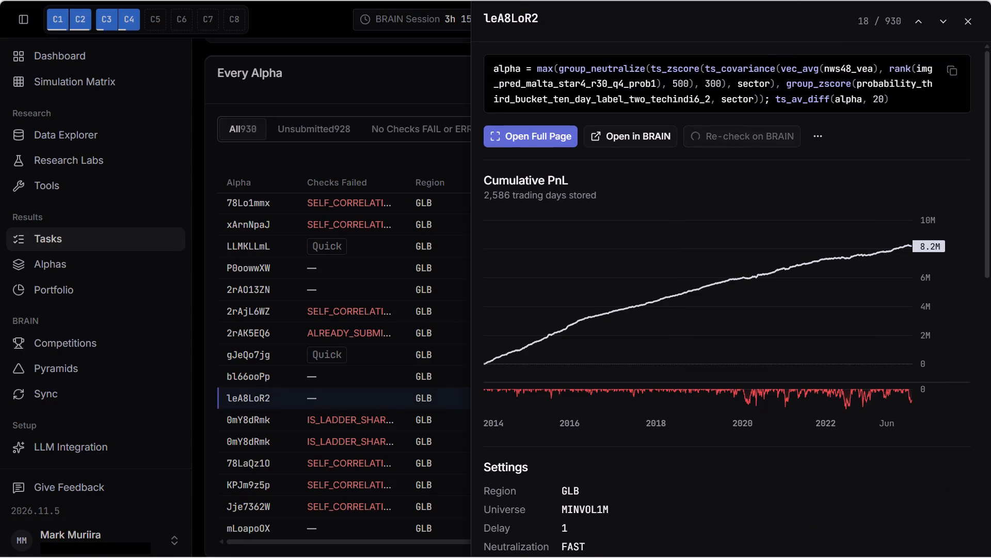
scroll(990, 437, "down", 7)
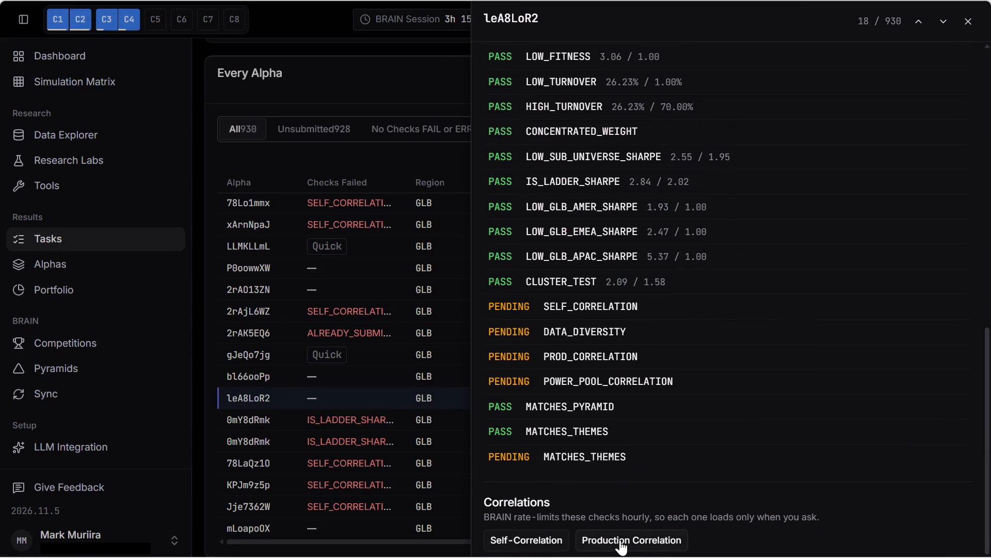
left_click(620, 540)
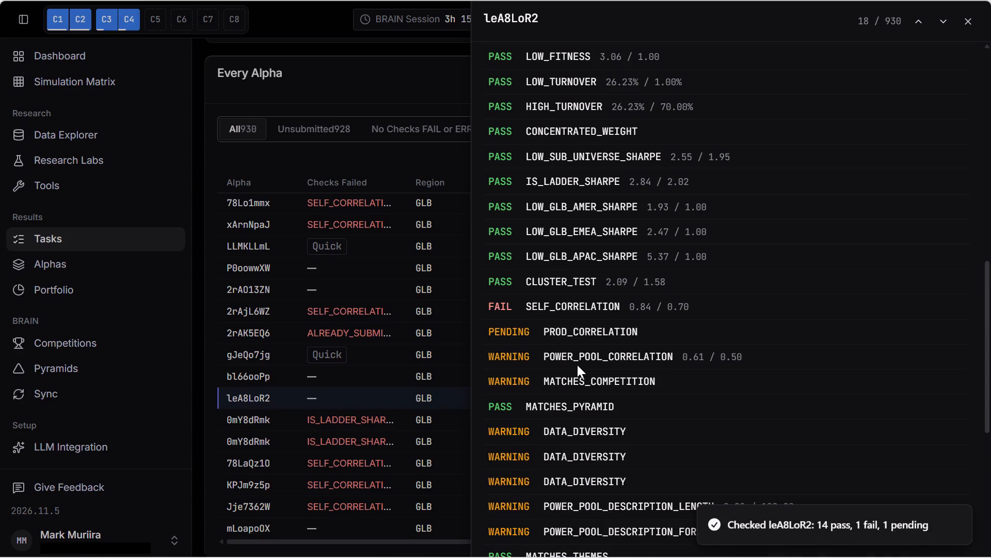
left_click(966, 19)
Return from the New Template results to the list of tasks.
scroll(771, 249, "right", 1)
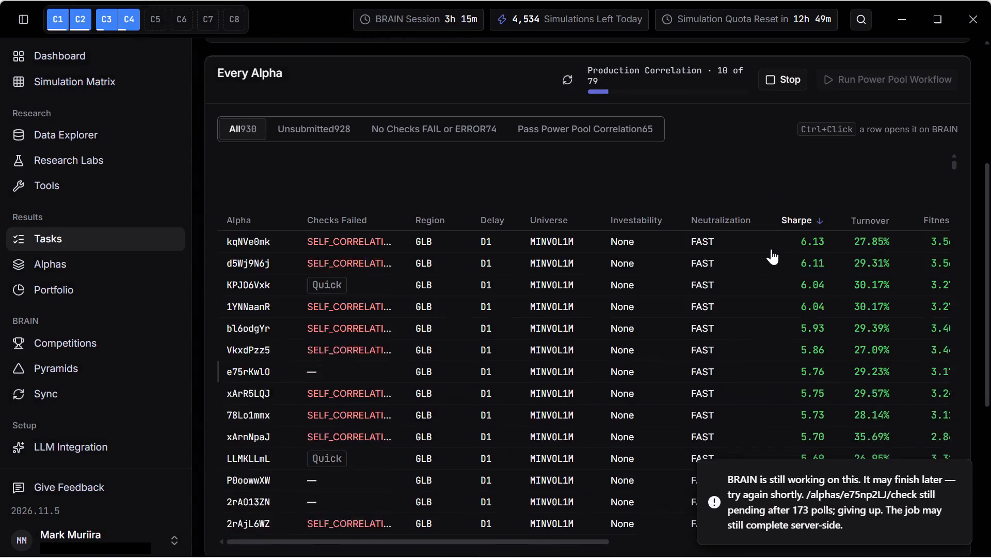
scroll(987, 81, "up", 4)
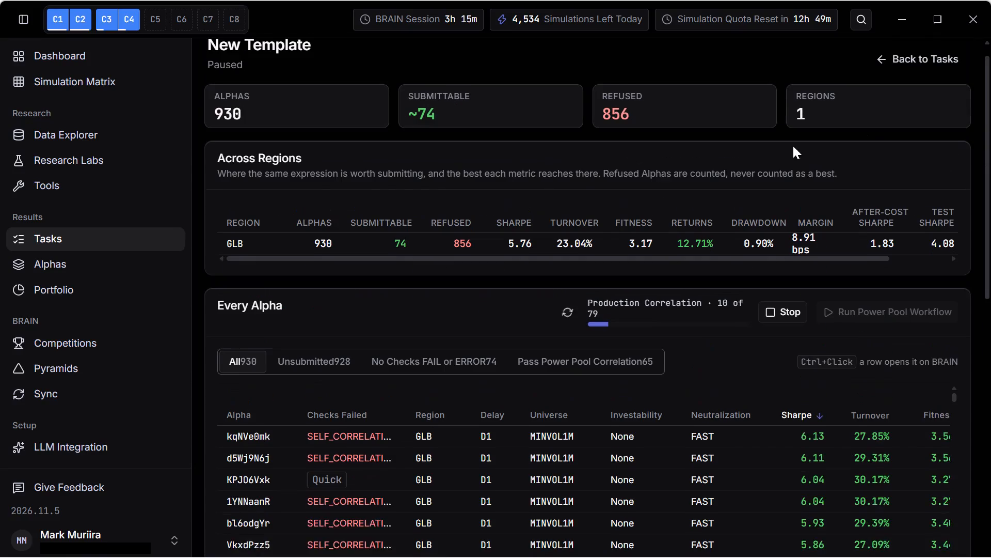
scroll(792, 146, "up", 5)
left_click(889, 83)
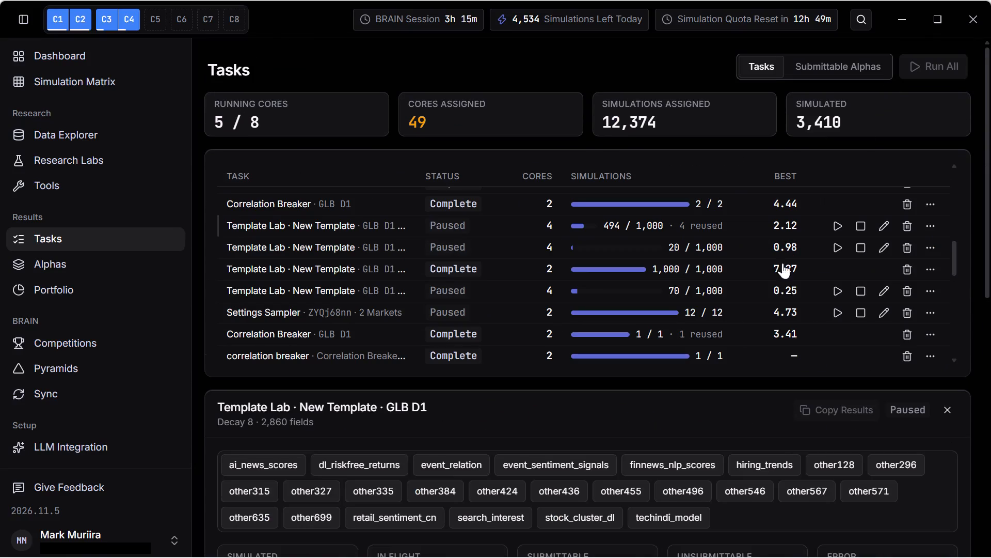
Find the completed Template Lab New Template task with 1,000 of 1,000 simulations and open its list of alphas.
scroll(796, 219, "up", 4)
scroll(819, 327, "up", 11)
scroll(694, 288, "up", 4)
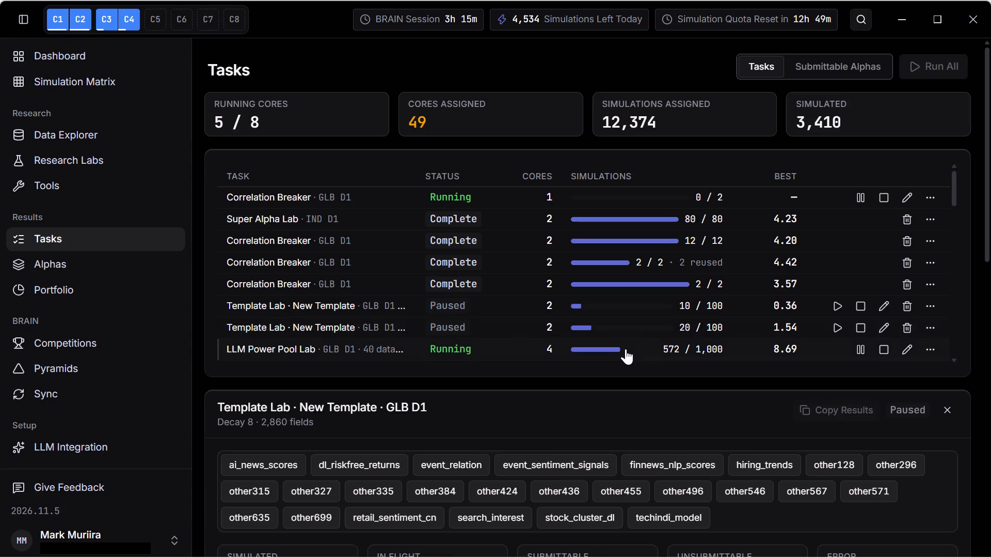
scroll(732, 252, "down", 1)
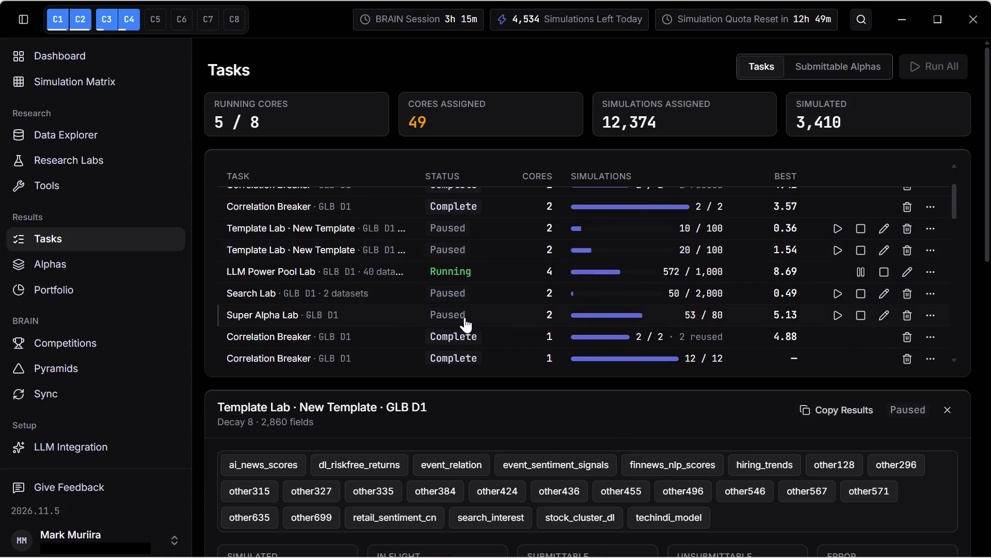
scroll(737, 342, "down", 1)
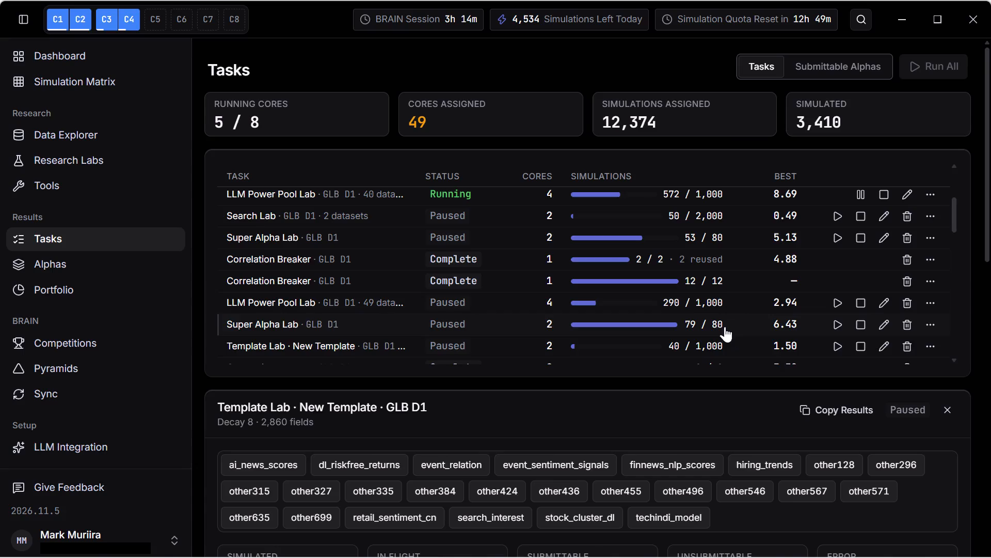
scroll(737, 291, "down", 1)
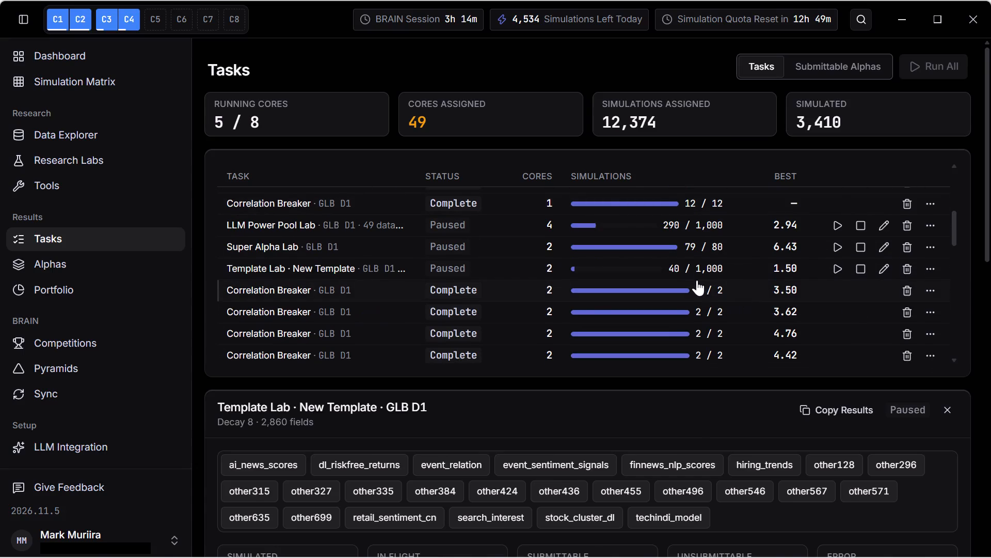
scroll(738, 335, "down", 1)
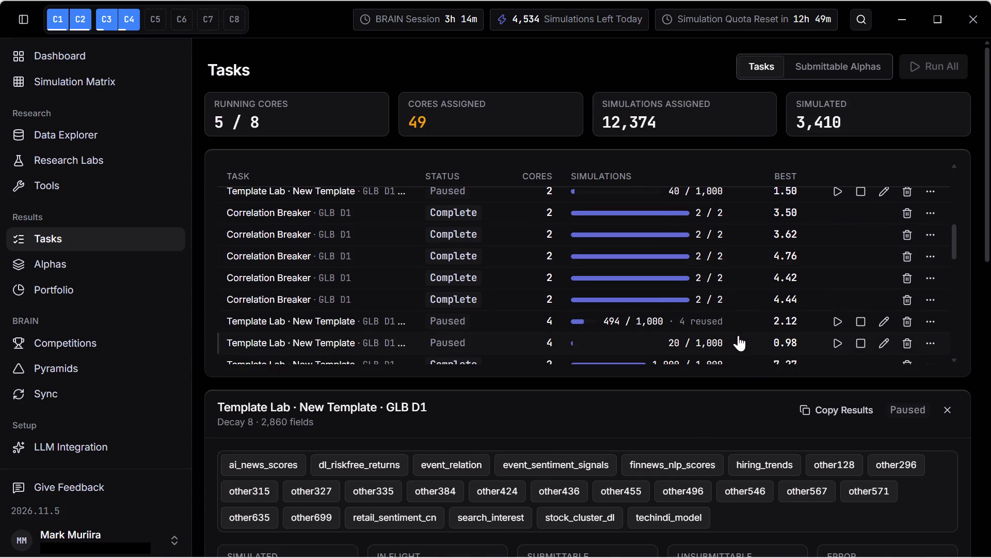
scroll(736, 335, "down", 1)
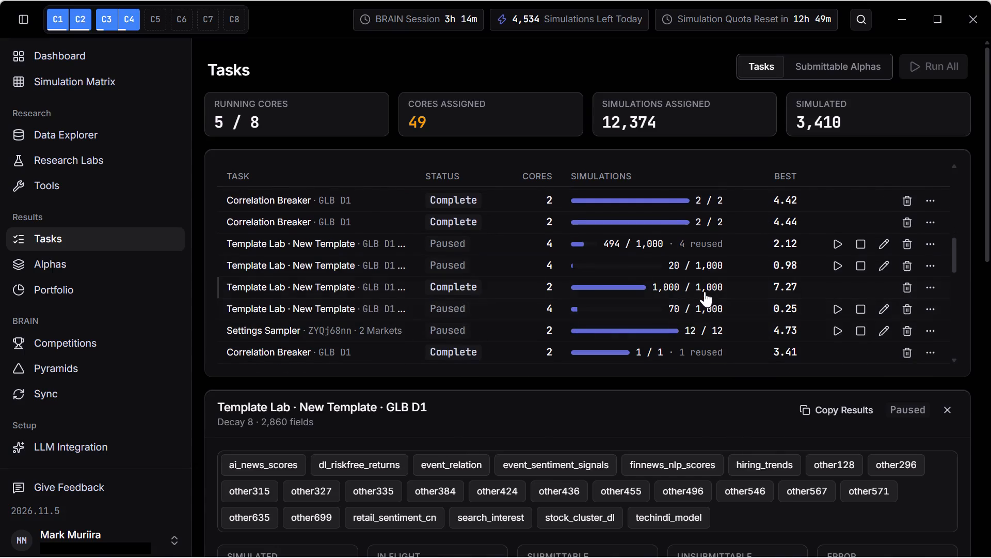
left_click(704, 287)
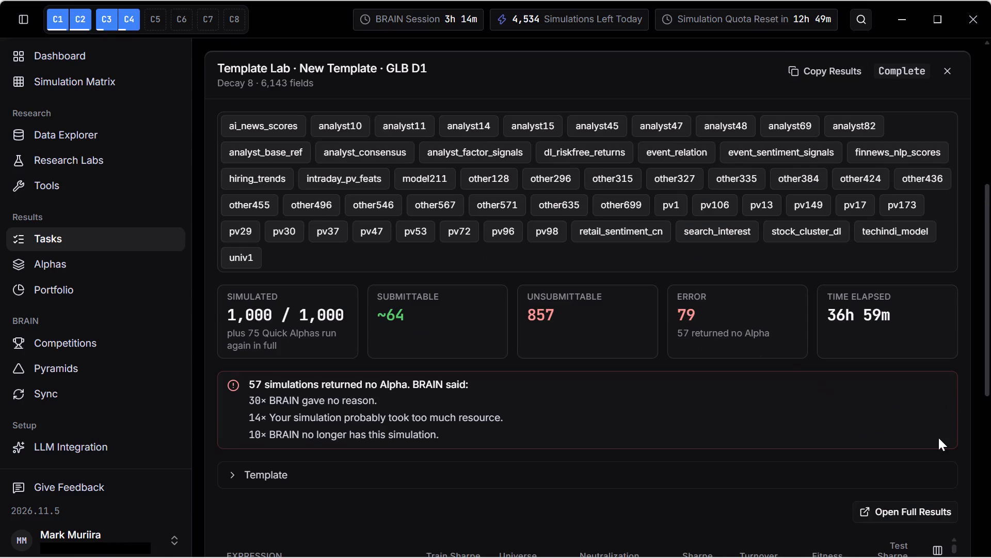
scroll(810, 376, "down", 3)
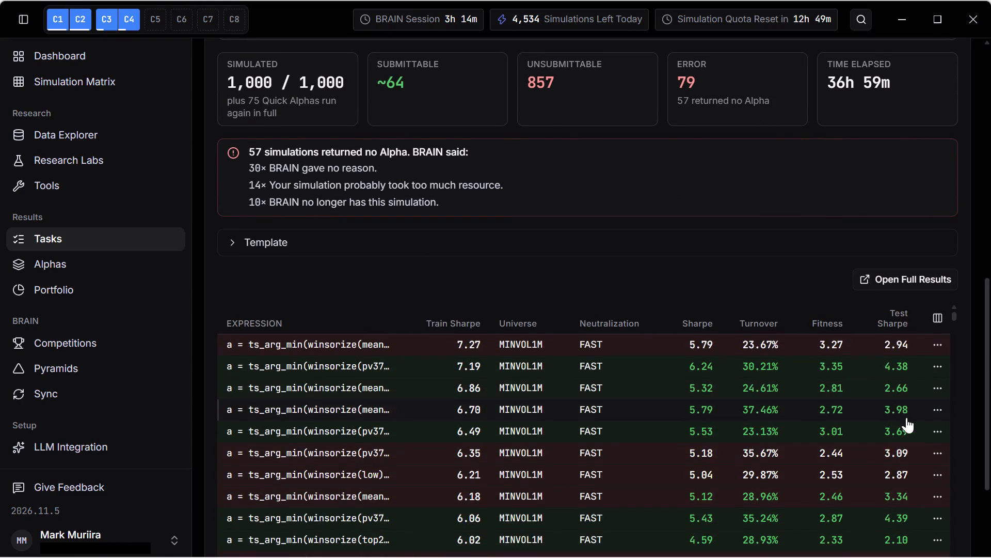
Open alpha zq3NJPe1 from the results, review its submission checks, and close its details.
left_click(652, 367)
scroll(990, 392, "down", 7)
scroll(990, 437, "down", 4)
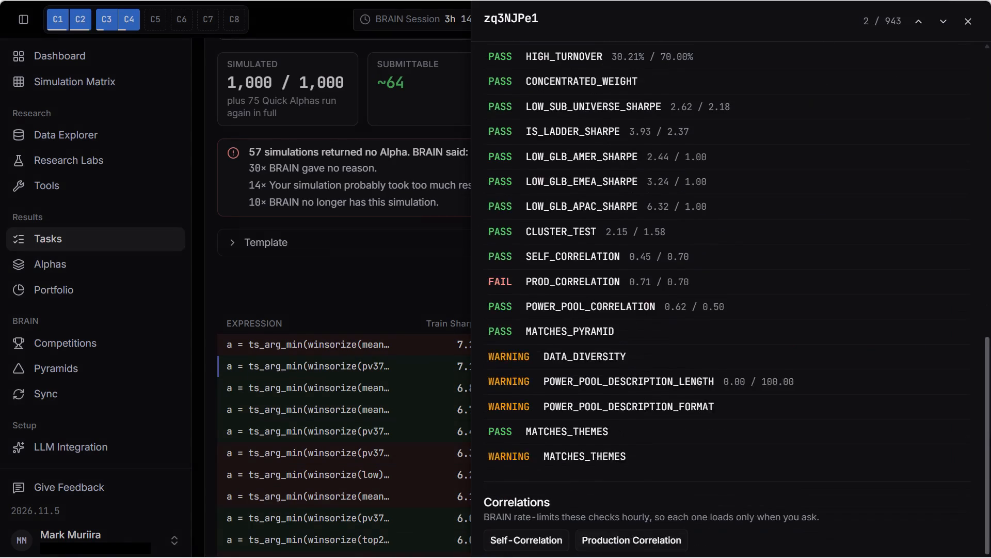
scroll(990, 441, "up", 6)
left_click(967, 18)
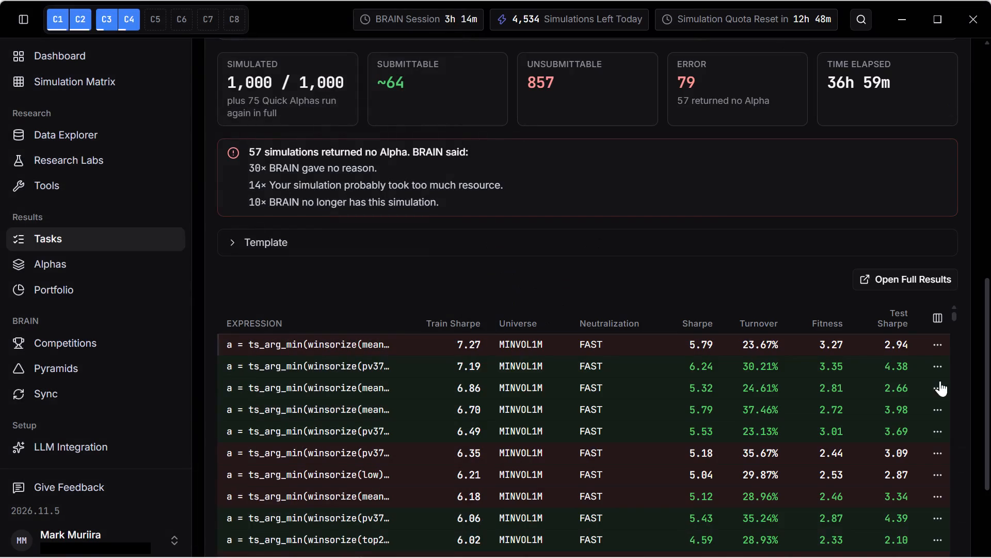
Open alpha Vkx8NnEG and review its submission checks, cumulative PnL and settings.
left_click(795, 423)
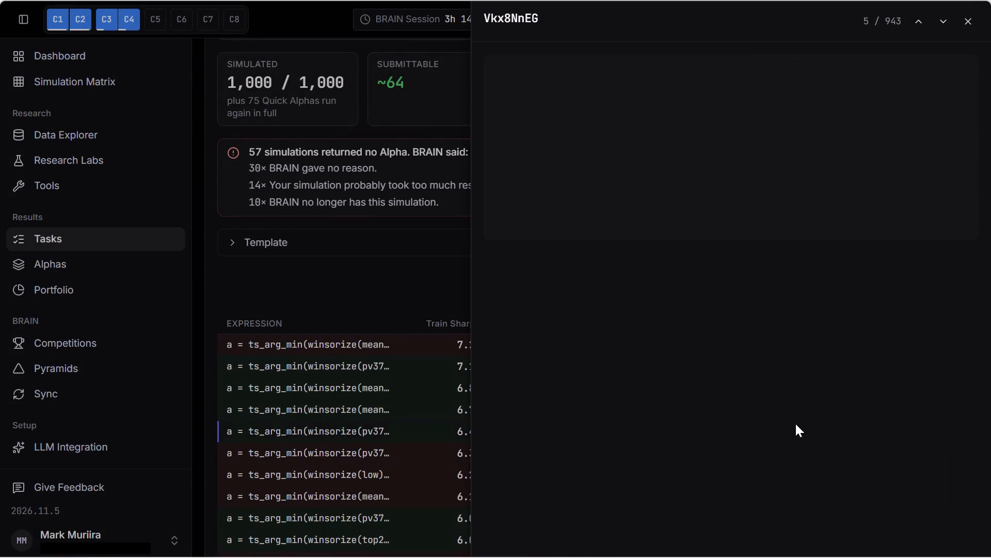
scroll(990, 432, "down", 7)
scroll(962, 299, "up", 2)
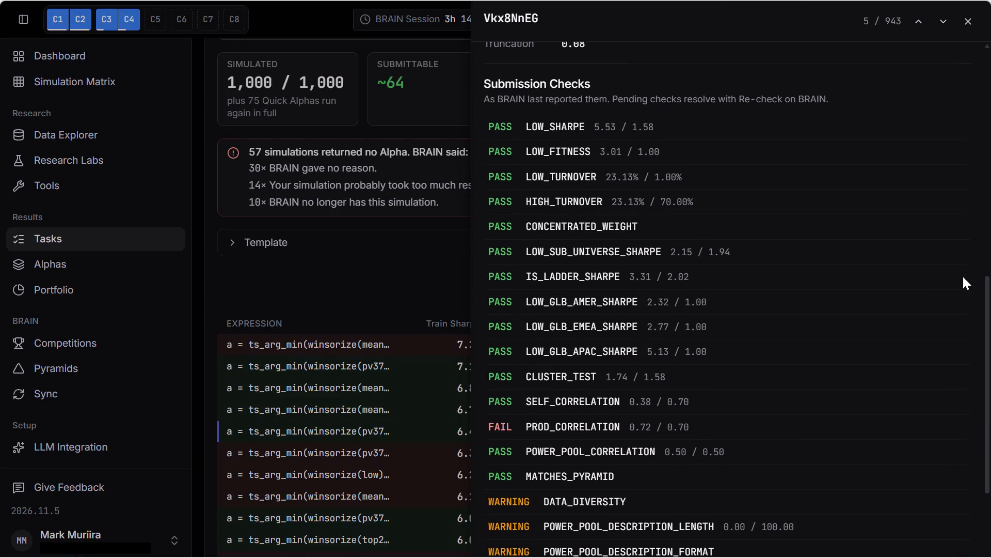
scroll(963, 276, "down", 3)
scroll(958, 311, "up", 16)
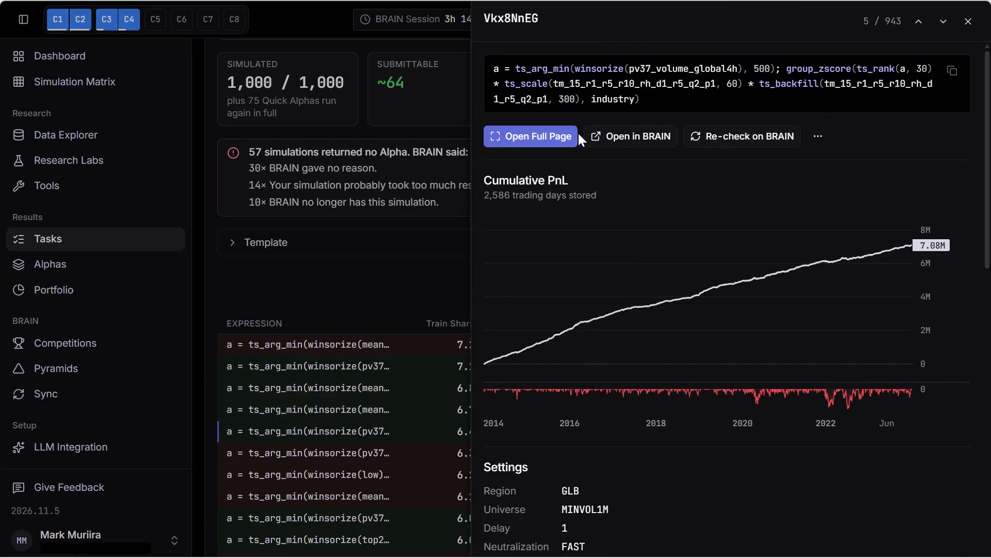
scroll(990, 412, "down", 7)
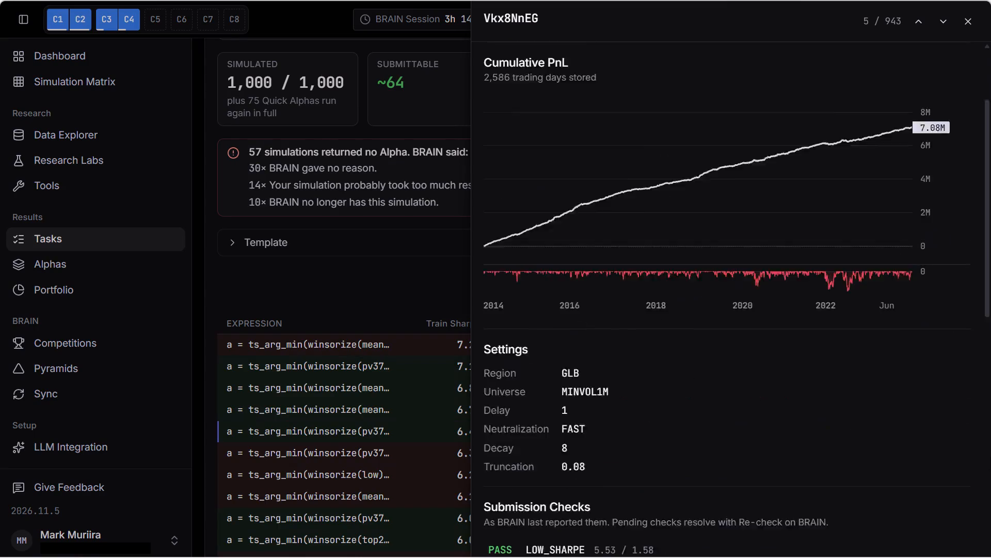
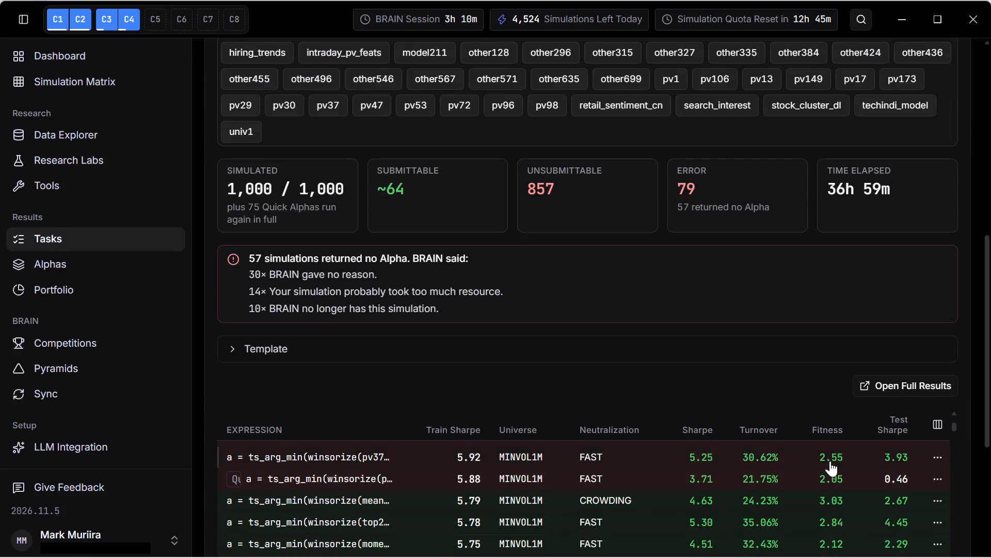
scroll(913, 301, "down", 3)
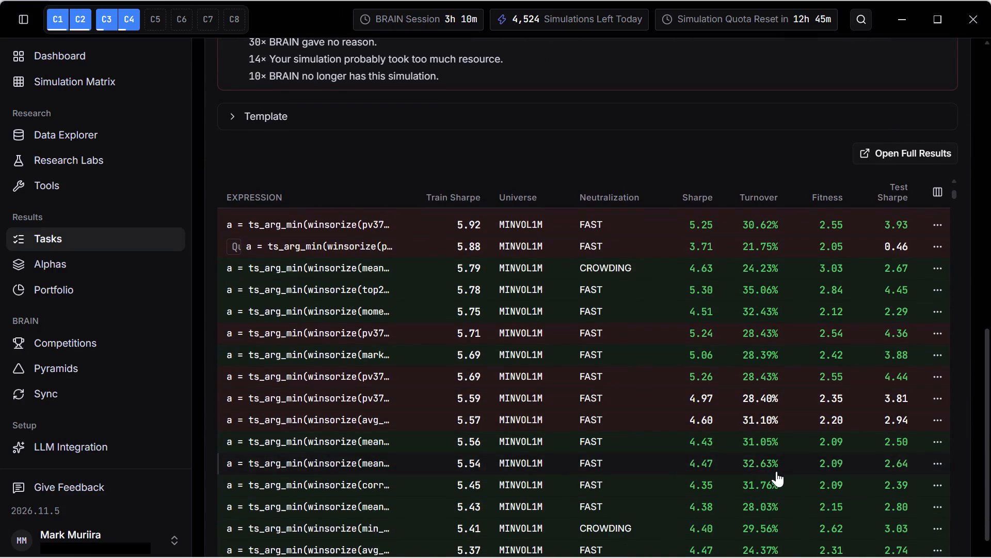
left_click(770, 486)
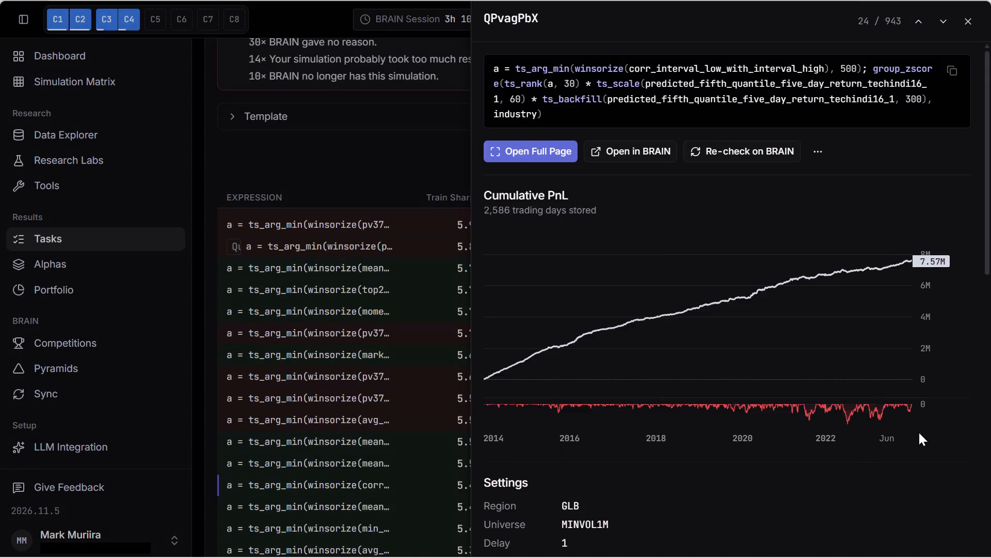
scroll(976, 423, "down", 12)
left_click(663, 541)
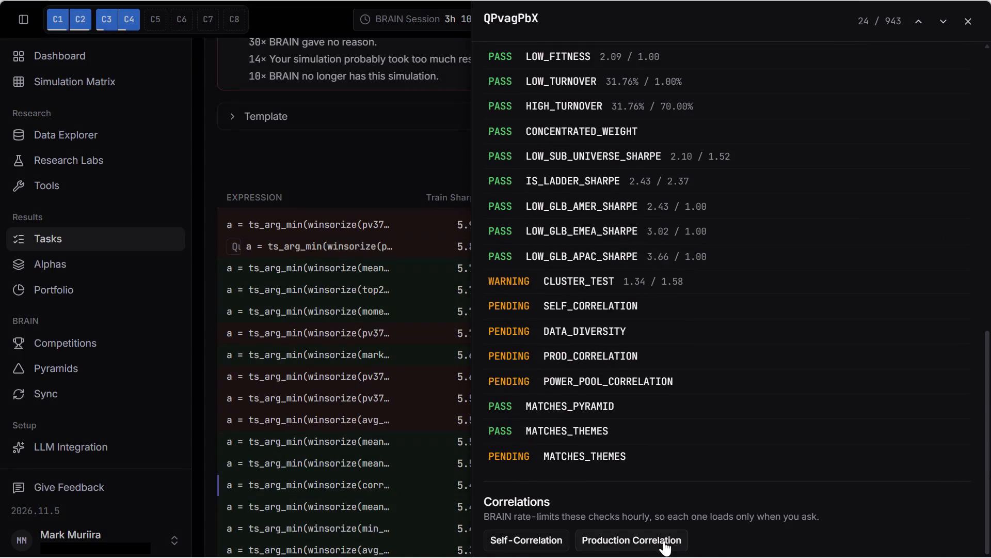
Re-check alpha QPvagPbX on BRAIN and review its check list and correlations.
scroll(990, 405, "up", 10)
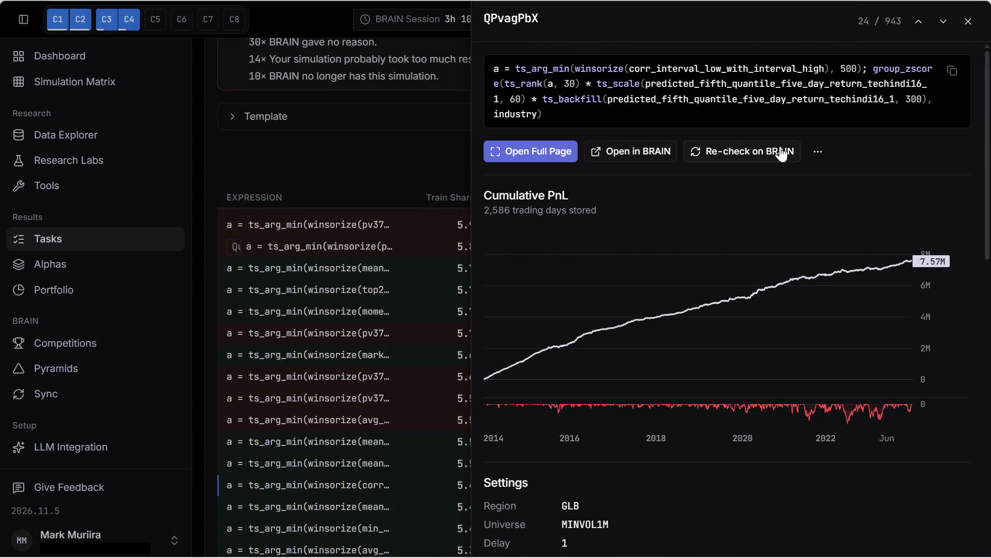
left_click(780, 146)
scroll(990, 322, "down", 12)
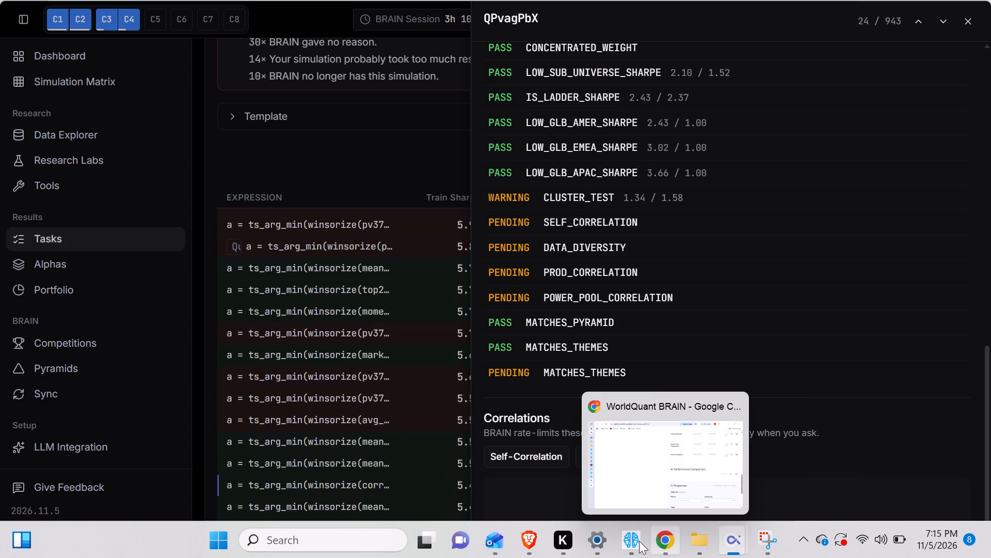
left_click(666, 549)
scroll(761, 452, "up", 8)
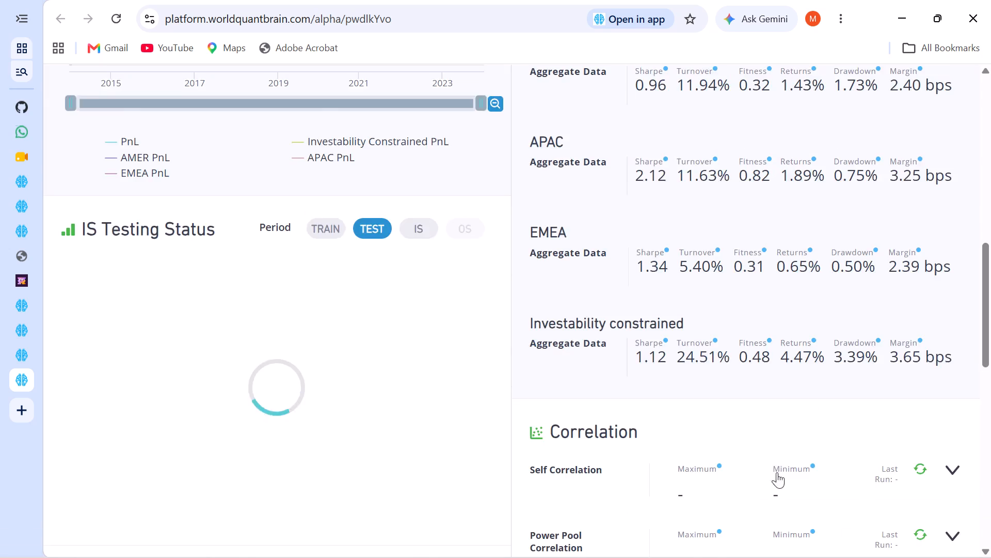
scroll(777, 472, "up", 2)
left_click(75, 354)
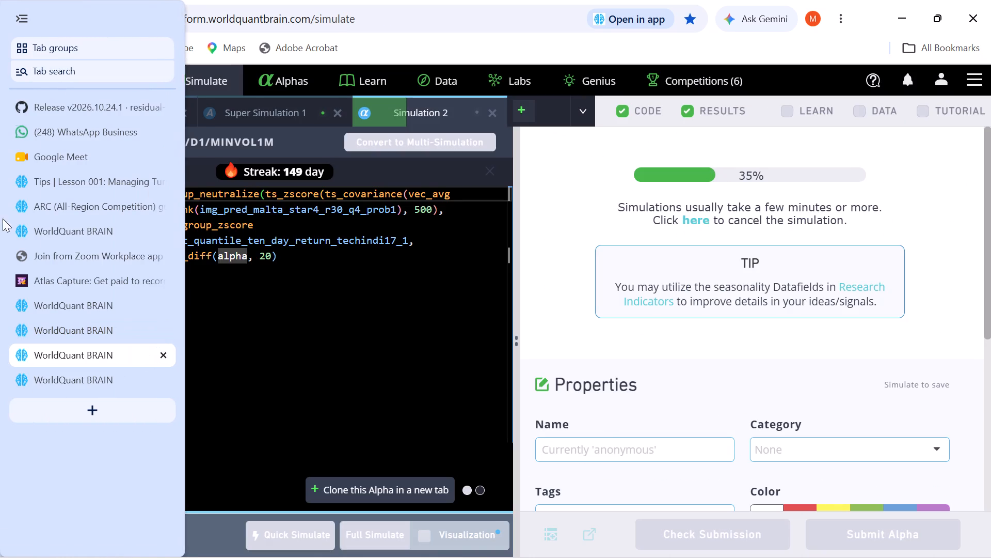
Close the open browser pages of alphas QPvG526Q and 1YNze7Kz.
left_click(127, 324)
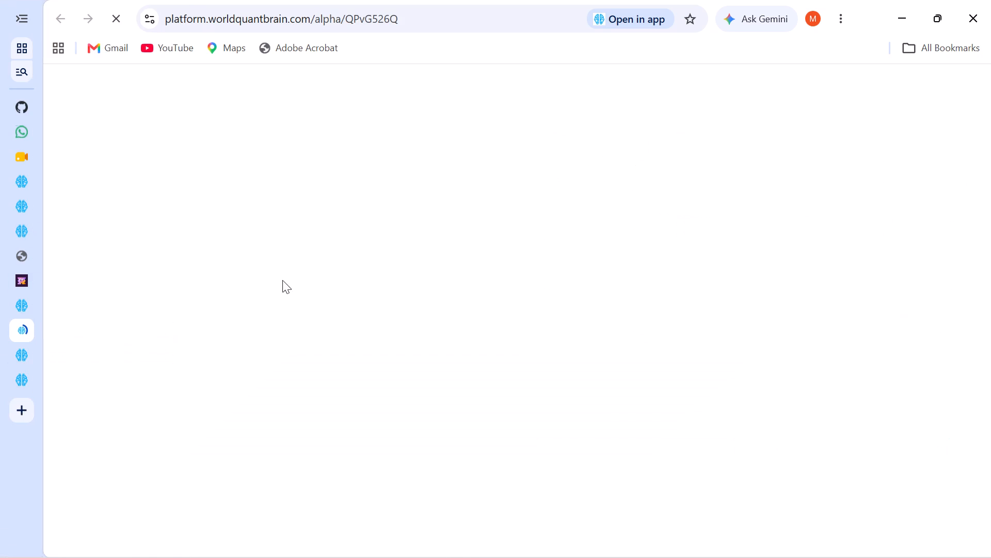
left_click(163, 330)
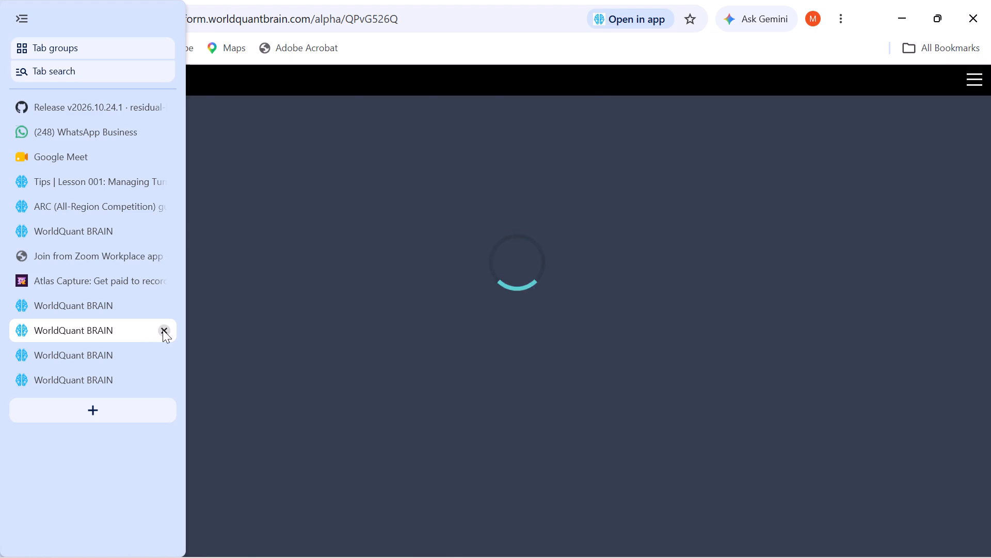
left_click(130, 311)
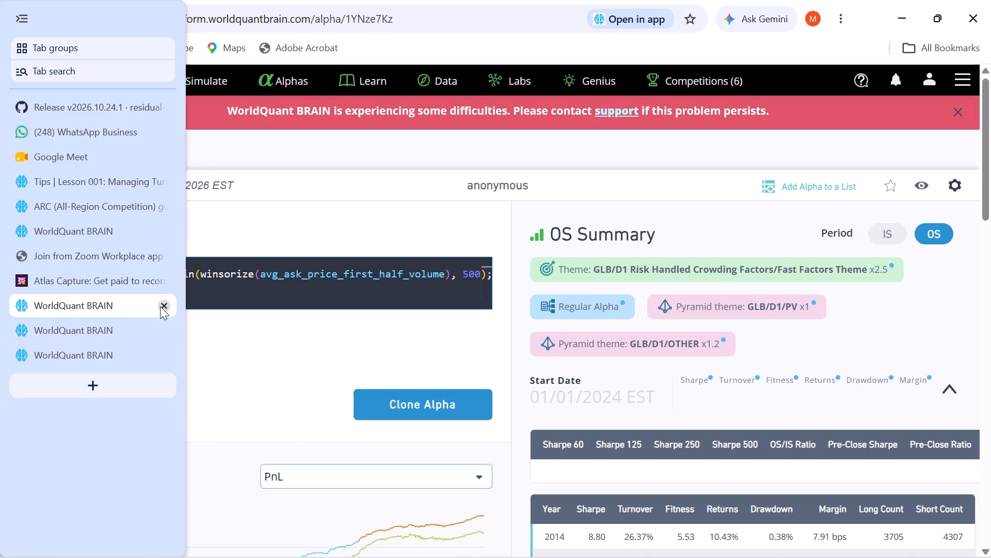
left_click(160, 306)
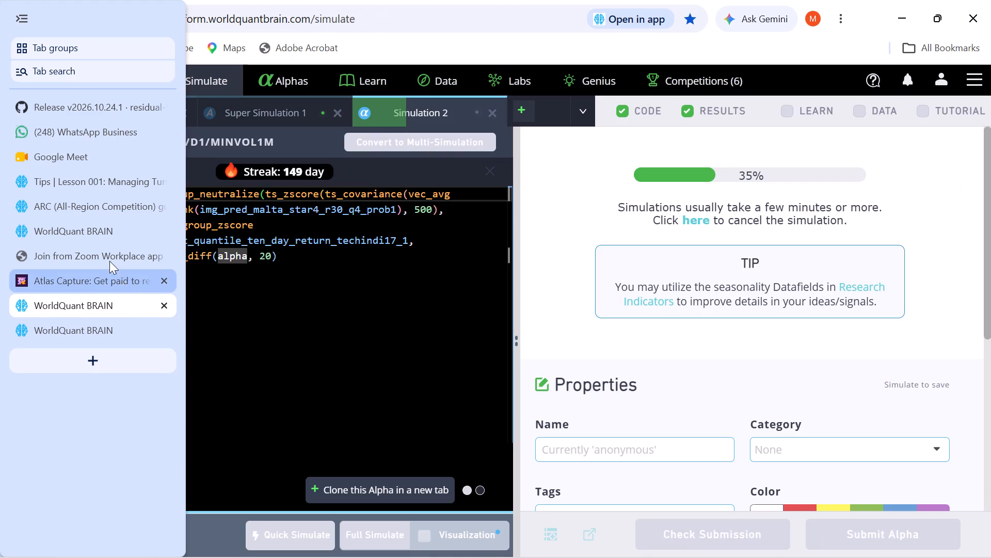
Bring up the list of submitted alphas on BRAIN.
left_click(88, 227)
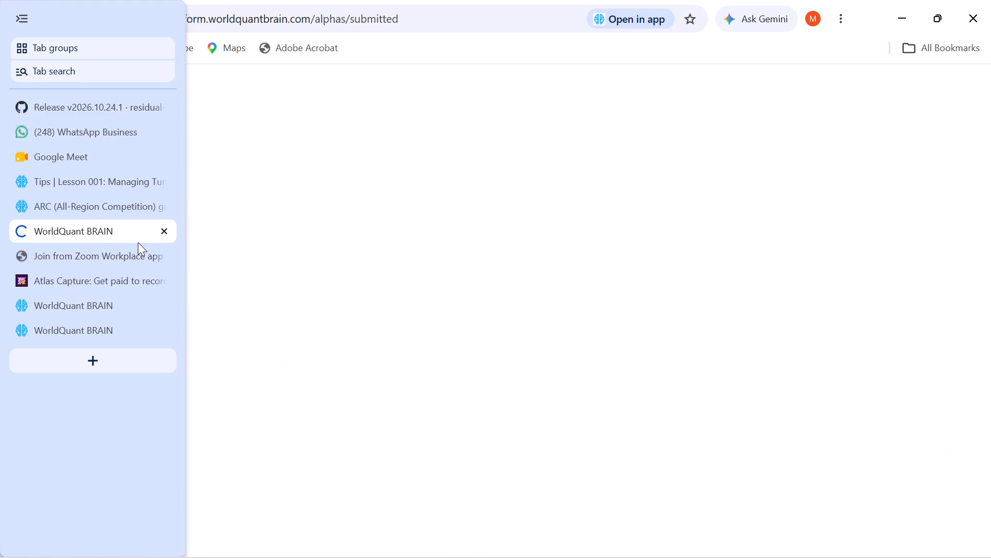
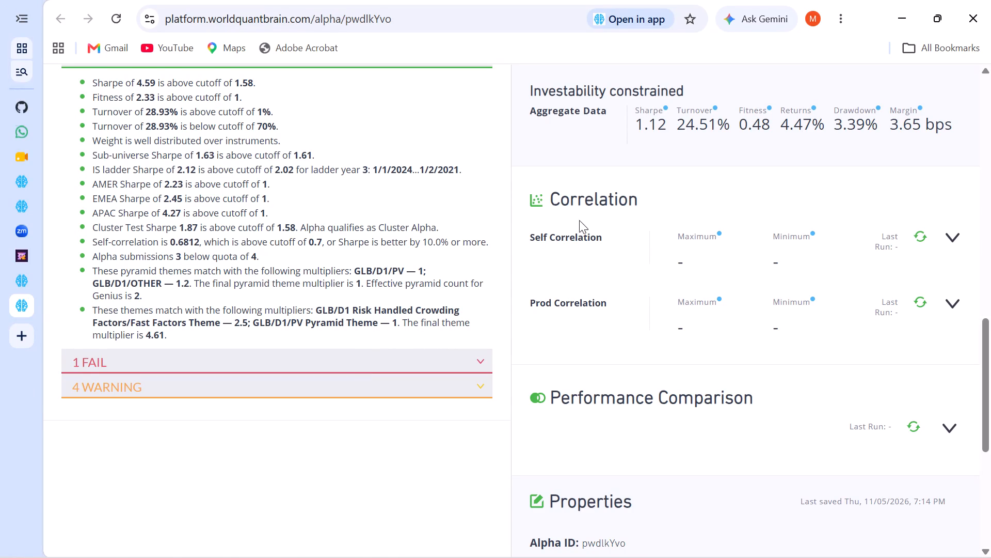
Look back over alpha pwdlkYvo's results, close its page and return to the Simulate page.
scroll(560, 198, "up", 4)
scroll(513, 197, "up", 5)
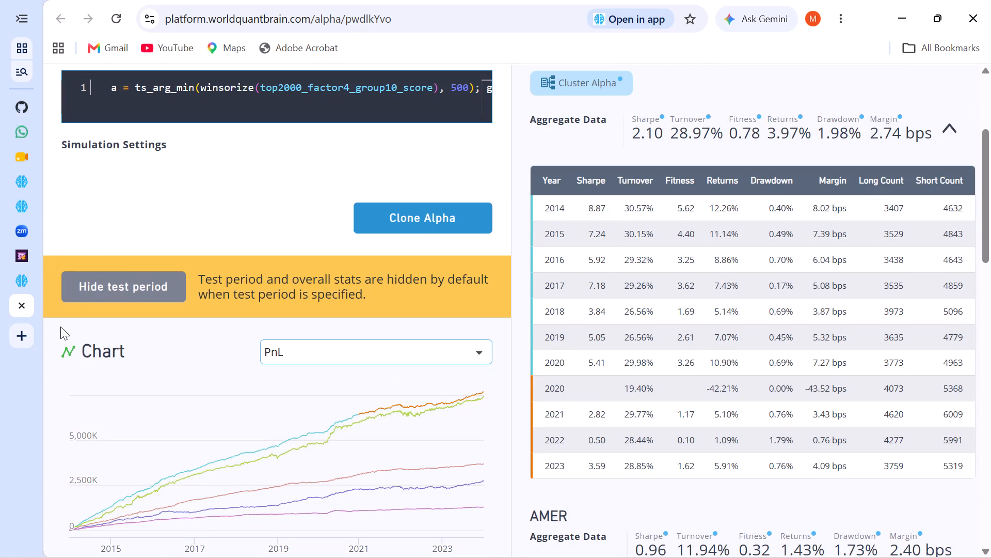
left_click(164, 307)
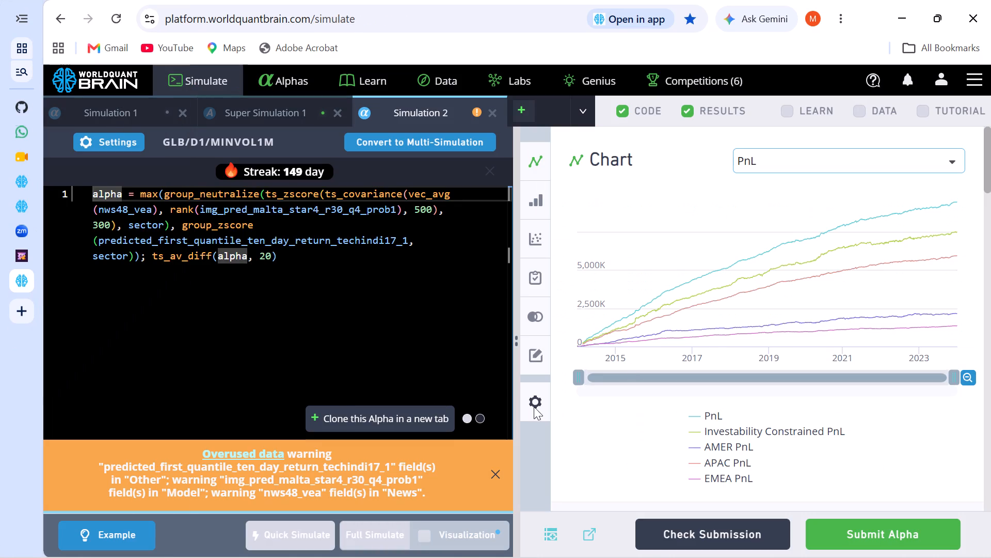
Dismiss the overused data warning in Simulation 2 and review the GLB/D1/MINVOL1M alpha's IS Summary.
left_click(494, 470)
scroll(702, 383, "down", 2)
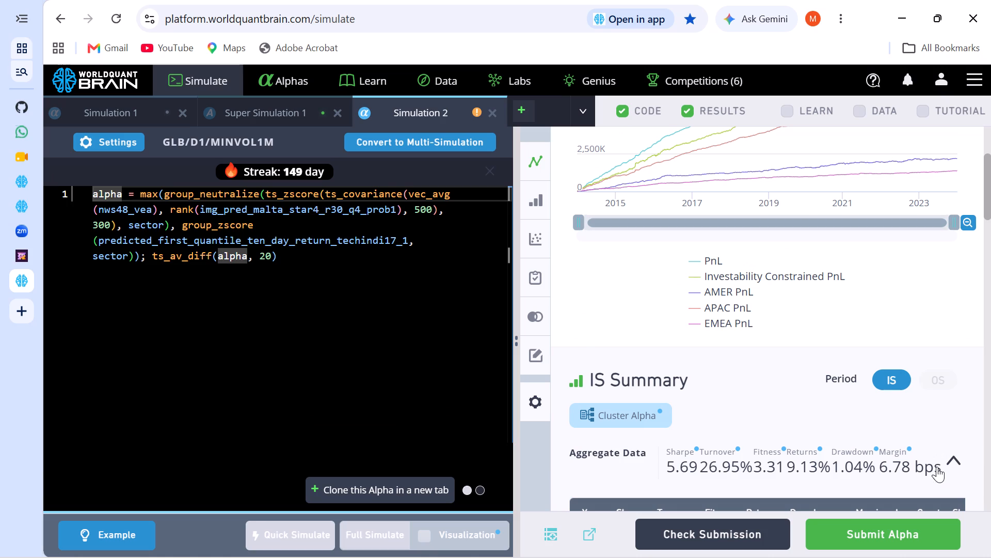
Paste the copied alpha explanation, ending with the note on coverage and backtest performance, into the empty Description of the GLB/D1/MINVOL1M alpha.
scroll(862, 450, "down", 6)
scroll(800, 406, "down", 6)
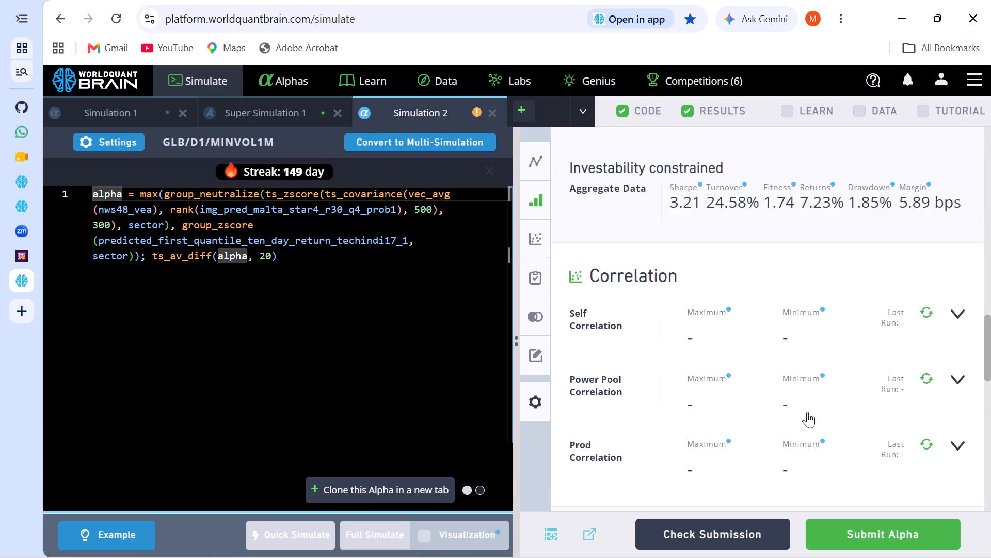
scroll(808, 414, "down", 19)
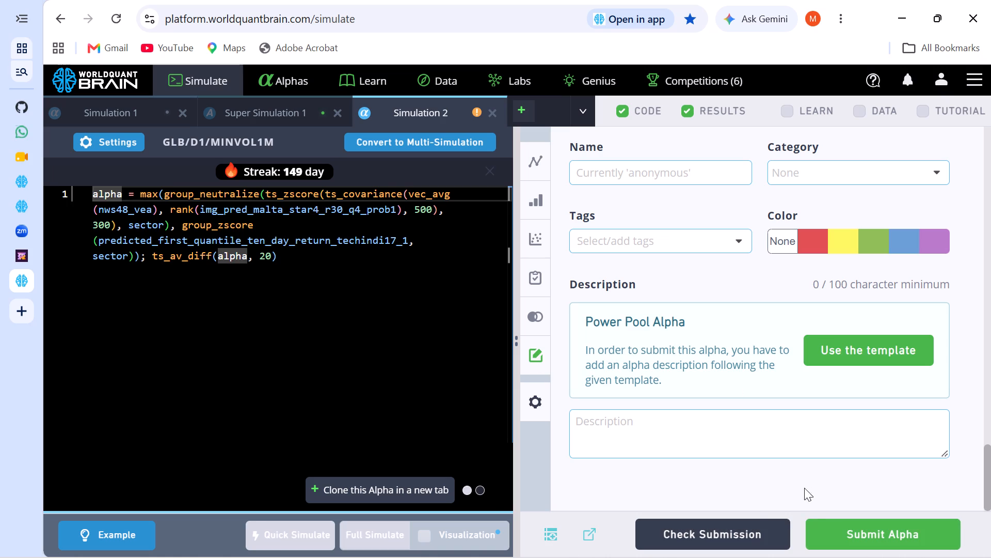
left_click_drag(602, 419, 608, 423)
key("ctrl+v")
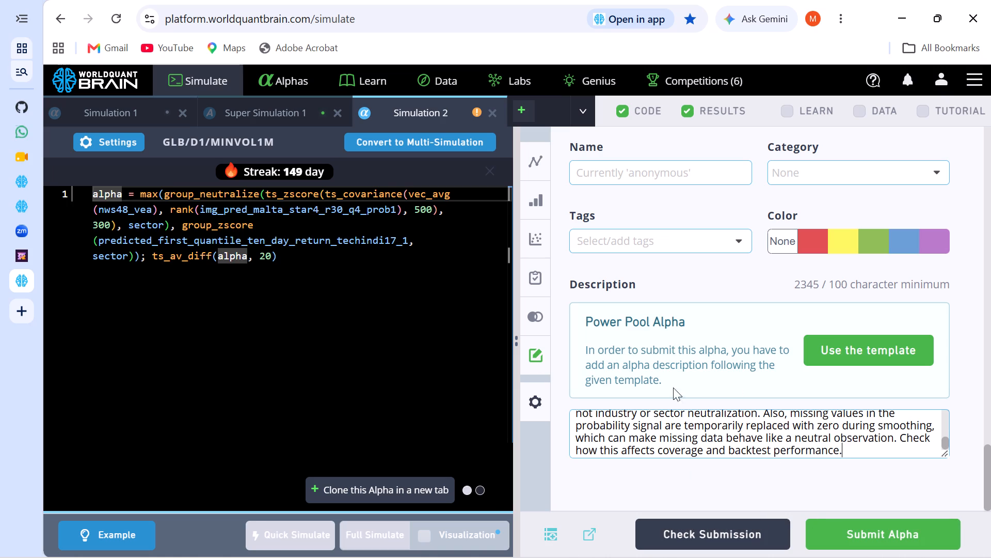
Review the passed tests in IS Testing Status and submit the GLB/D1/MINVOL1M alpha from Simulation 2.
scroll(780, 364, "down", 7)
scroll(808, 371, "up", 6)
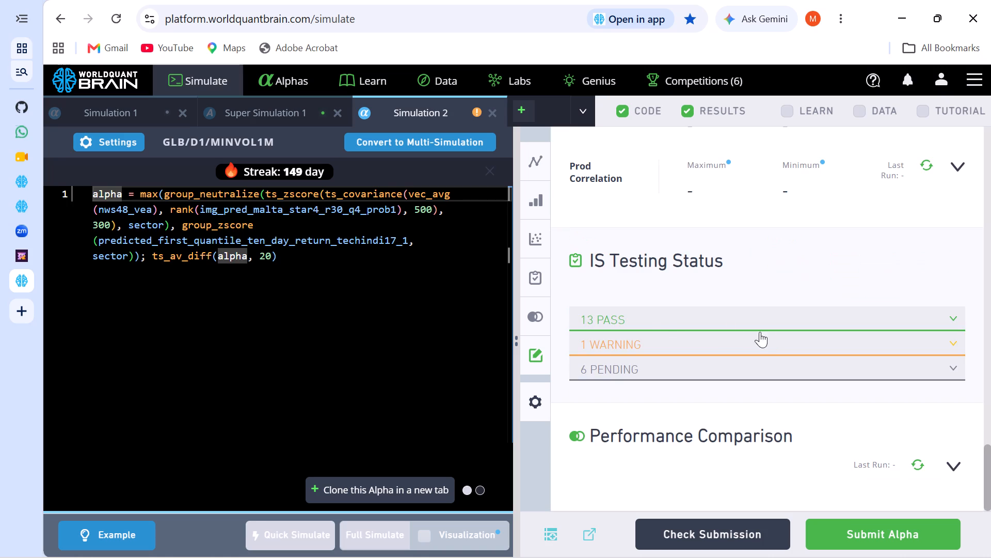
left_click(661, 326)
scroll(738, 407, "down", 1)
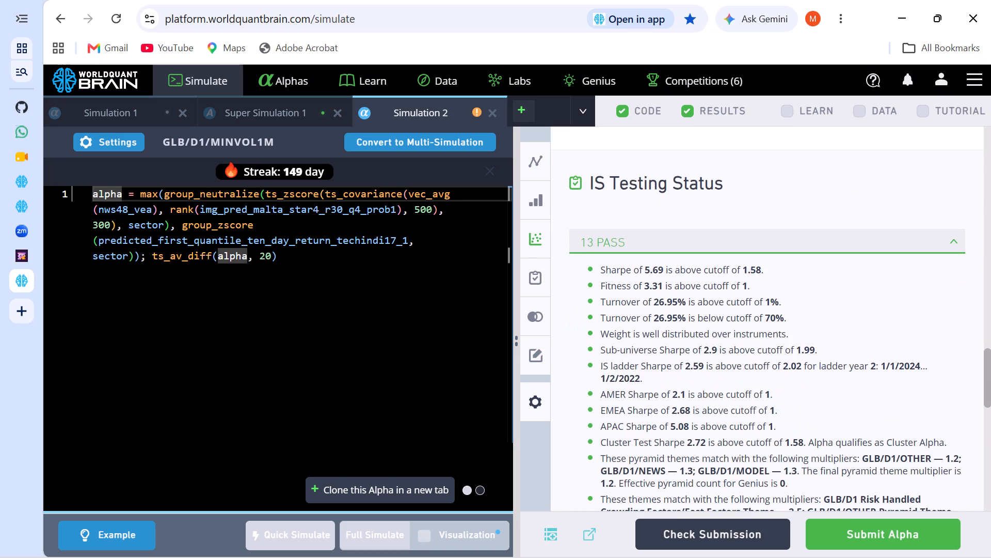
scroll(738, 407, "down", 1)
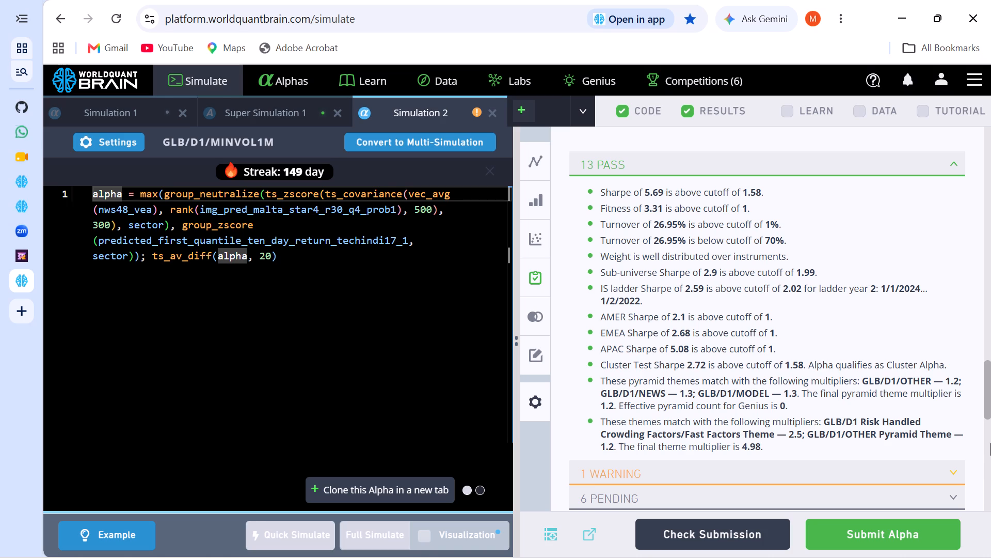
scroll(990, 444, "down", 13)
left_click(872, 529)
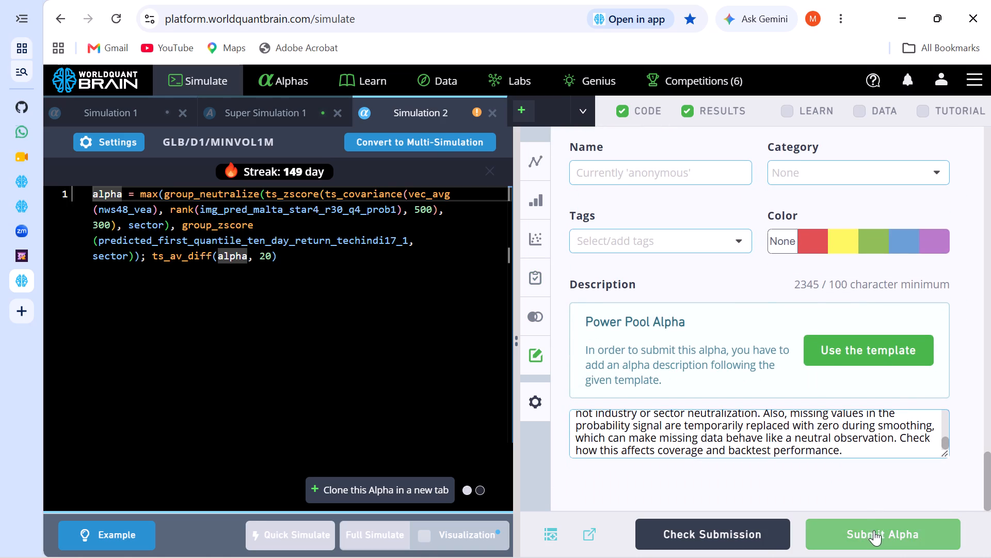
scroll(727, 301, "up", 6)
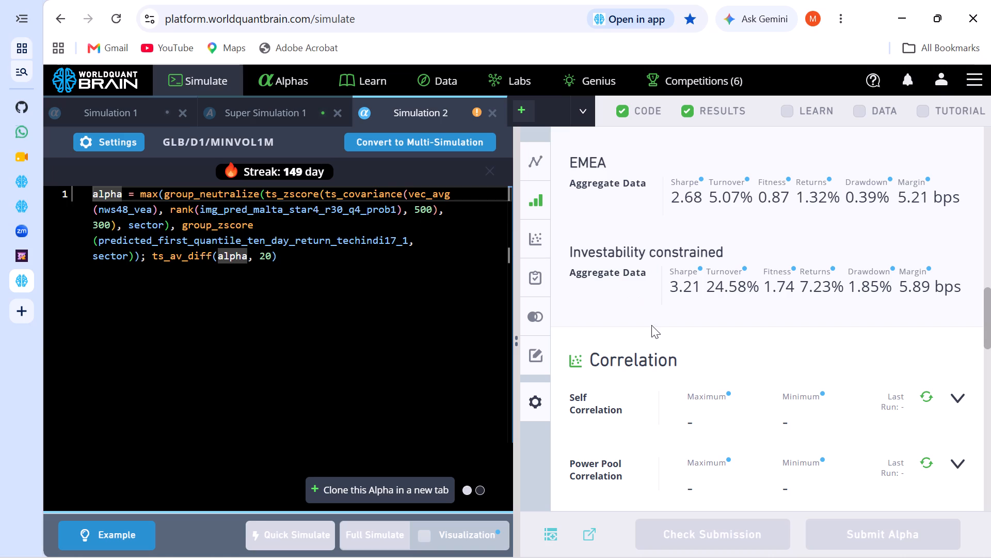
scroll(773, 290, "up", 6)
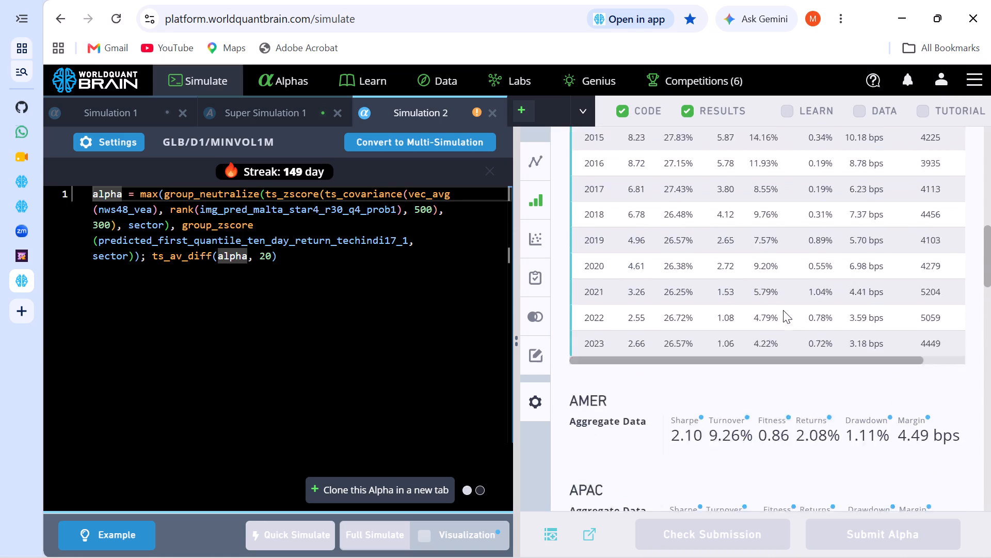
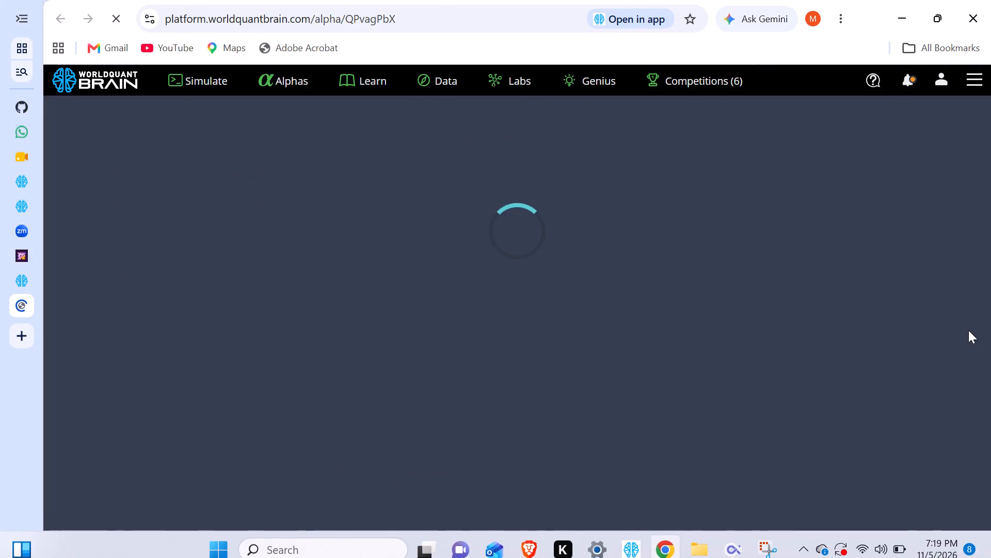
Show QPvagPbX's test period and examine its yearly IS Summary, testing status, correlation section and PnL chart.
scroll(743, 487, "down", 1)
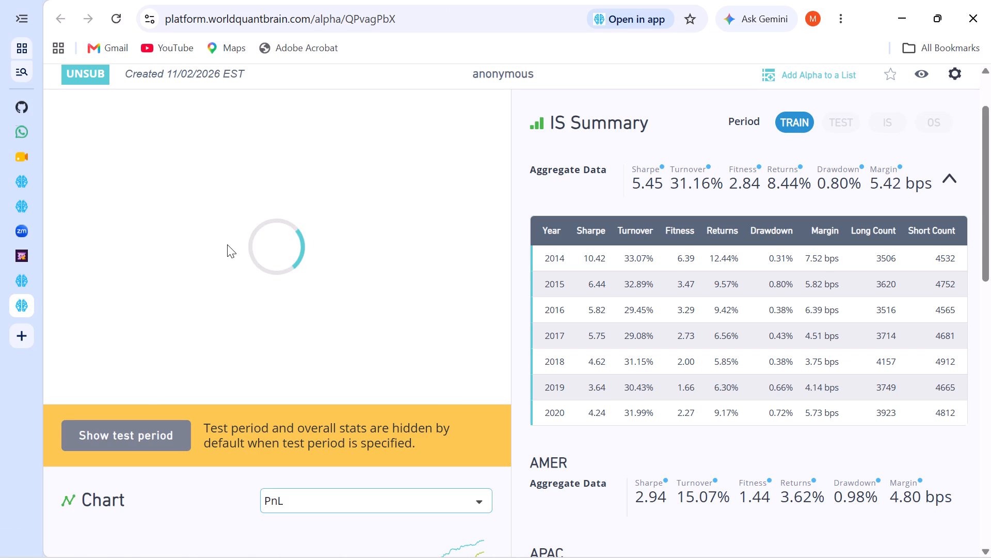
left_click(139, 432)
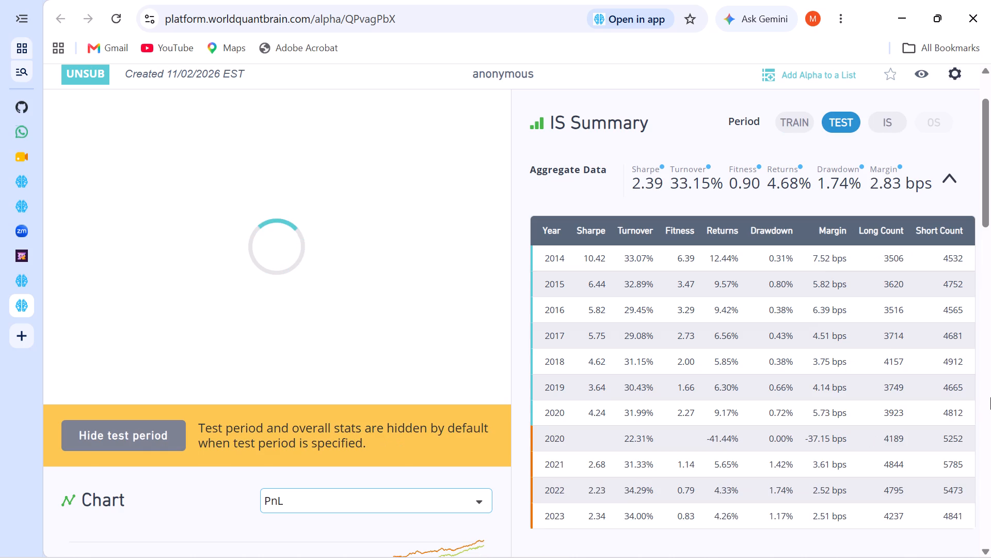
scroll(806, 359, "down", 10)
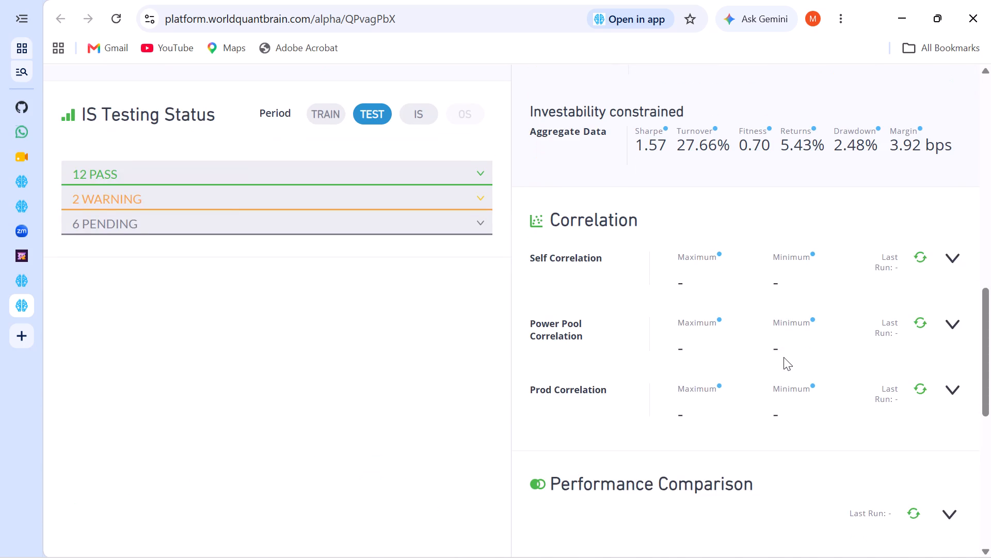
scroll(935, 314, "up", 6)
scroll(653, 557, "up", 6)
scroll(801, 361, "up", 5)
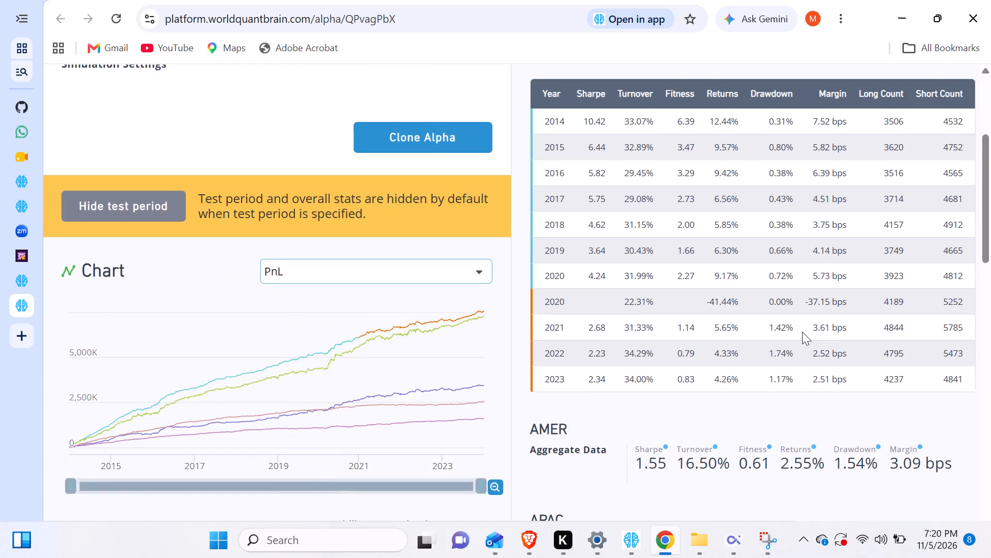
scroll(934, 340, "up", 4)
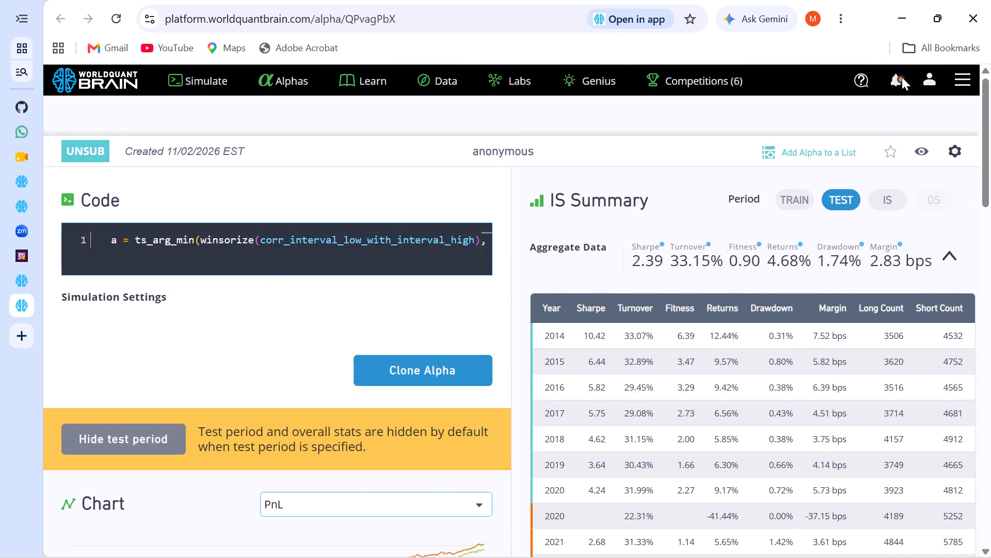
Open the Systematic Predictions Challenge announcement and read its October 2026 leaderboard and the announcements below it.
left_click(899, 78)
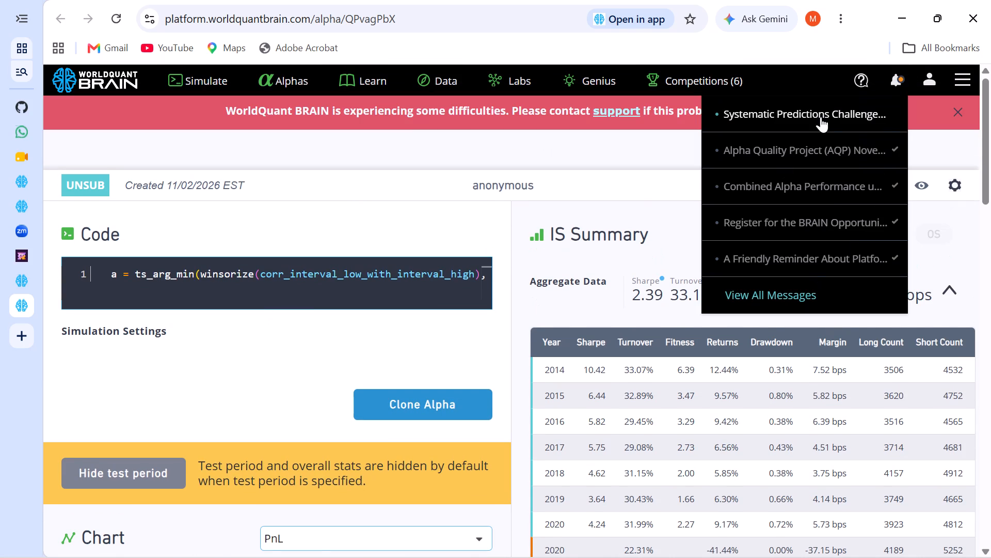
left_click(821, 113)
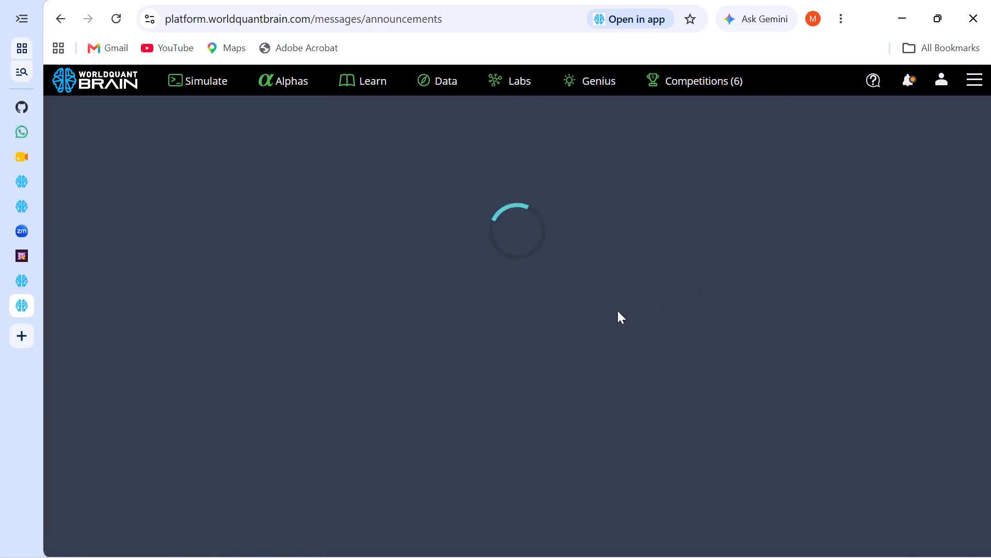
scroll(431, 243, "down", 6)
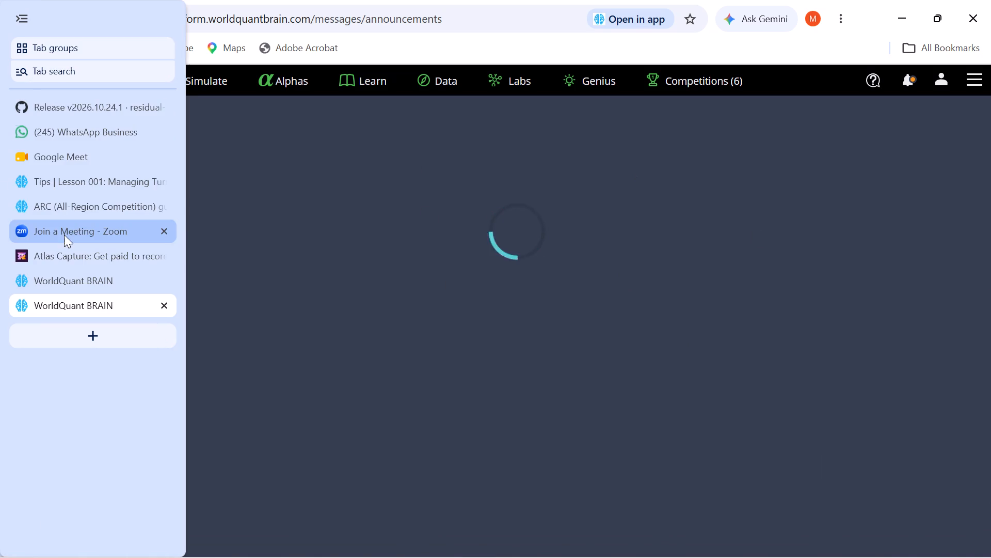
scroll(601, 343, "up", 1)
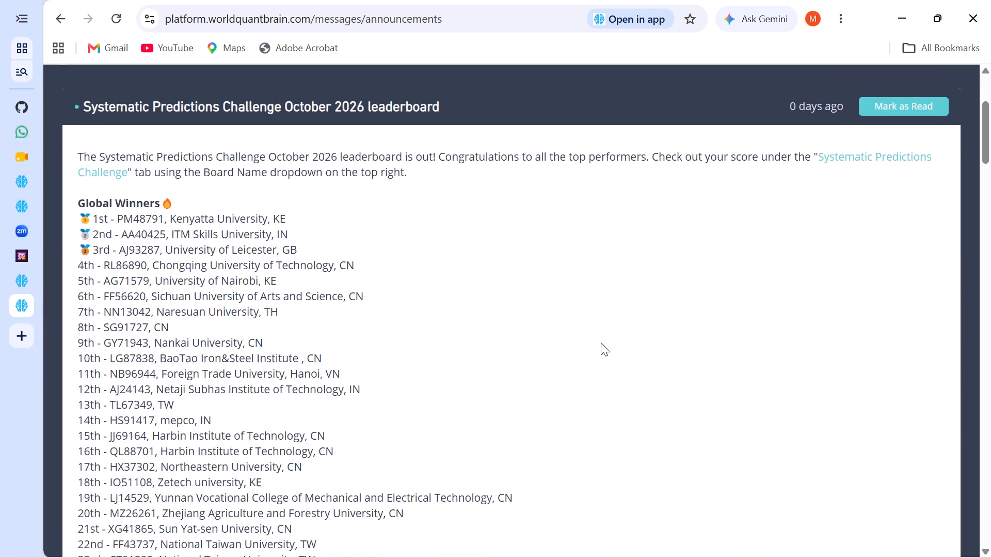
scroll(601, 343, "up", 1)
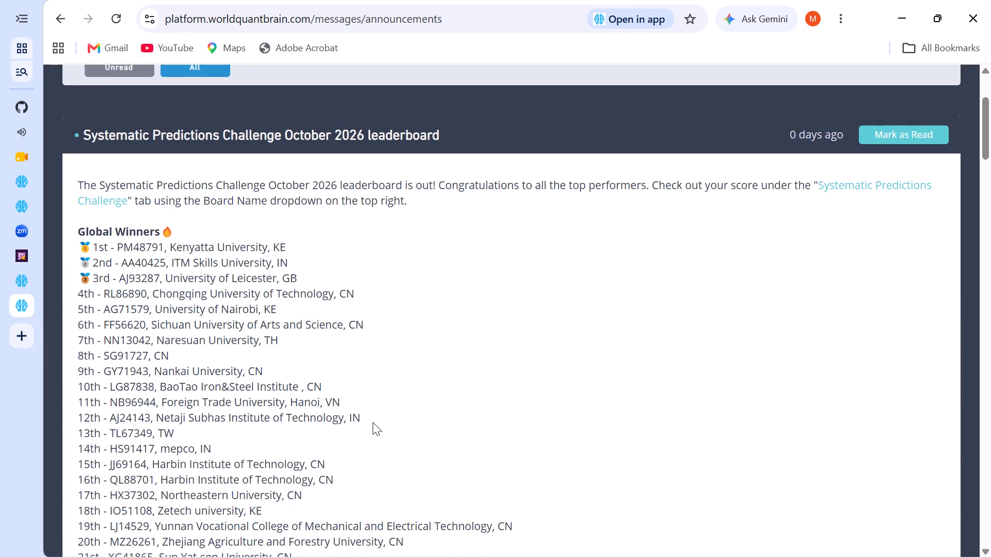
scroll(373, 422, "down", 1)
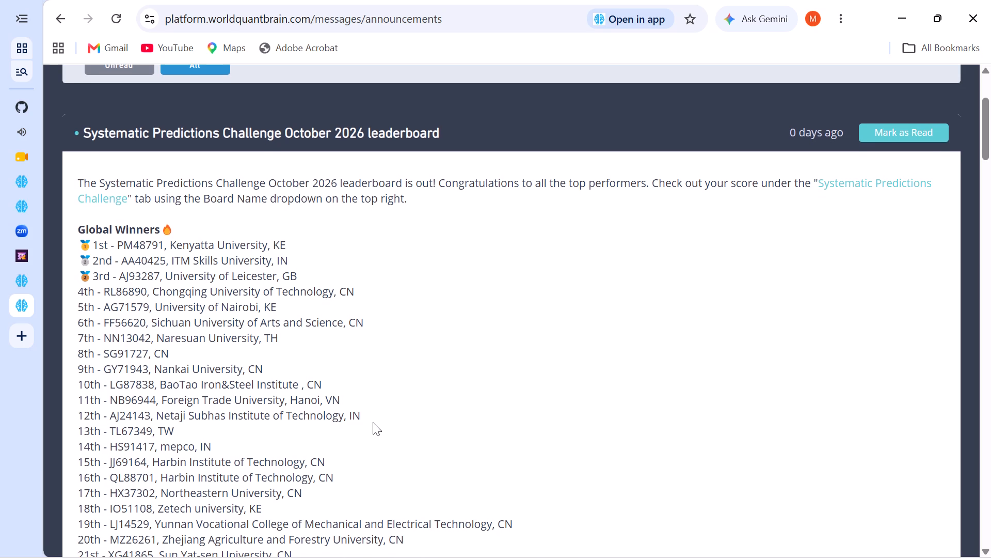
scroll(373, 422, "down", 2)
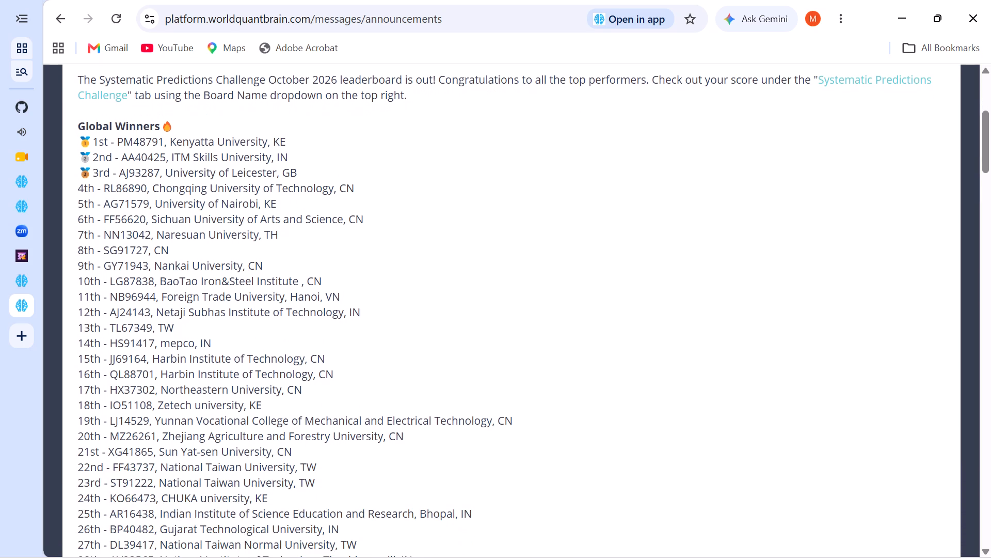
scroll(373, 422, "down", 1)
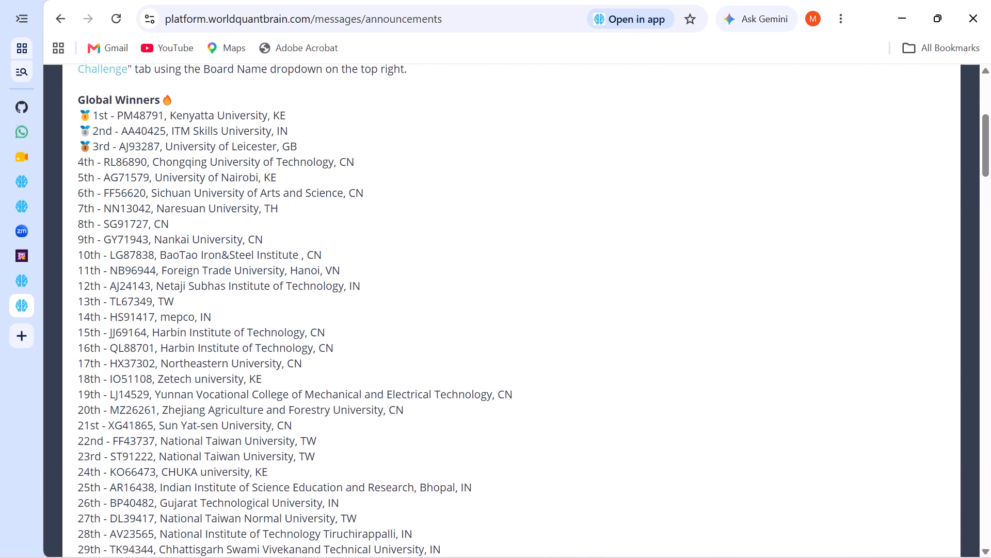
scroll(373, 422, "down", 2)
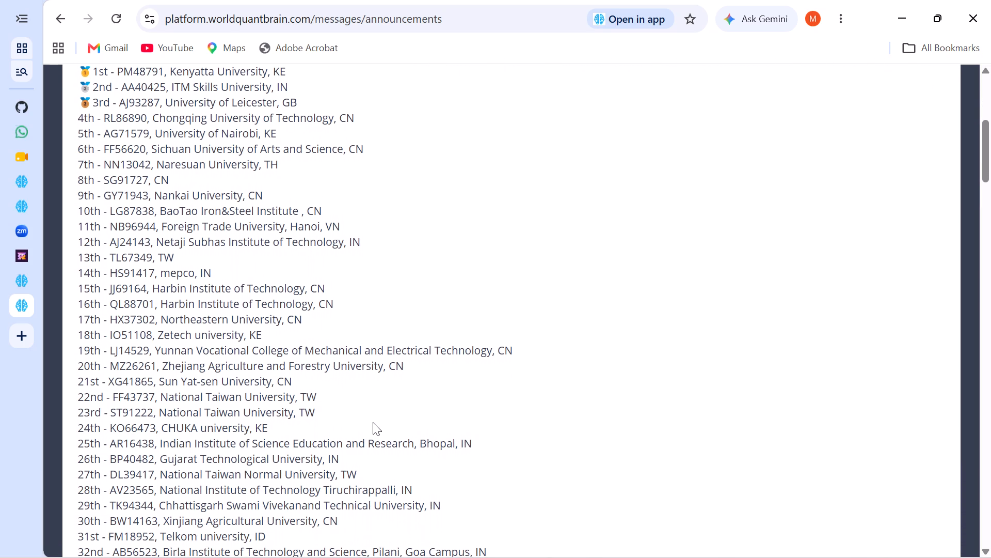
scroll(373, 422, "down", 1)
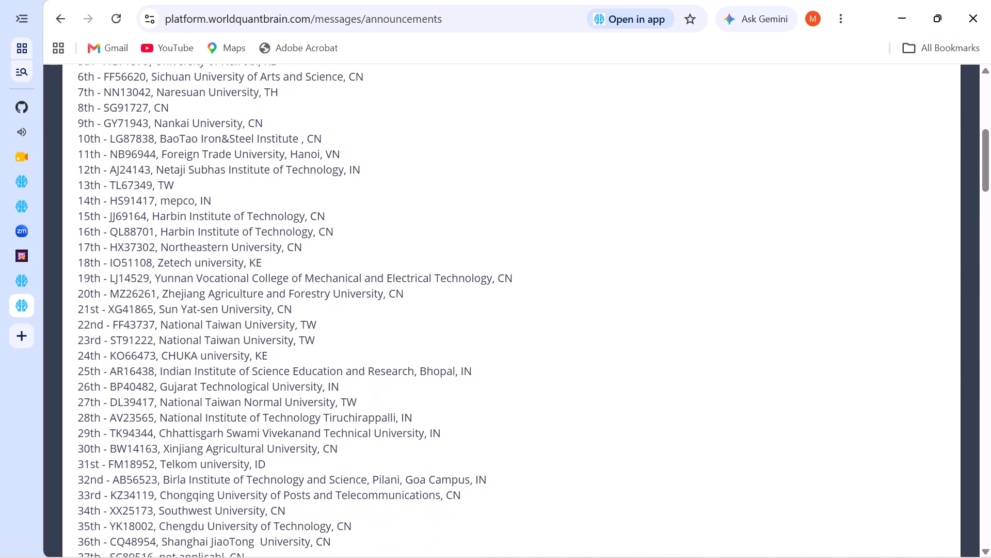
scroll(373, 422, "down", 5)
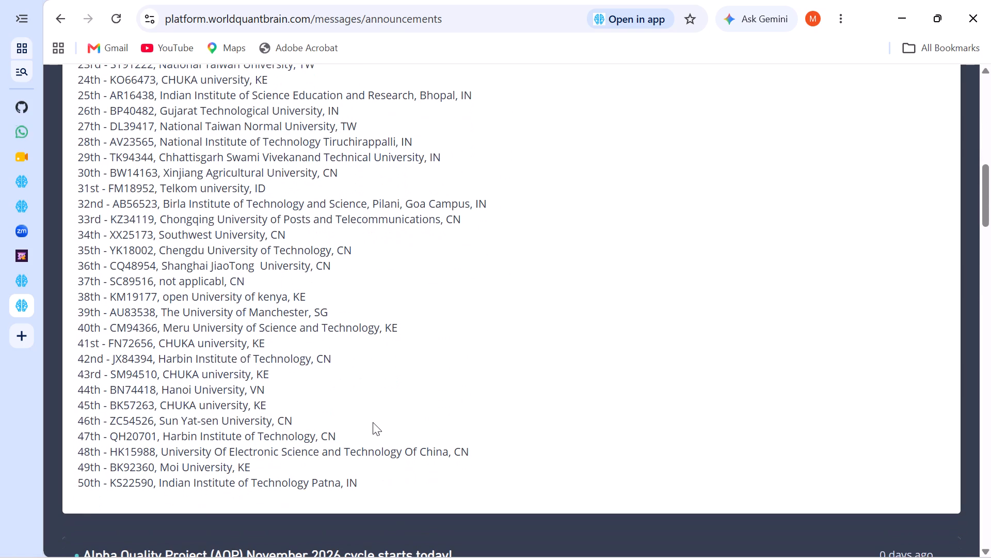
scroll(373, 422, "down", 1)
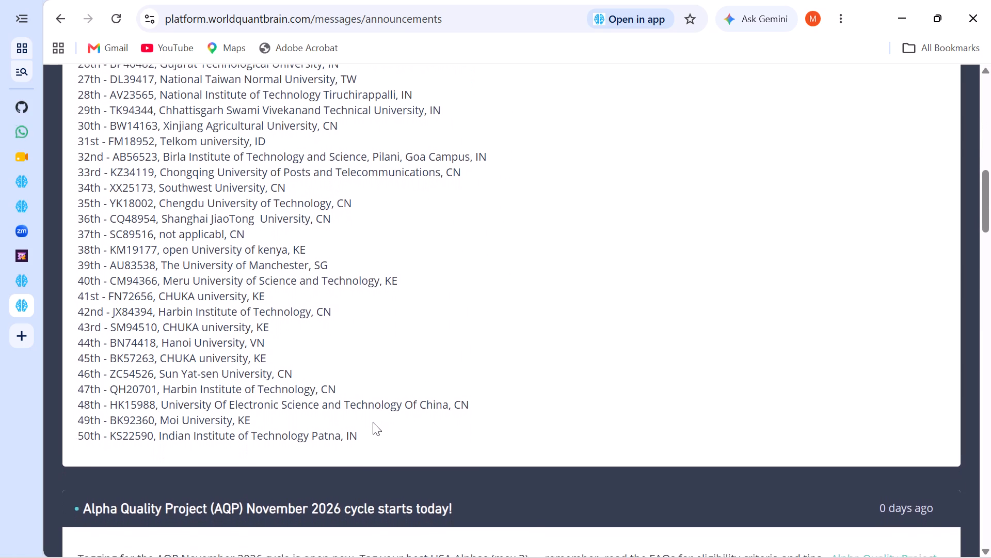
scroll(373, 422, "down", 4)
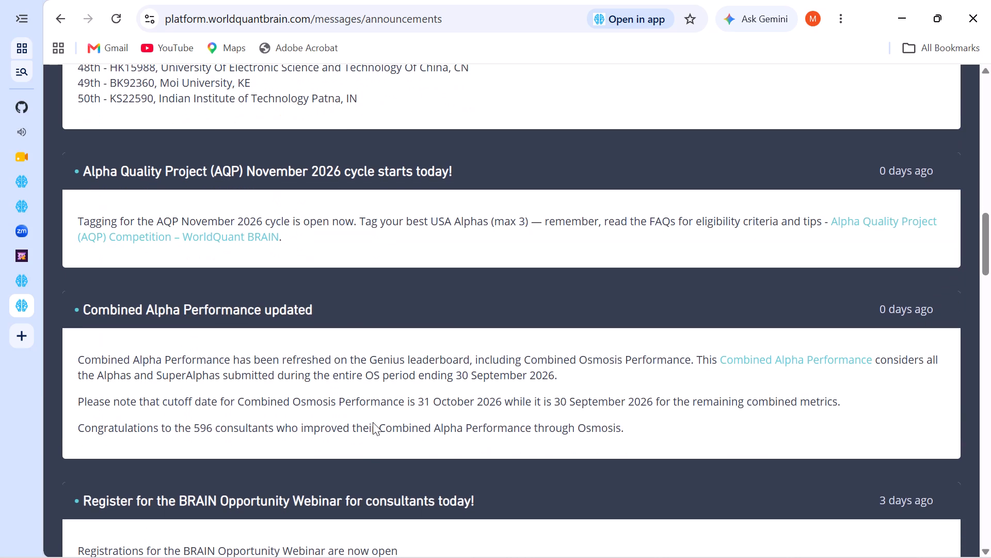
scroll(373, 422, "down", 2)
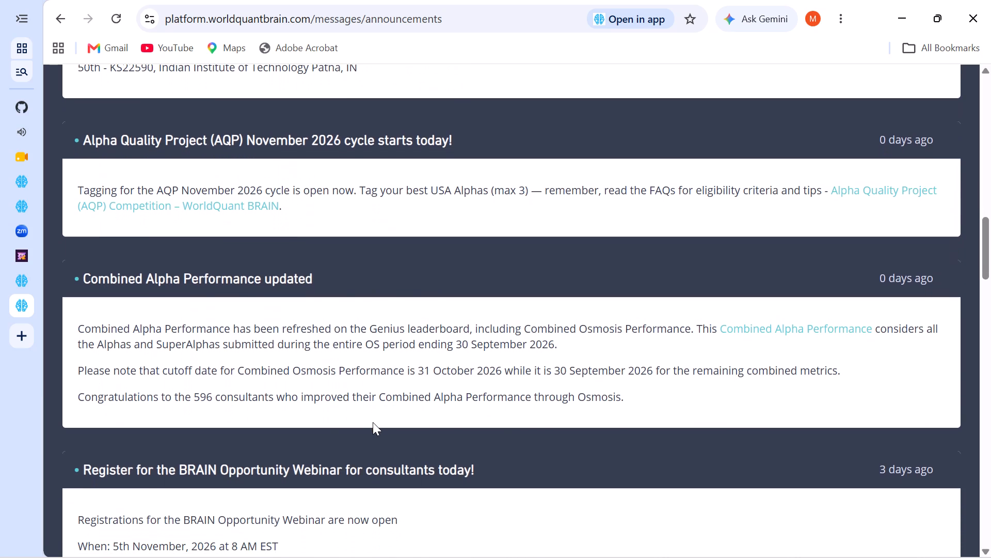
scroll(373, 422, "up", 8)
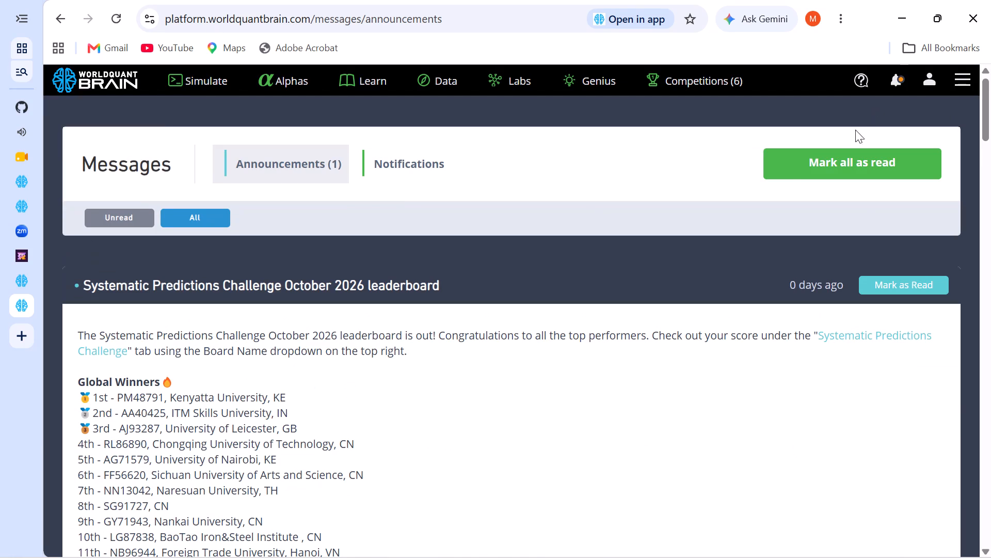
Mark all messages as read.
left_click(786, 163)
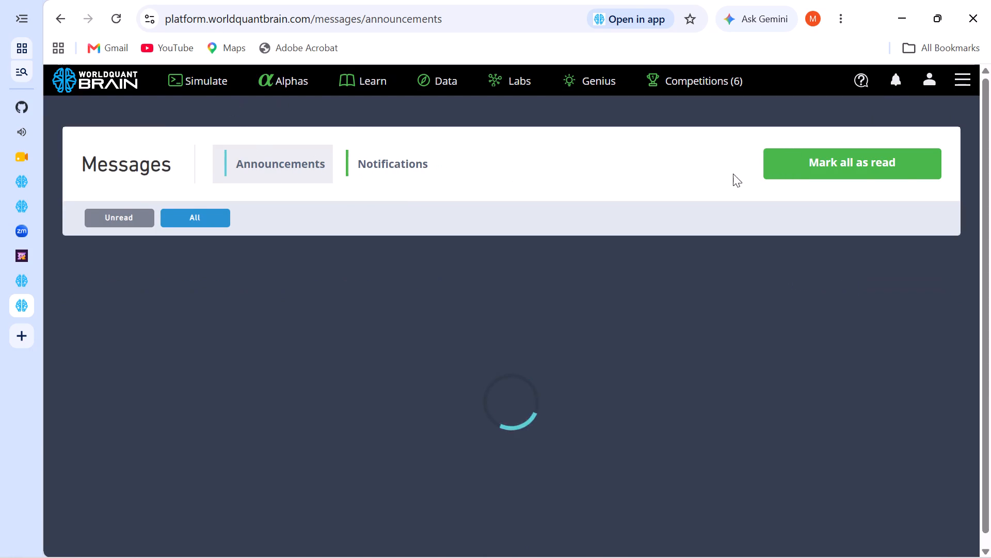
Leave the messages for the Simulate page and return to the running Simulation 2 to check its progress.
left_click(210, 76)
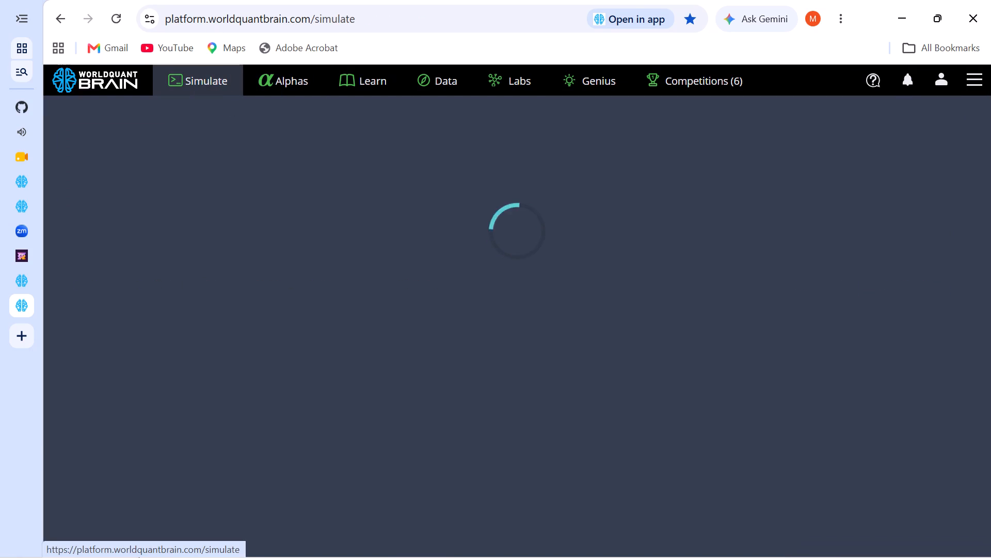
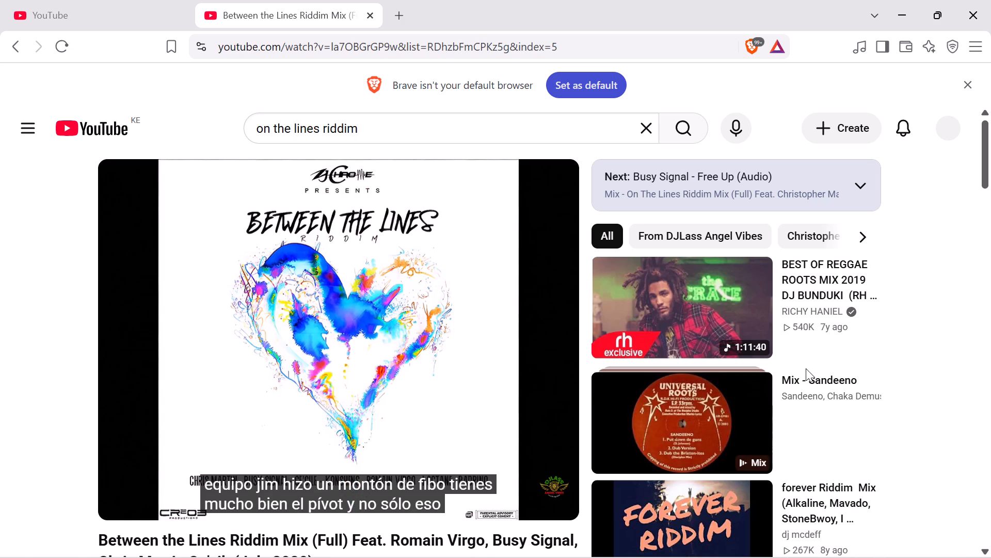
left_click_drag(276, 262, 275, 269)
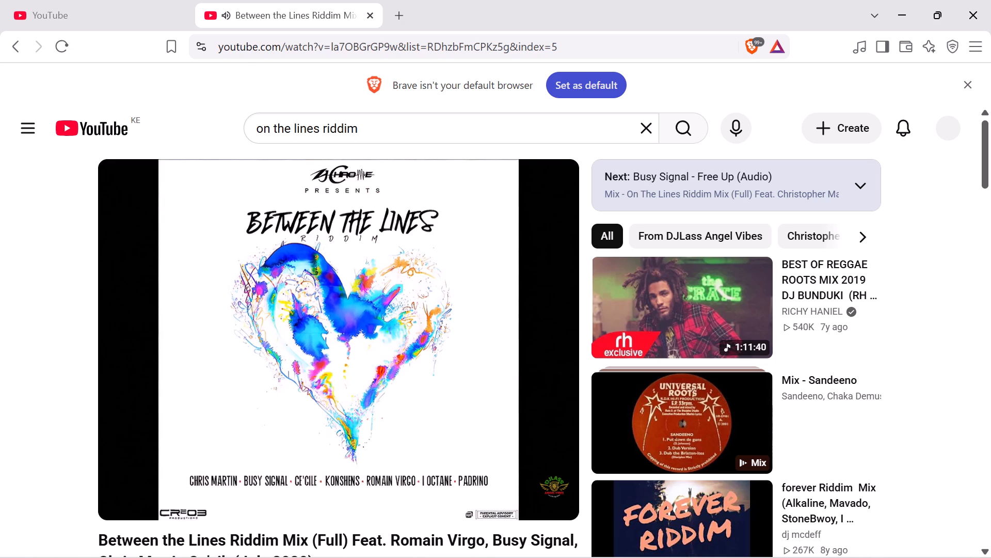
scroll(815, 383, "down", 1)
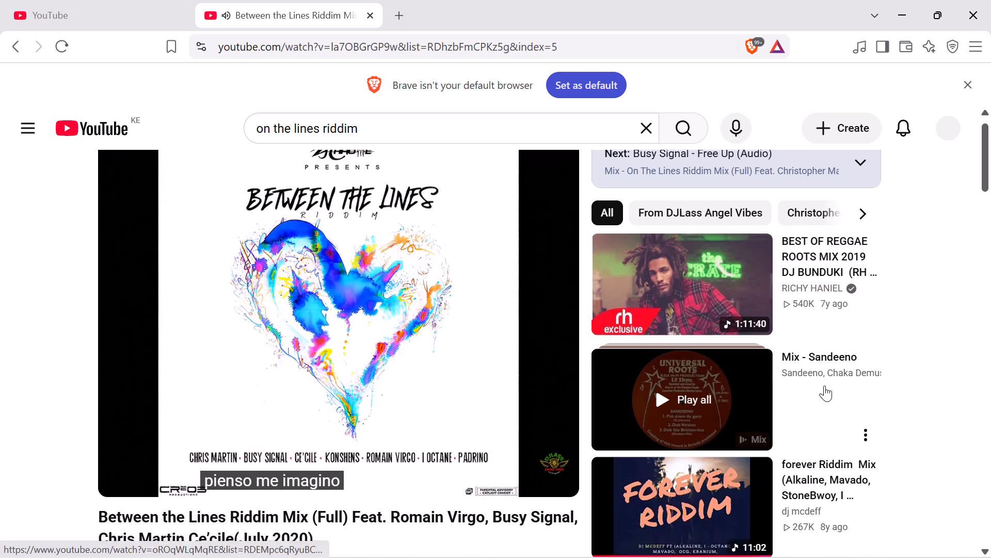
scroll(824, 385, "down", 2)
scroll(952, 412, "down", 2)
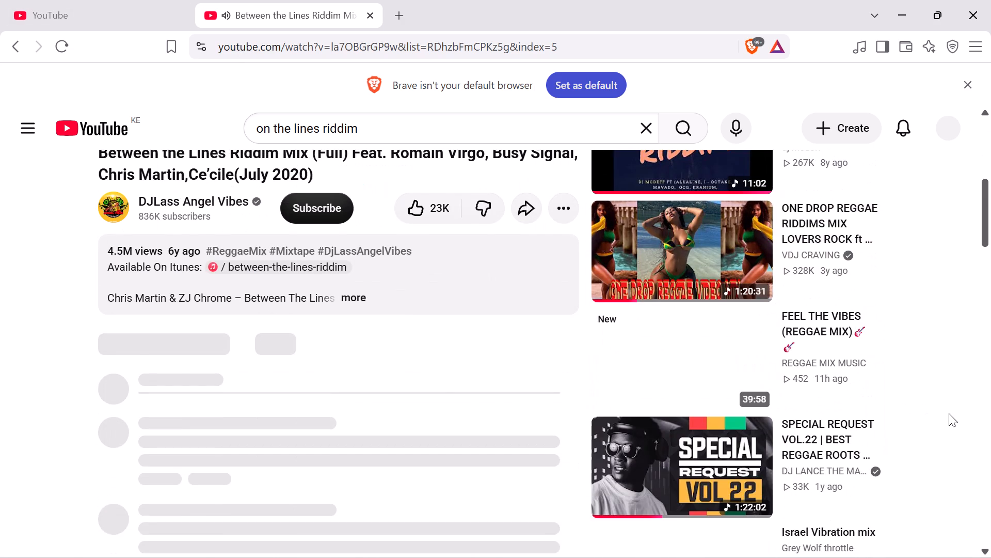
scroll(949, 413, "down", 7)
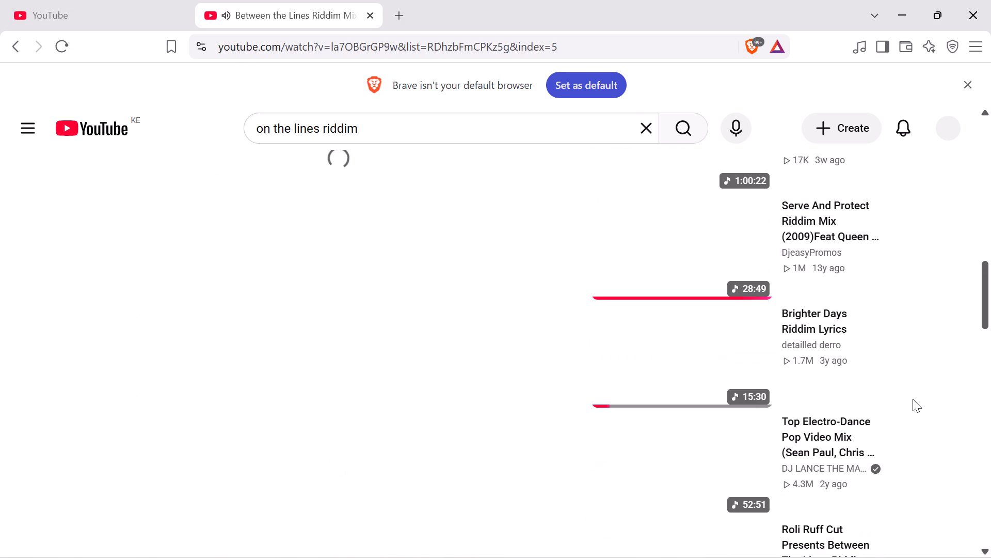
left_click(691, 344)
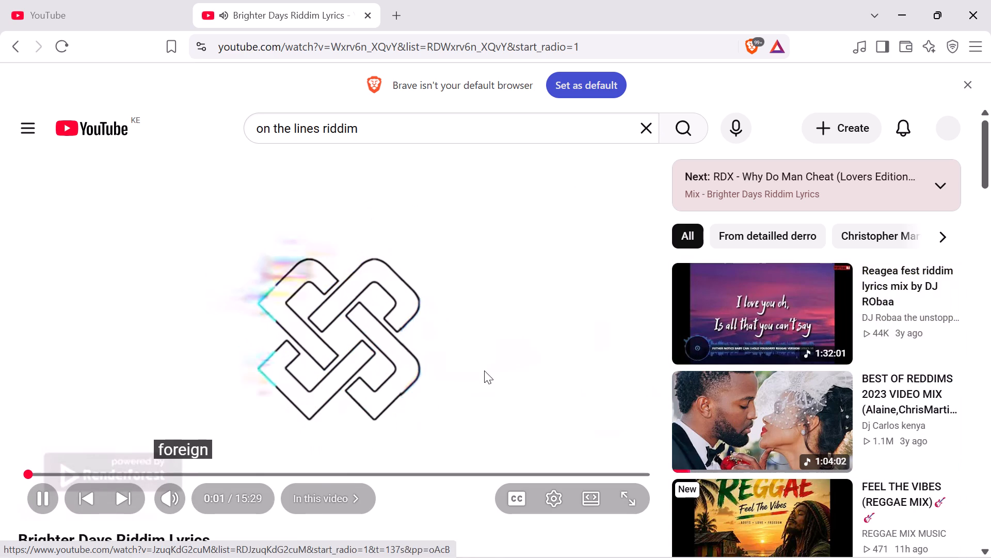
left_click(404, 301)
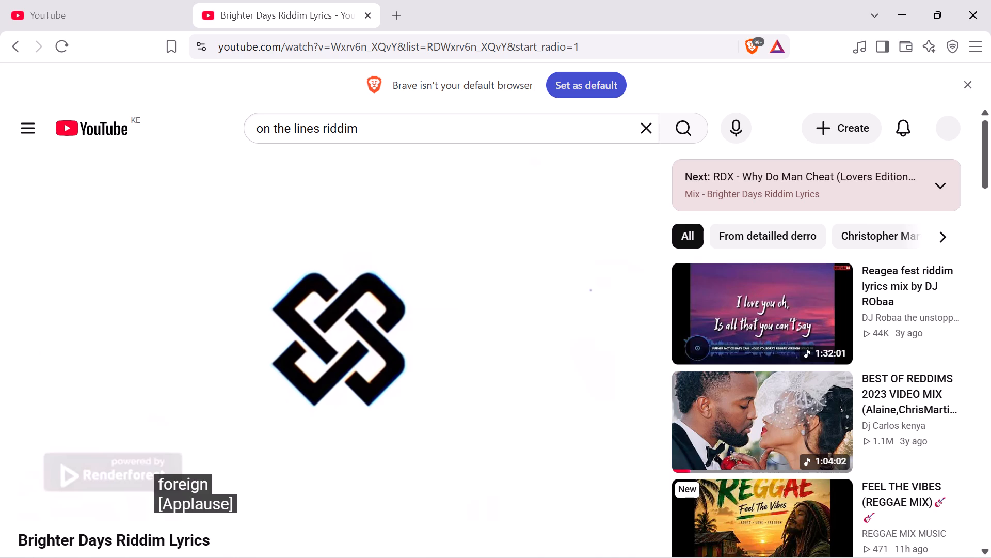
left_click(314, 306)
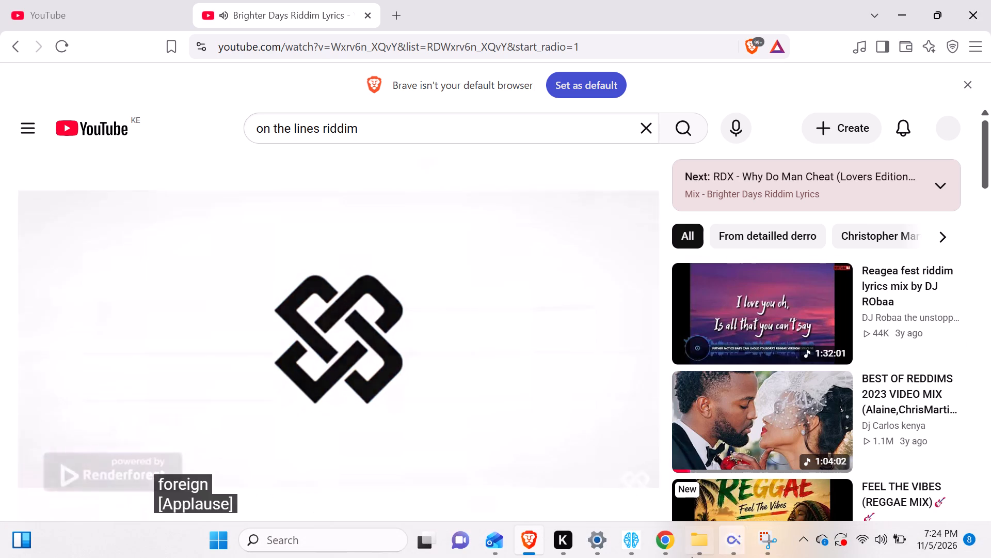
Switch to BRAIN in Chrome, check Simulation 2's progress and dismiss the service-difficulties banner.
left_click(628, 548)
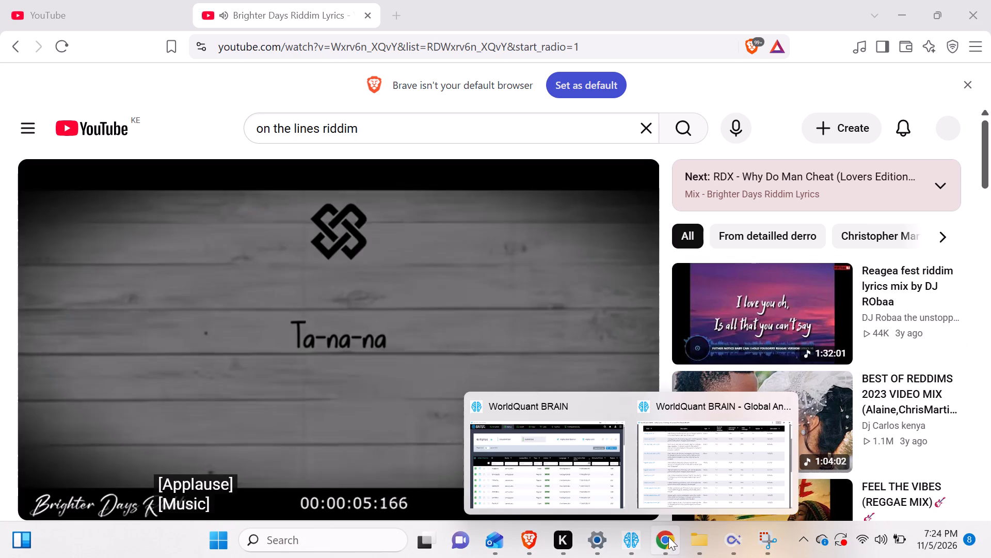
left_click(631, 544)
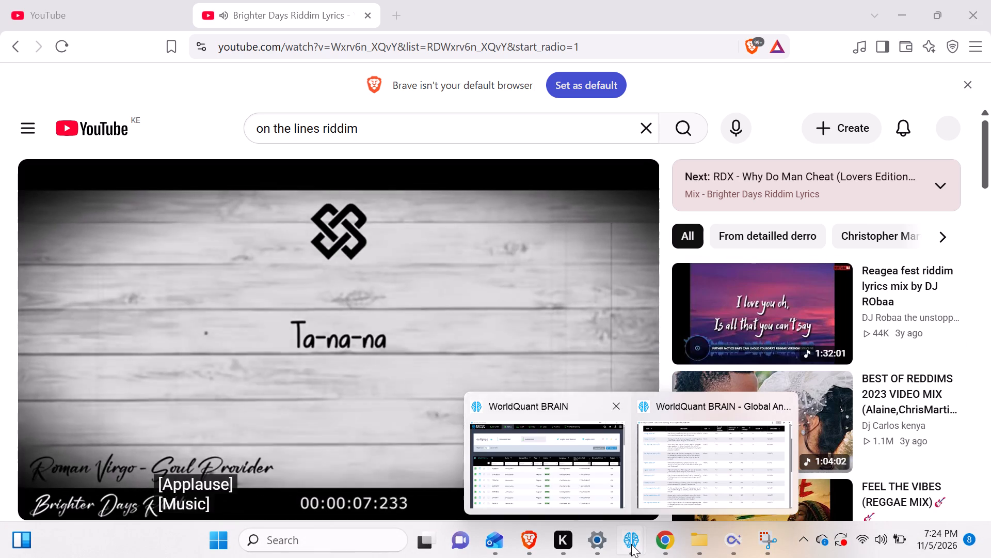
left_click(665, 538)
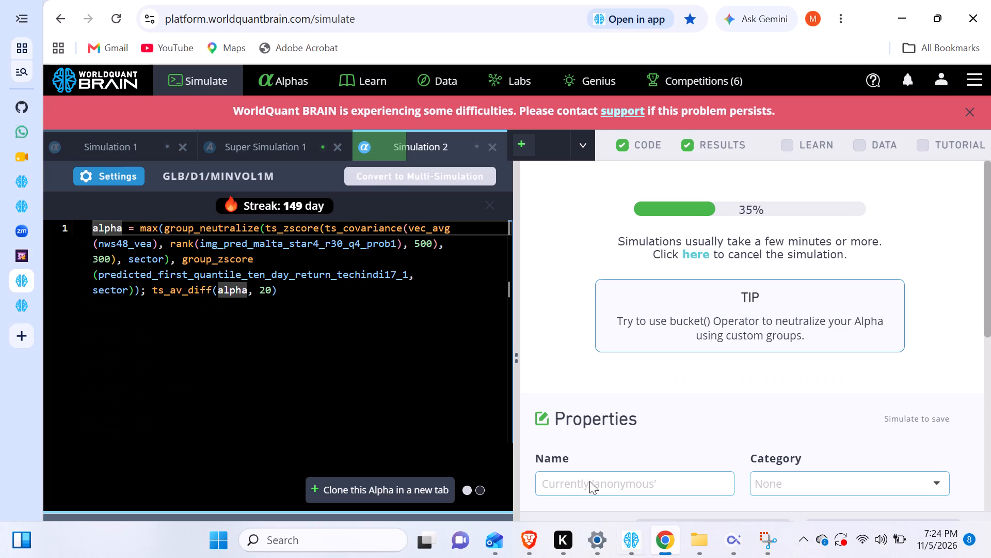
left_click(970, 120)
scroll(687, 454, "down", 6)
scroll(701, 458, "up", 6)
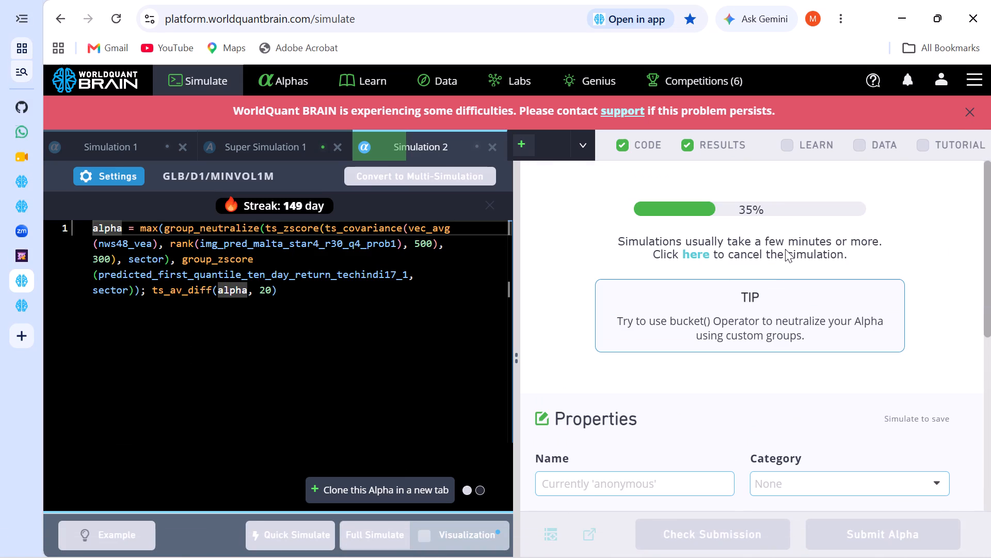
scroll(756, 244, "up", 3)
left_click(970, 109)
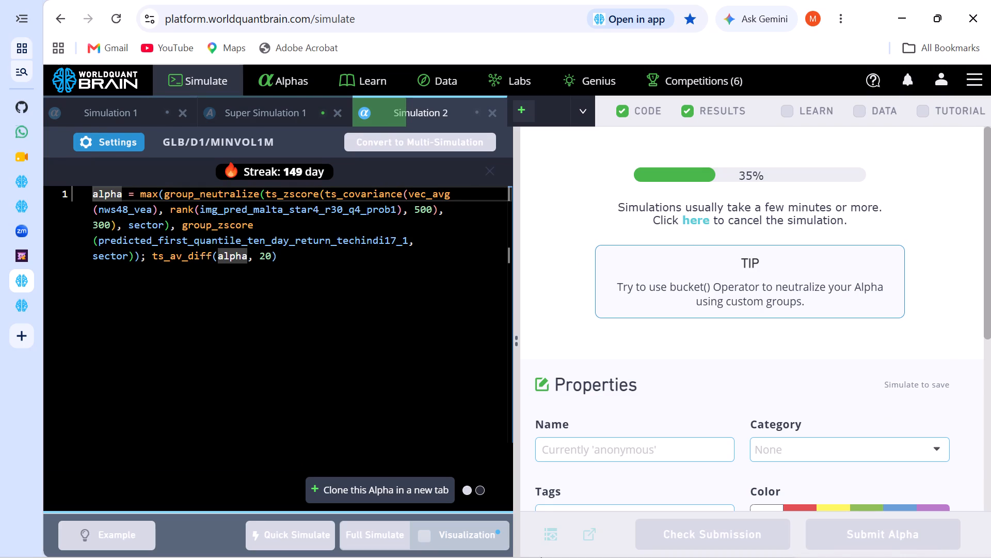
left_click(726, 546)
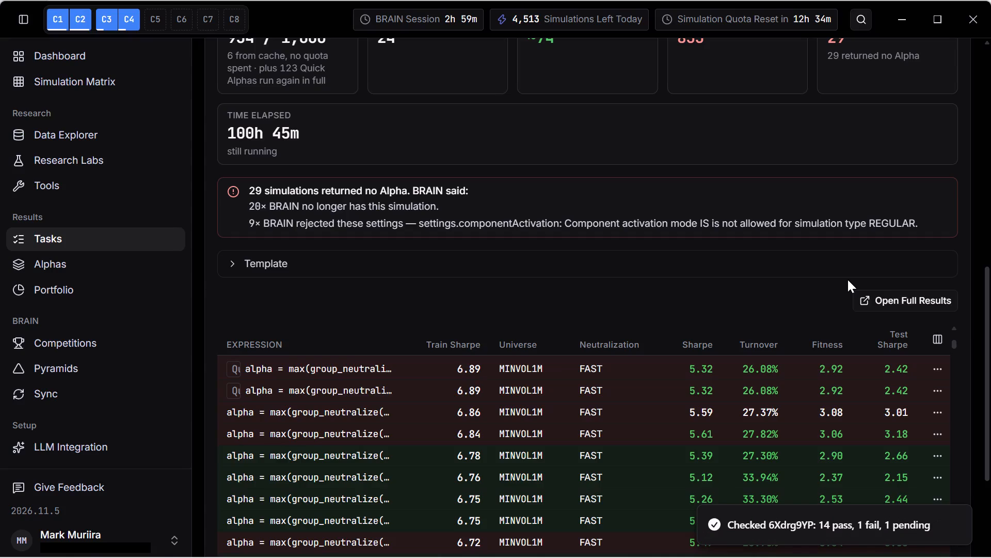
Open the failed-marked alpha with Train Sharpe 5.85 and turnover 27.57% from the task results and re-check it on BRAIN.
scroll(851, 441, "down", 9)
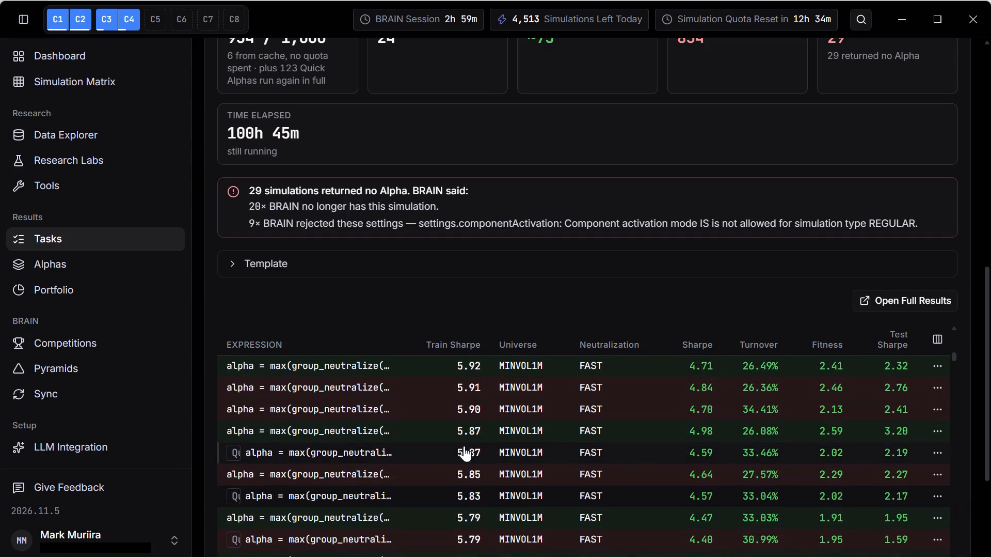
left_click(751, 475)
left_click(725, 129)
scroll(990, 385, "down", 6)
left_click(966, 21)
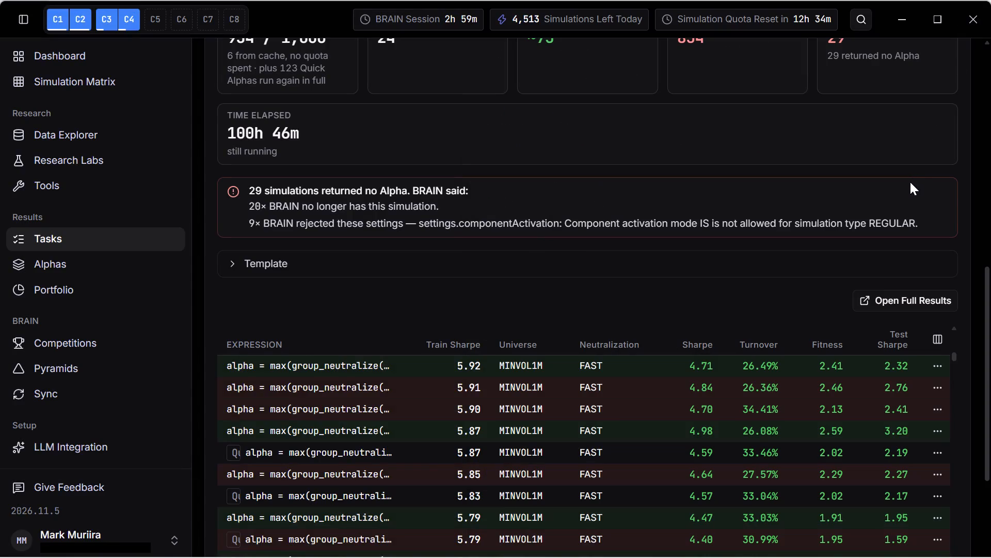
Open alpha 9qxlYxQx from further down the task results and re-check it on BRAIN.
scroll(793, 354, "down", 3)
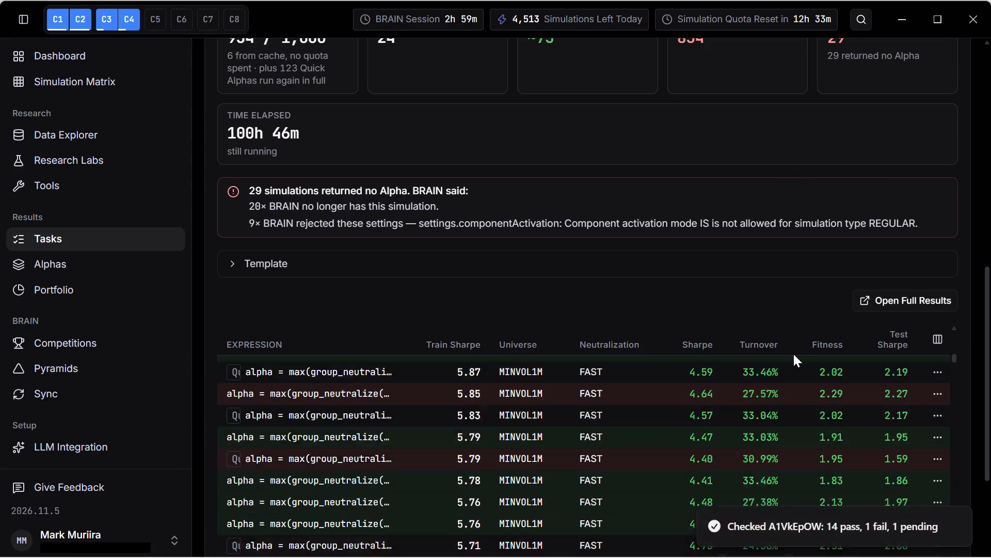
scroll(793, 354, "down", 3)
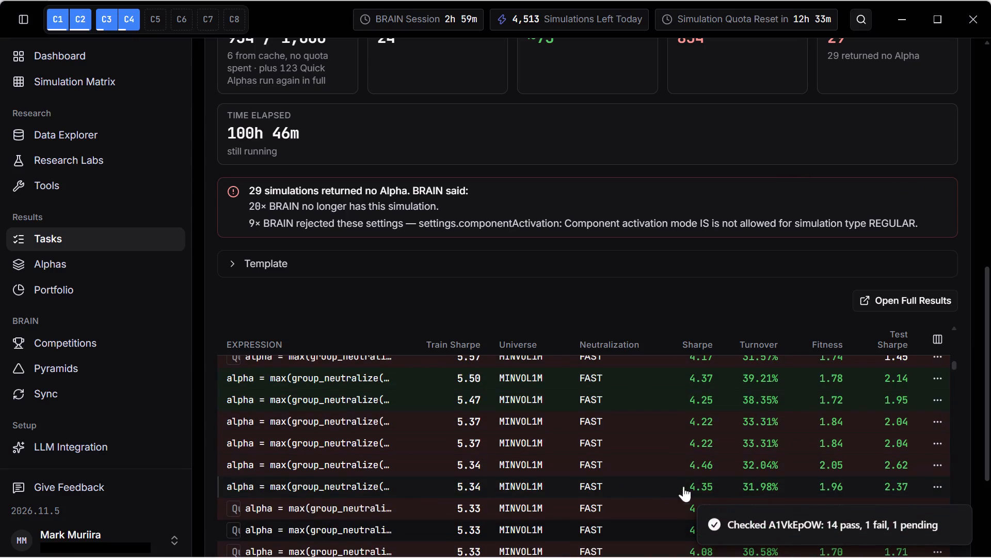
left_click(718, 490)
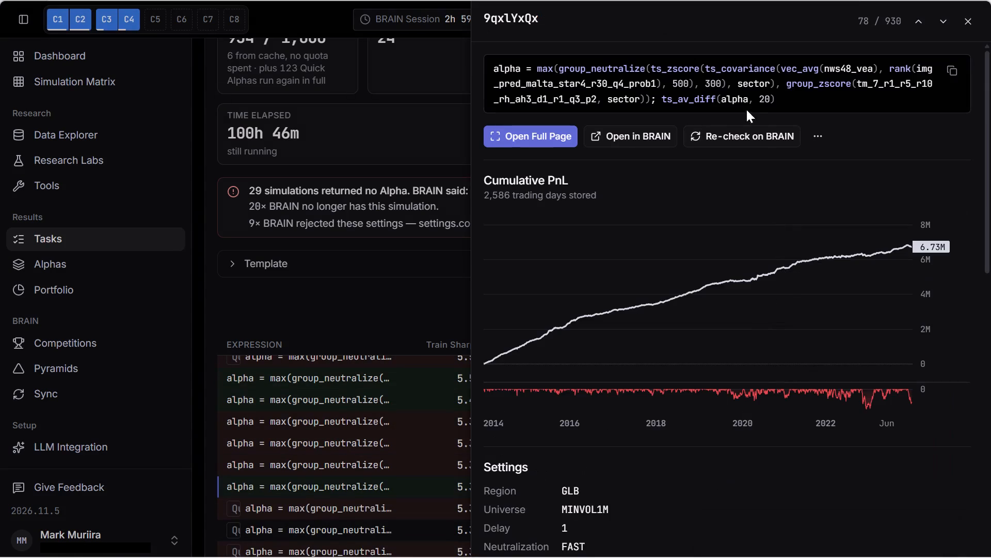
left_click(747, 129)
Load the production correlation for 9qxlYxQx, review its checks, correlations, settings and PnL chart, and close its details.
scroll(925, 335, "down", 7)
scroll(438, 366, "down", 4)
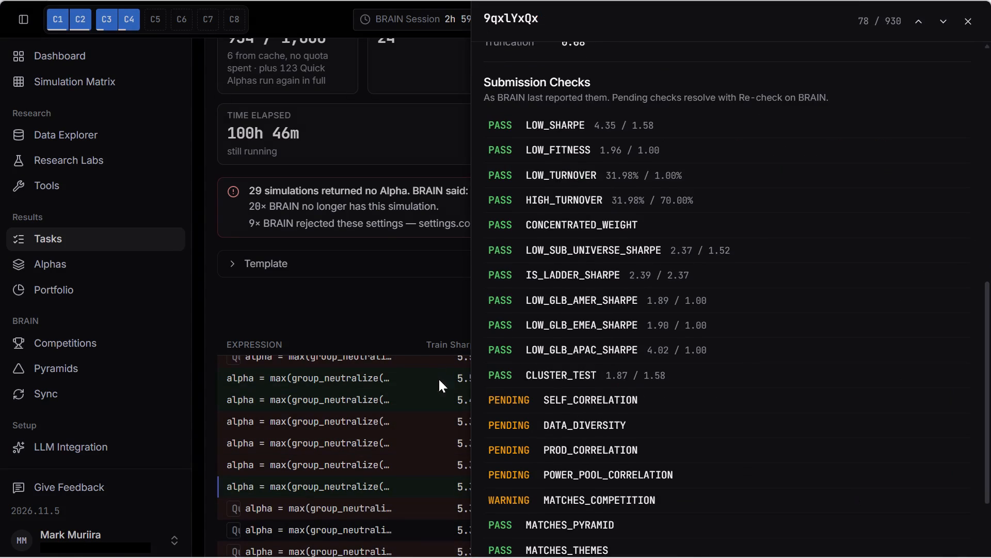
scroll(439, 379, "down", 2)
scroll(632, 510, "down", 6)
left_click(621, 536)
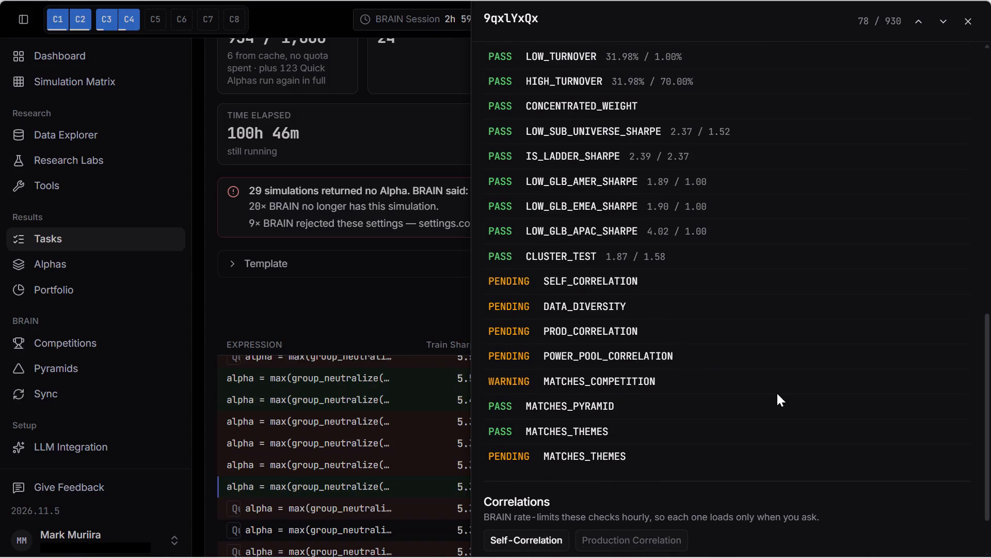
scroll(775, 393, "down", 6)
scroll(773, 397, "up", 14)
scroll(786, 370, "up", 15)
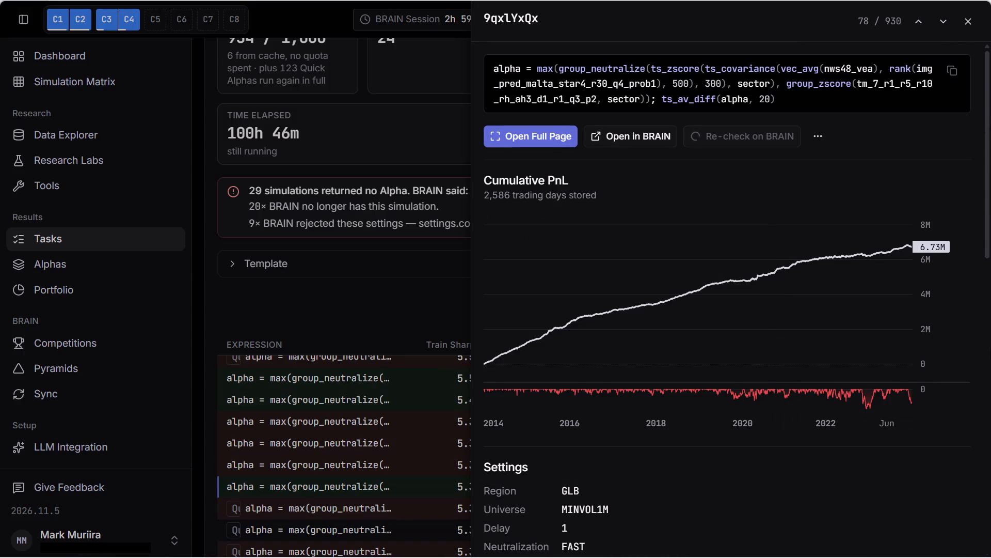
scroll(990, 345, "down", 6)
scroll(990, 349, "up", 5)
scroll(987, 369, "down", 6)
scroll(987, 370, "up", 6)
scroll(989, 369, "down", 7)
scroll(987, 393, "up", 7)
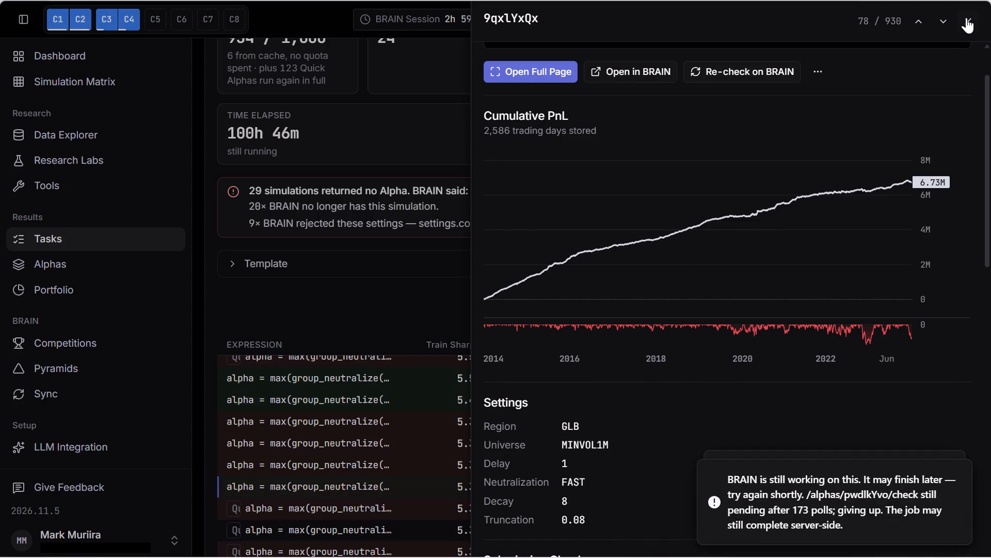
left_click(967, 19)
Open alpha j2Yg6KLe from the results and examine it and the following alphas e75np2LJ and MPY18j6L for submission eligibility.
scroll(630, 395, "down", 7)
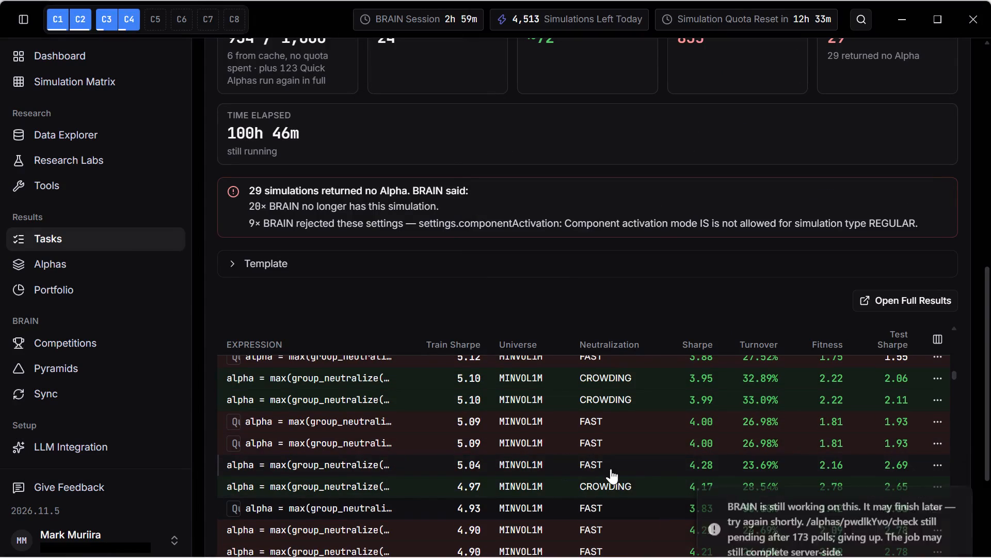
left_click(665, 466)
scroll(956, 291, "down", 2)
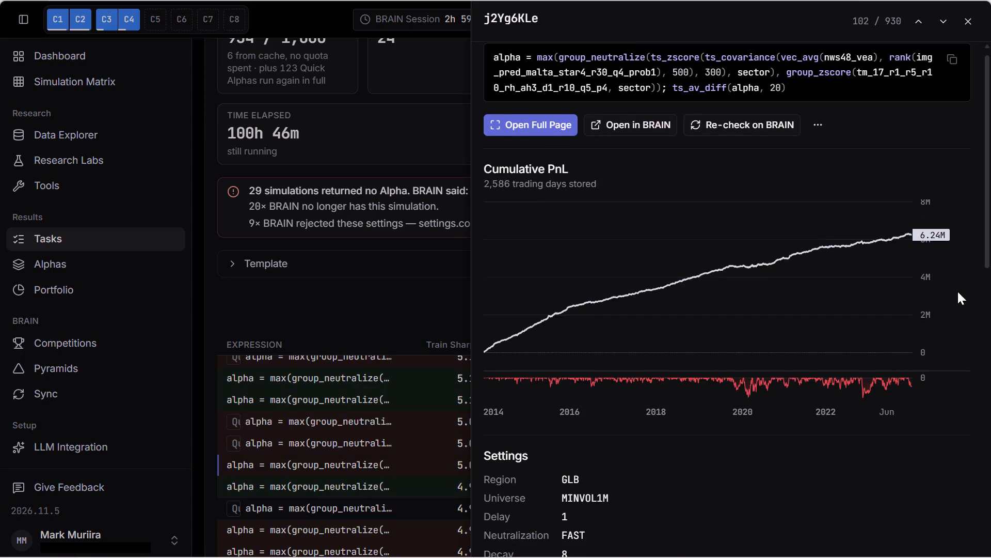
scroll(957, 291, "down", 6)
scroll(963, 236, "up", 6)
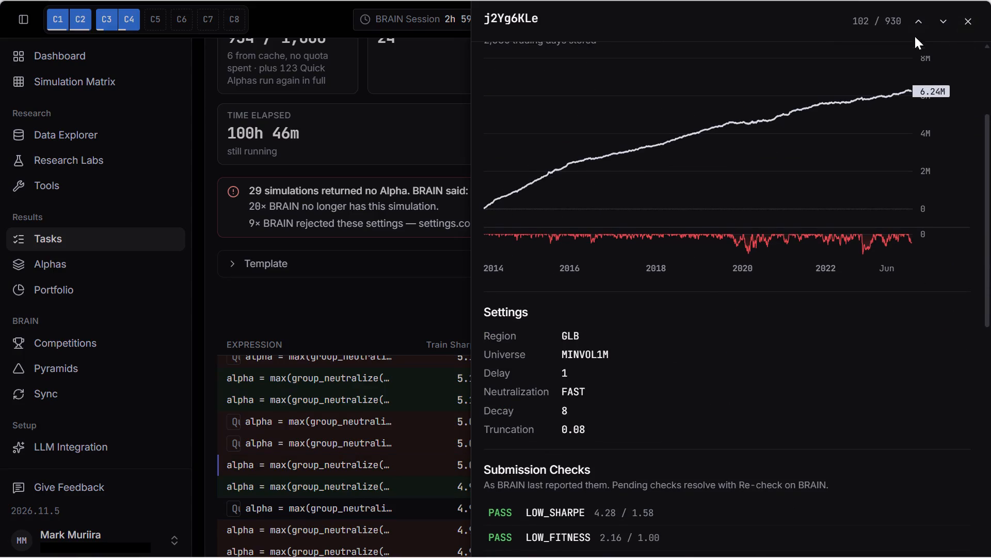
left_click(944, 18)
scroll(715, 362, "down", 7)
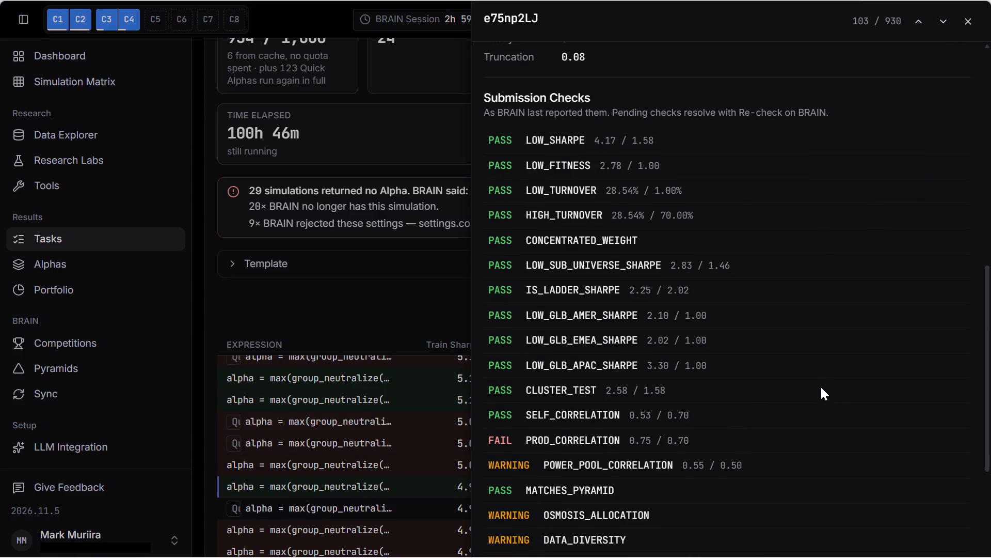
left_click(940, 24)
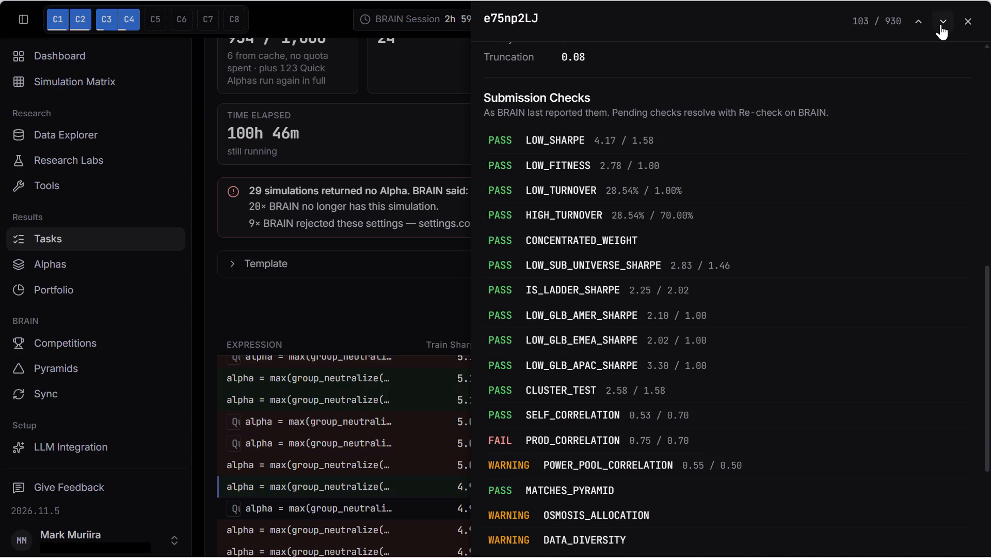
scroll(841, 316, "down", 6)
scroll(826, 401, "down", 4)
scroll(828, 401, "up", 5)
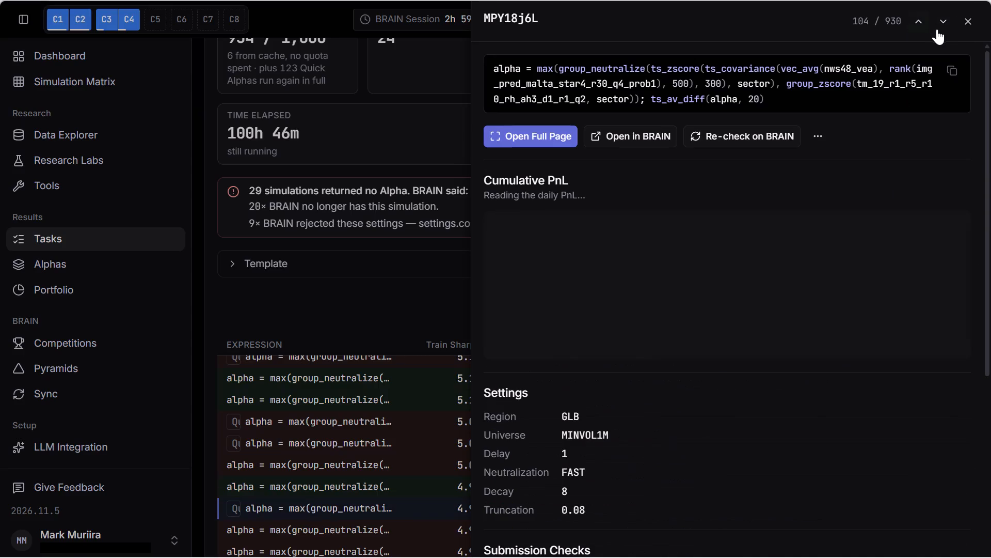
Examine the settings and submission checks of the following alphas O0A9P2Ng, O0A9GXK1 and 78LZ0n2Q.
left_click(946, 19)
scroll(852, 435, "down", 4)
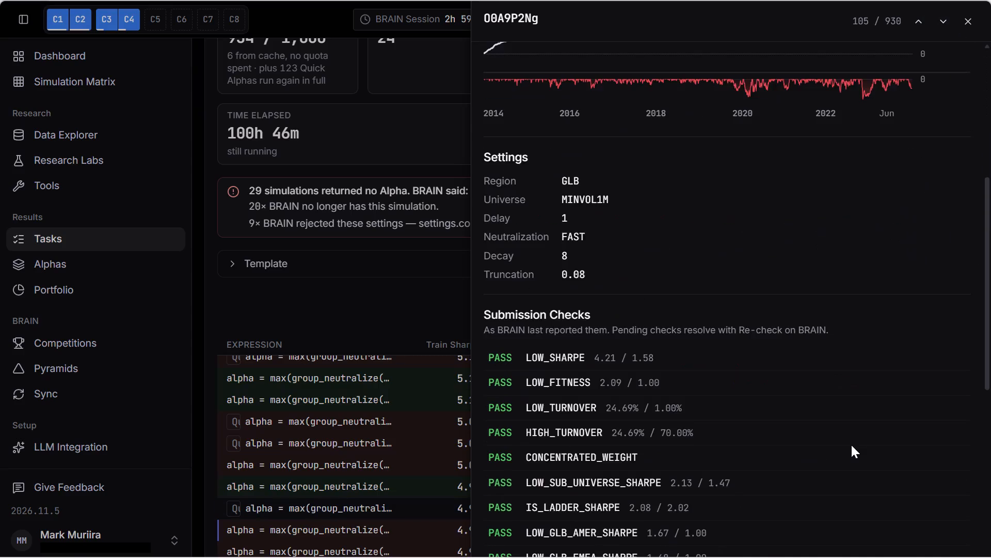
scroll(851, 445, "down", 2)
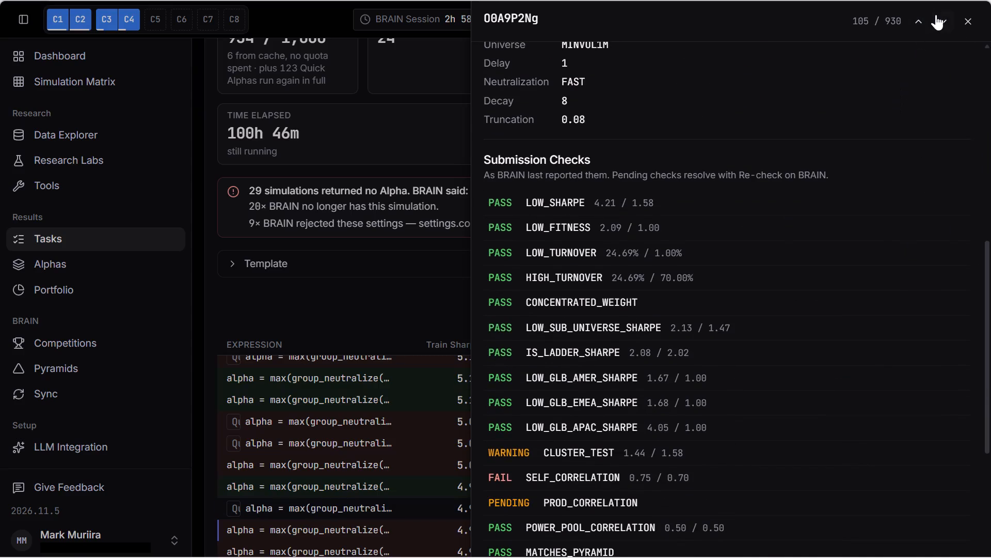
left_click(942, 19)
scroll(827, 367, "down", 5)
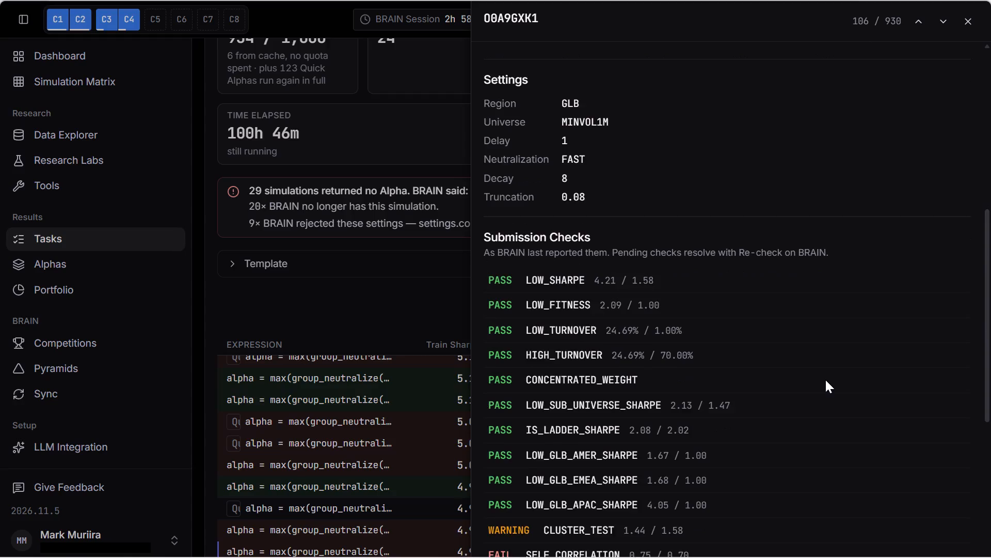
scroll(826, 379, "down", 6)
scroll(837, 271, "up", 4)
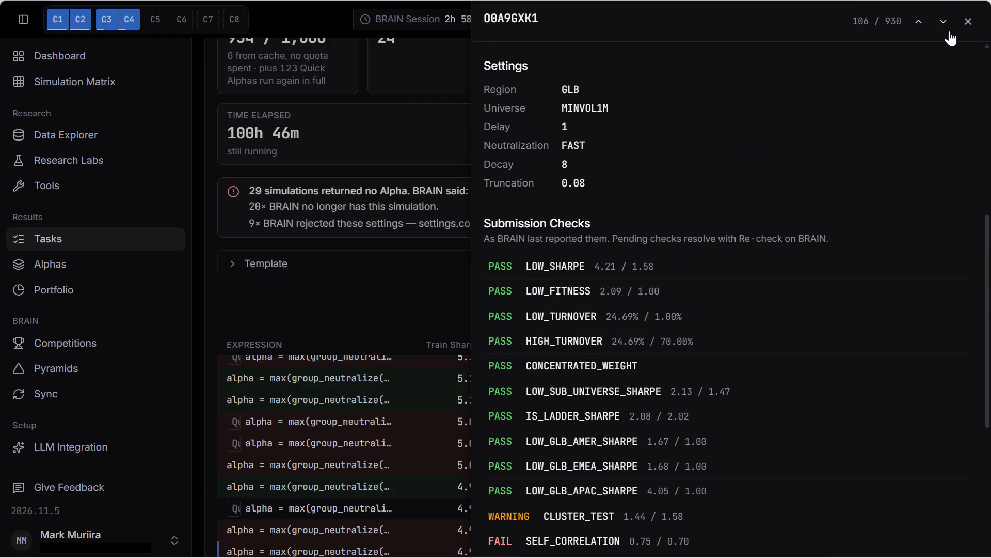
left_click(943, 17)
scroll(919, 339, "down", 6)
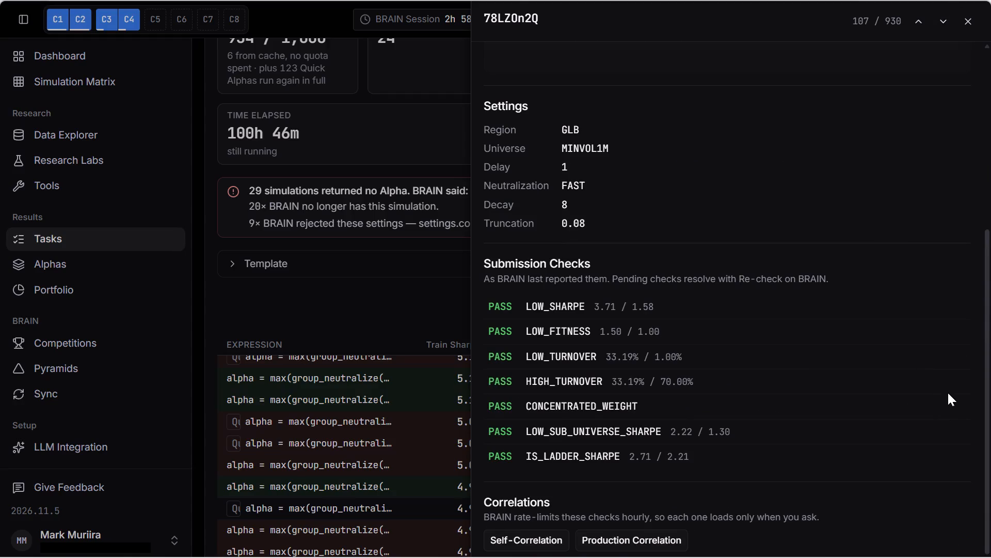
scroll(950, 401, "down", 6)
scroll(944, 357, "up", 5)
Advance to alpha rKRjnanj and load its production correlation.
left_click(945, 14)
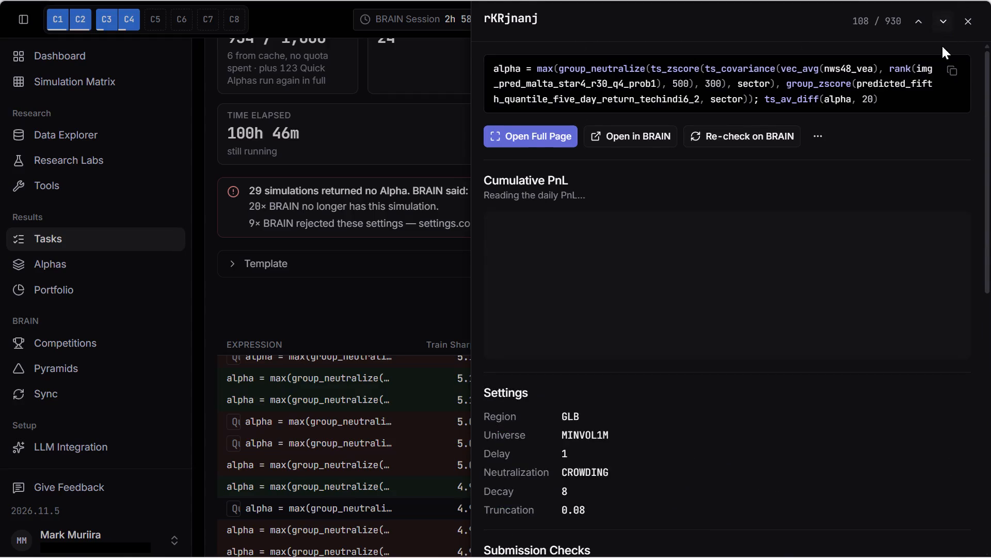
scroll(987, 295, "down", 6)
scroll(990, 343, "down", 8)
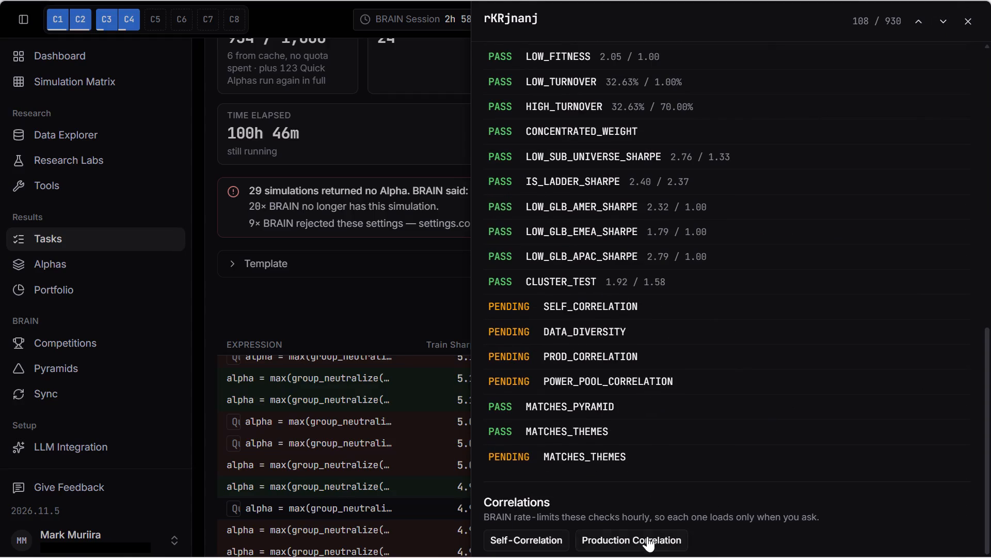
left_click(646, 538)
Re-check alpha rKRjnanj on BRAIN and review its submission checks and production correlation.
scroll(625, 169, "up", 7)
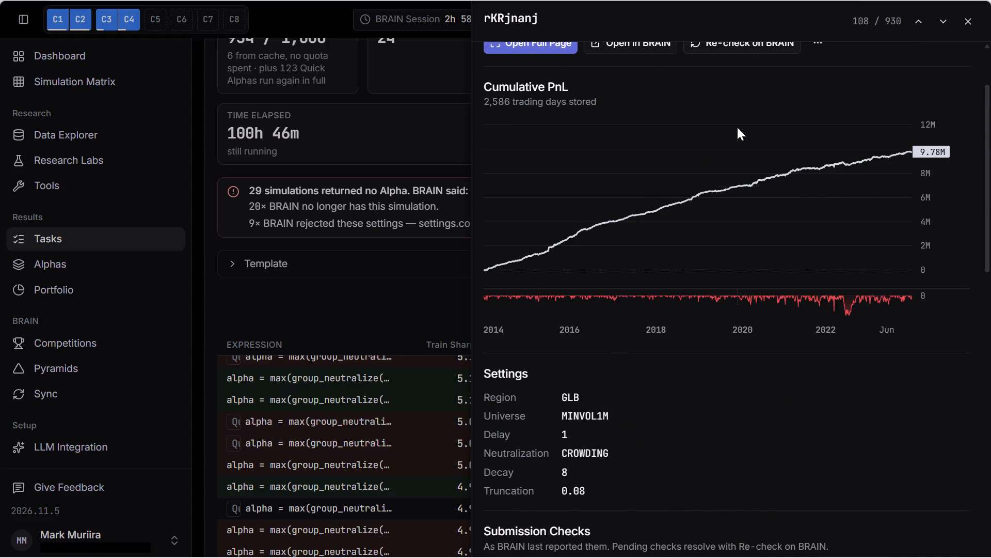
scroll(737, 131, "up", 2)
left_click(738, 134)
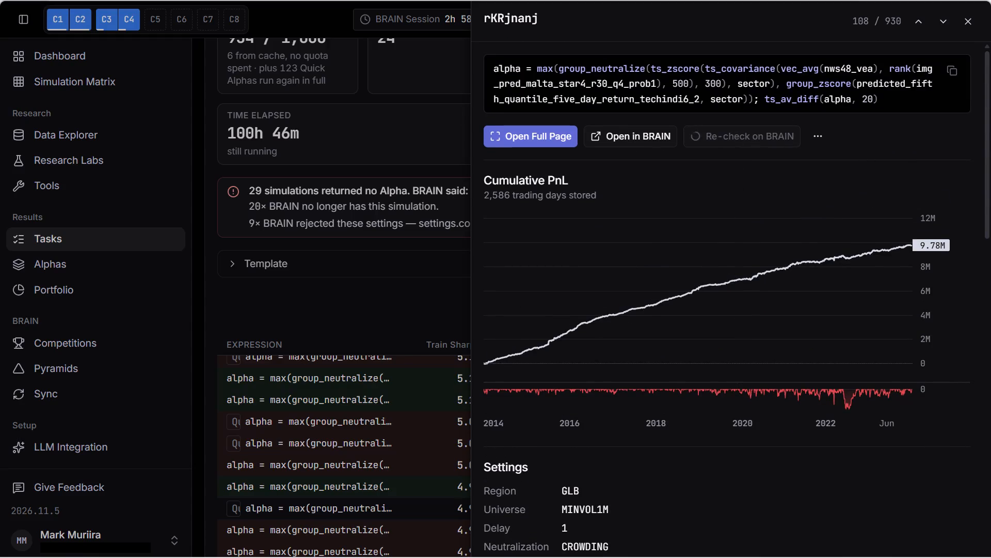
scroll(990, 301, "down", 13)
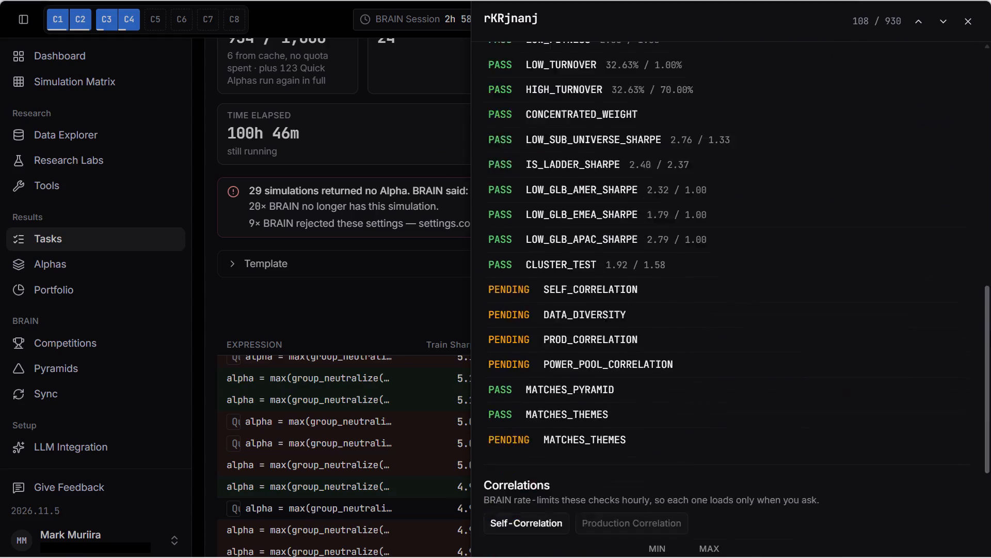
scroll(986, 351, "up", 3)
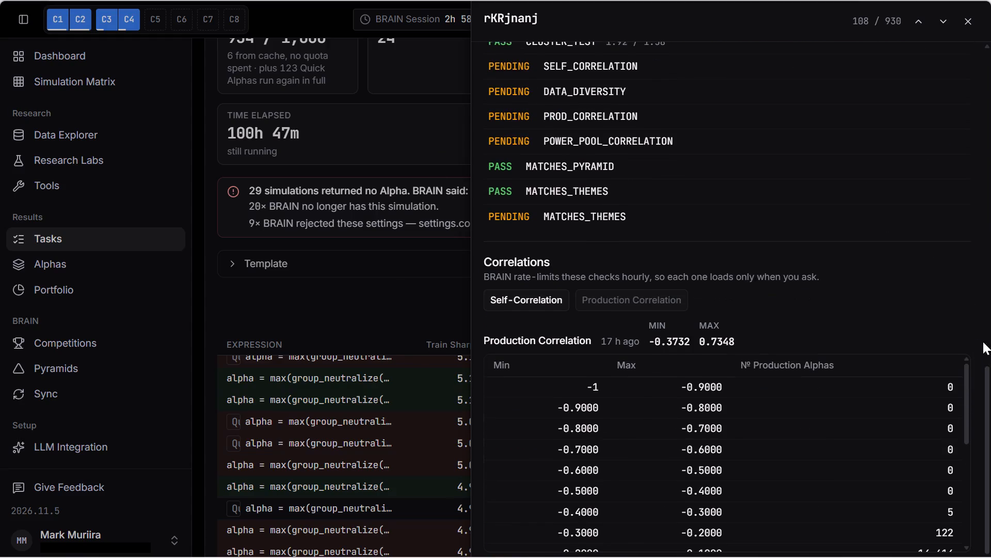
scroll(983, 342, "up", 18)
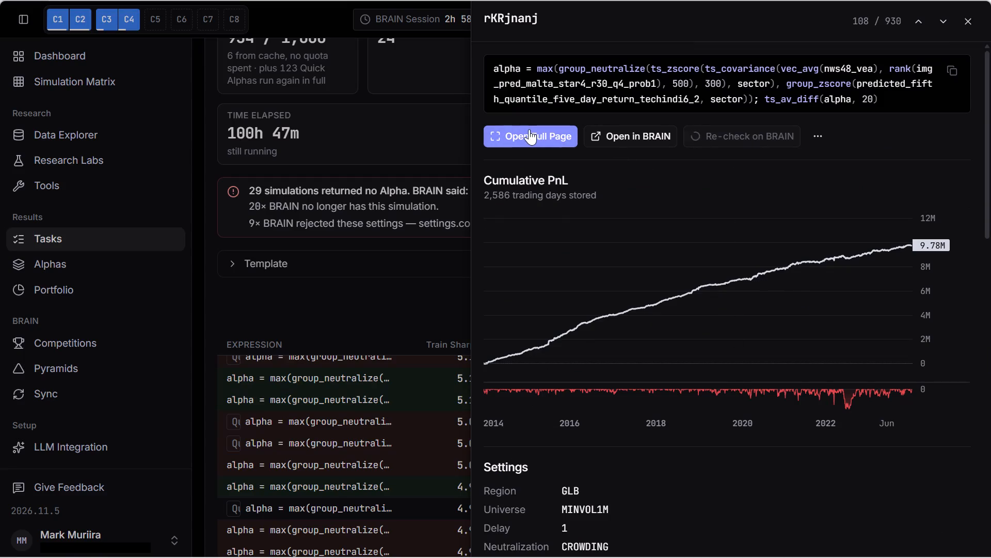
Open the full page of alpha rKRjnanj, show its test period, and examine the PnL chart and yearly and regional statistics.
left_click(543, 132)
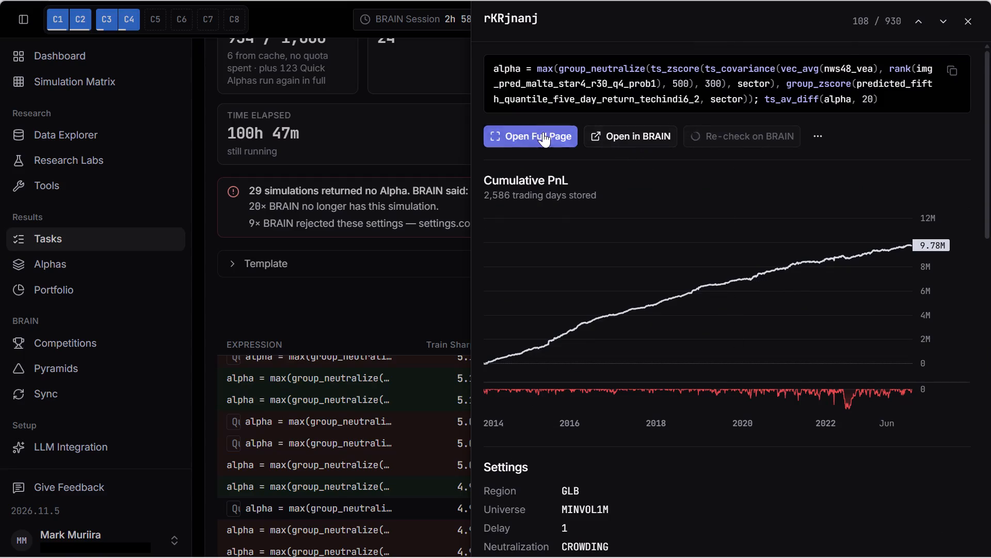
scroll(989, 371, "down", 4)
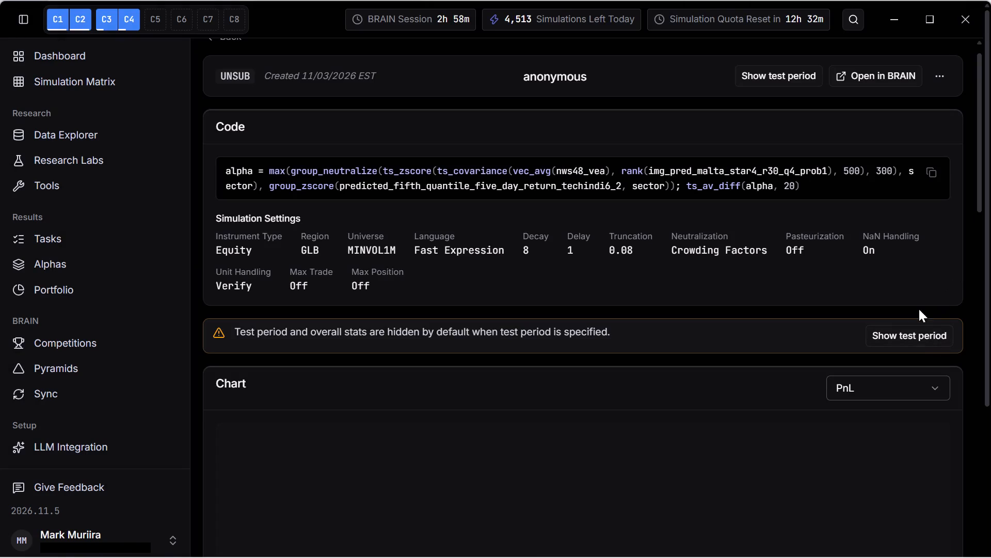
left_click(917, 334)
scroll(990, 351, "down", 13)
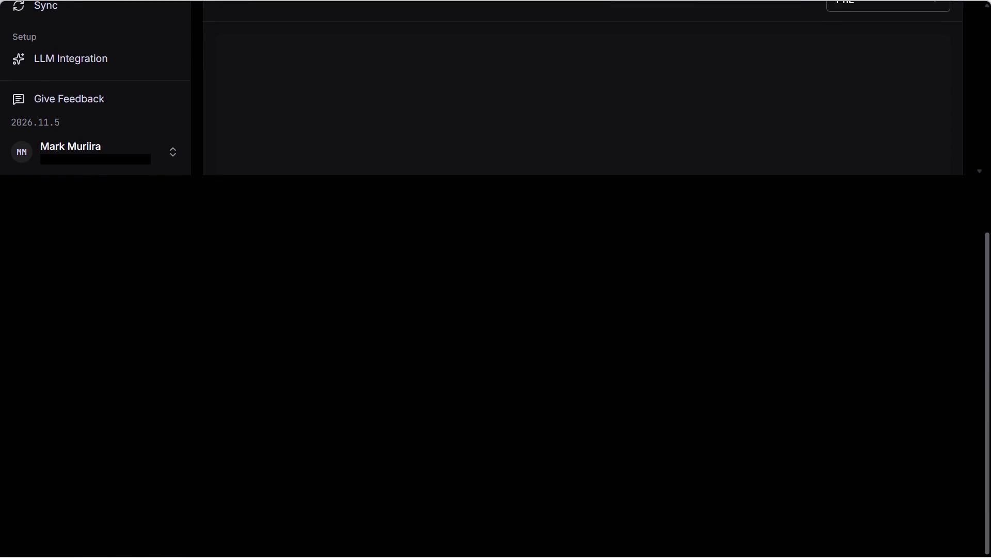
scroll(990, 386, "up", 12)
scroll(990, 369, "down", 7)
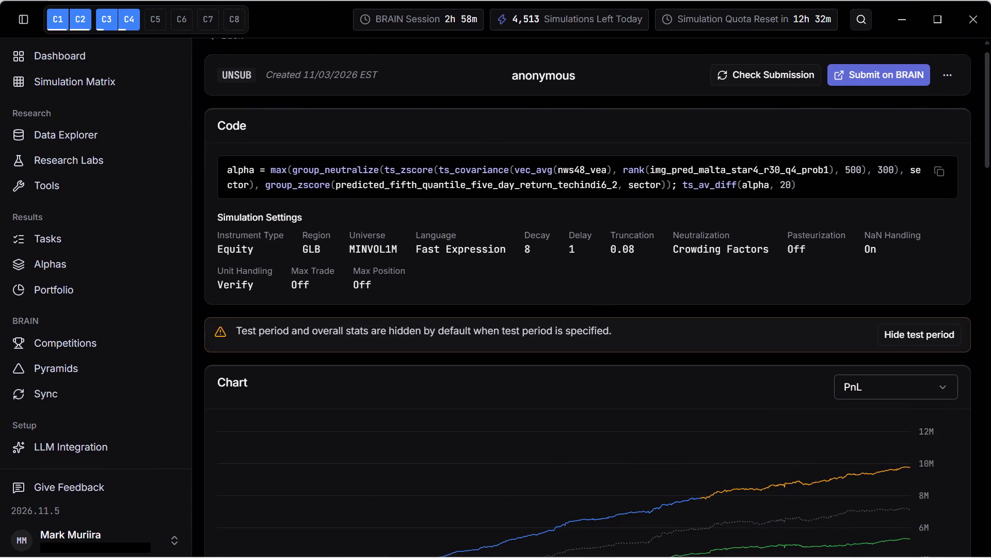
scroll(990, 381, "down", 7)
scroll(990, 395, "up", 2)
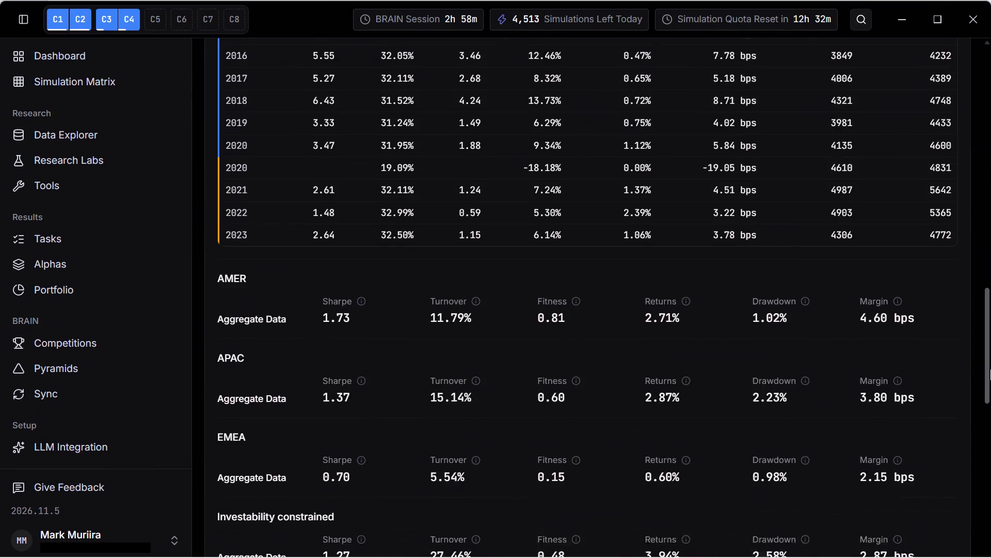
scroll(990, 368, "up", 18)
scroll(990, 378, "down", 6)
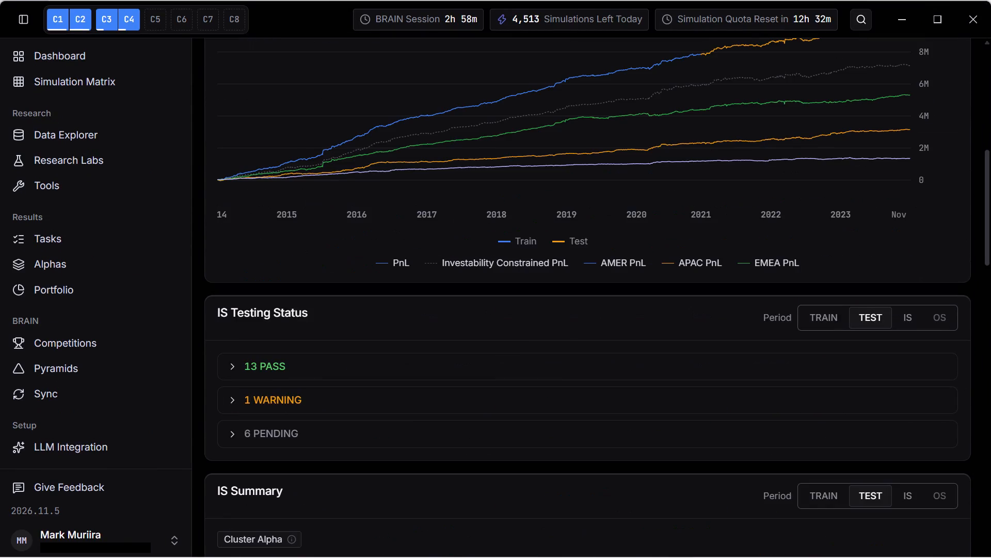
left_click(342, 368)
scroll(454, 493, "down", 7)
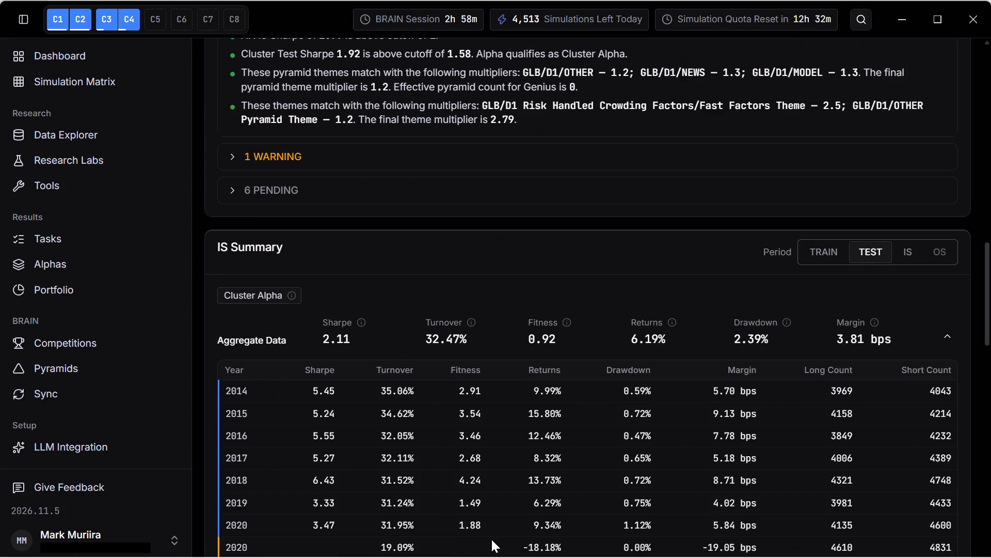
scroll(906, 346, "up", 10)
scroll(957, 160, "up", 5)
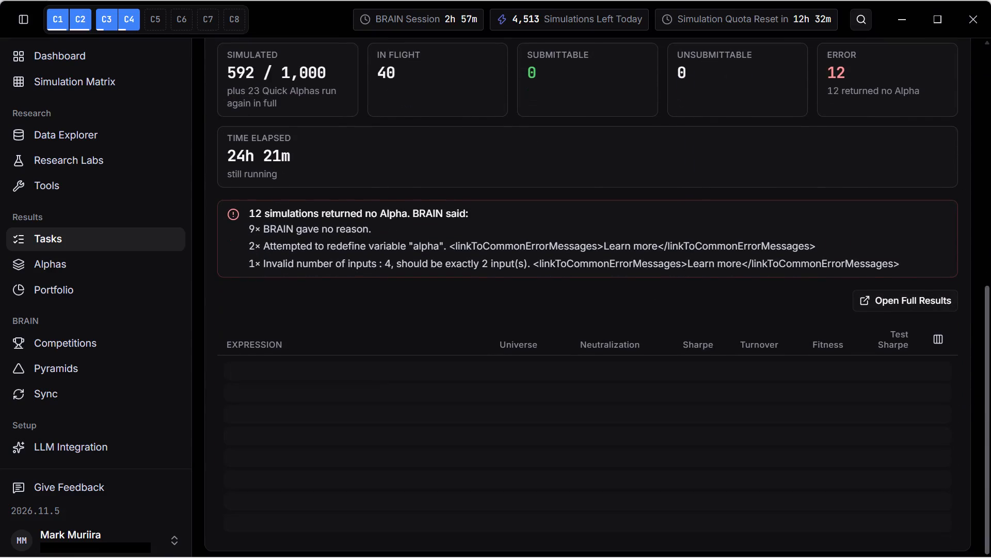
scroll(990, 408, "up", 5)
scroll(990, 408, "down", 4)
scroll(989, 409, "up", 3)
scroll(989, 409, "down", 3)
scroll(989, 409, "up", 2)
scroll(987, 409, "down", 3)
scroll(987, 409, "up", 3)
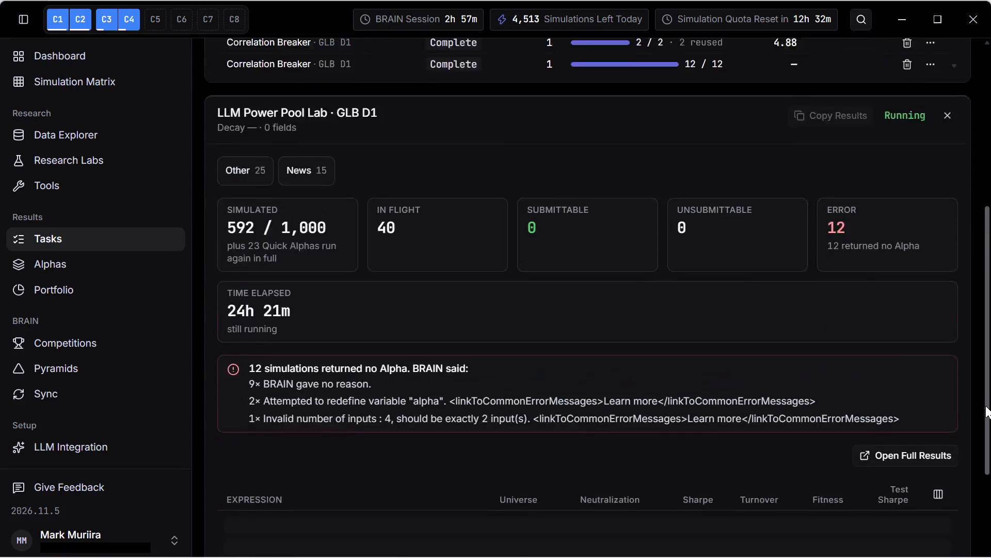
scroll(985, 406, "down", 8)
scroll(984, 408, "up", 8)
scroll(981, 409, "down", 6)
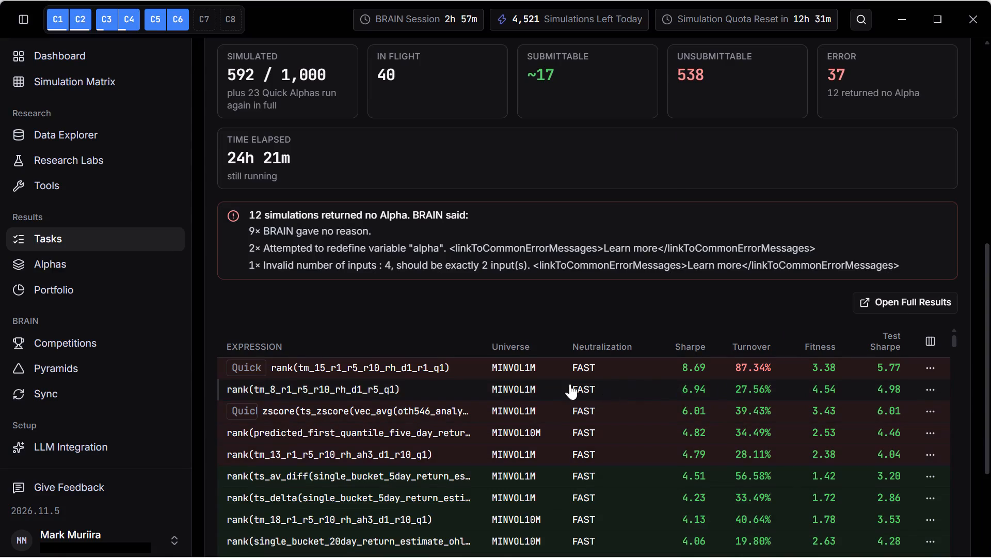
Open alpha leAM6p2l, rank(tm_8_r1_r5_r10_rh_d1_r5_q1), examine its settings and submission checks, and close its details.
left_click(531, 383)
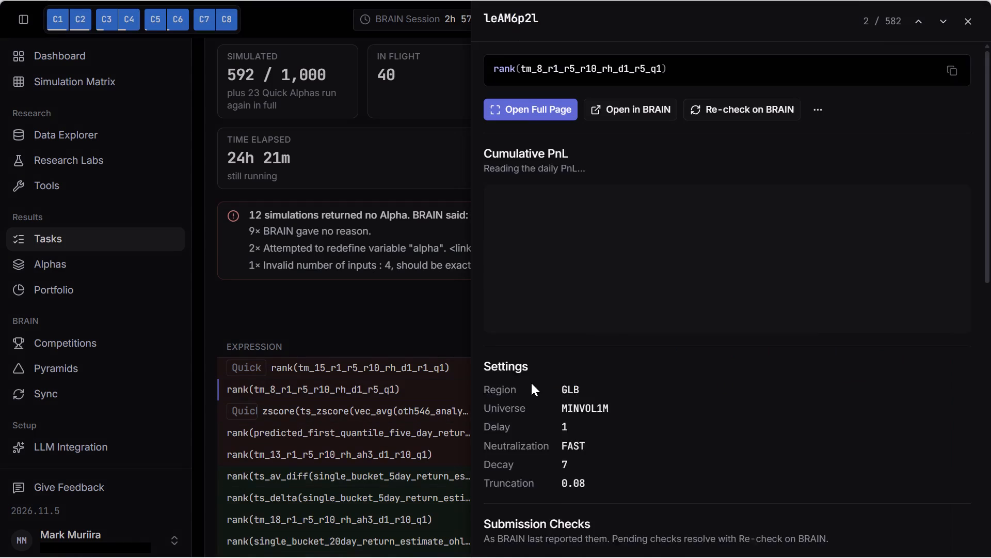
scroll(990, 400, "down", 6)
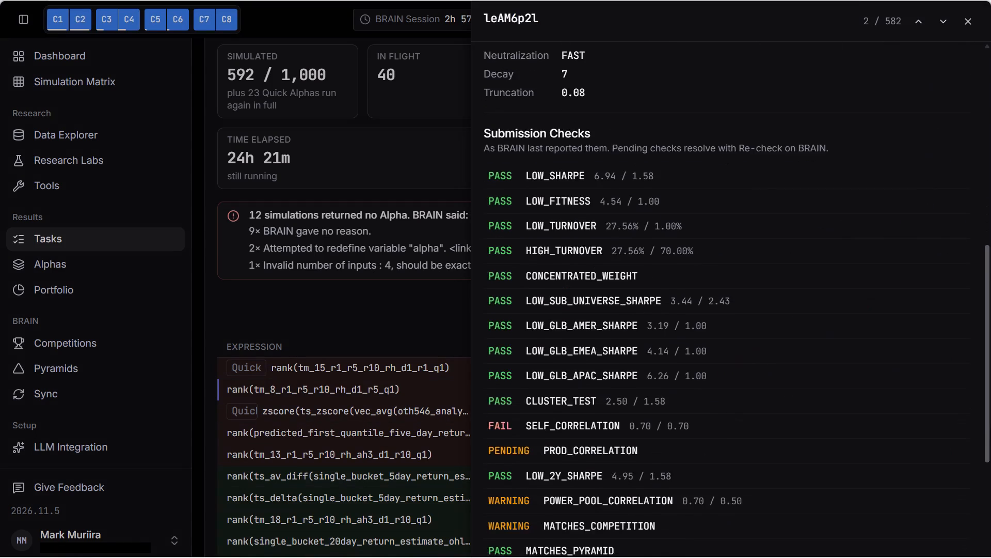
scroll(990, 436, "down", 1)
scroll(983, 420, "up", 4)
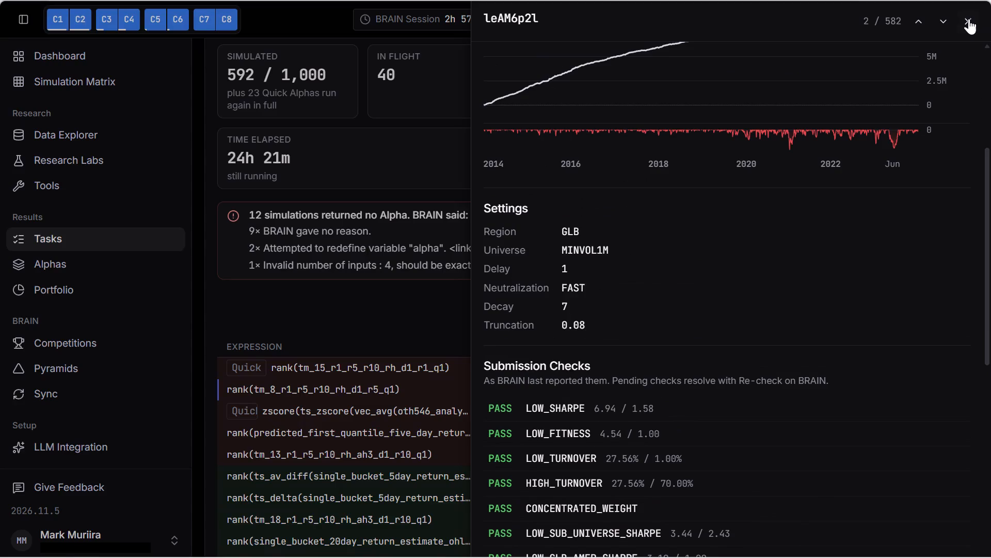
left_click(969, 19)
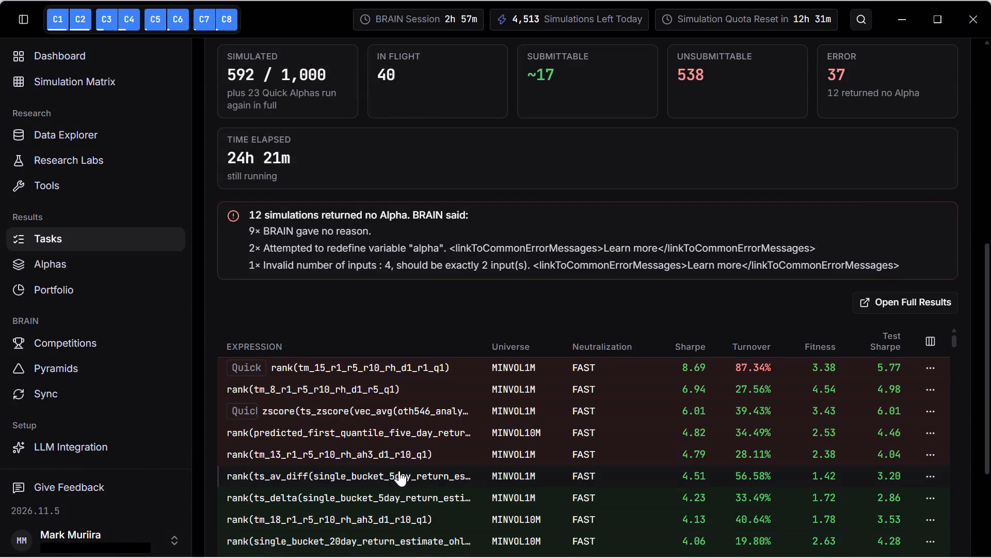
Re-check alpha qMLEn1Jv, rank(ts_av_diff(single_bucket_5day_return_estimate_ohlcv_img, 10)), on BRAIN, load its production correlation, and close its details.
left_click(854, 470)
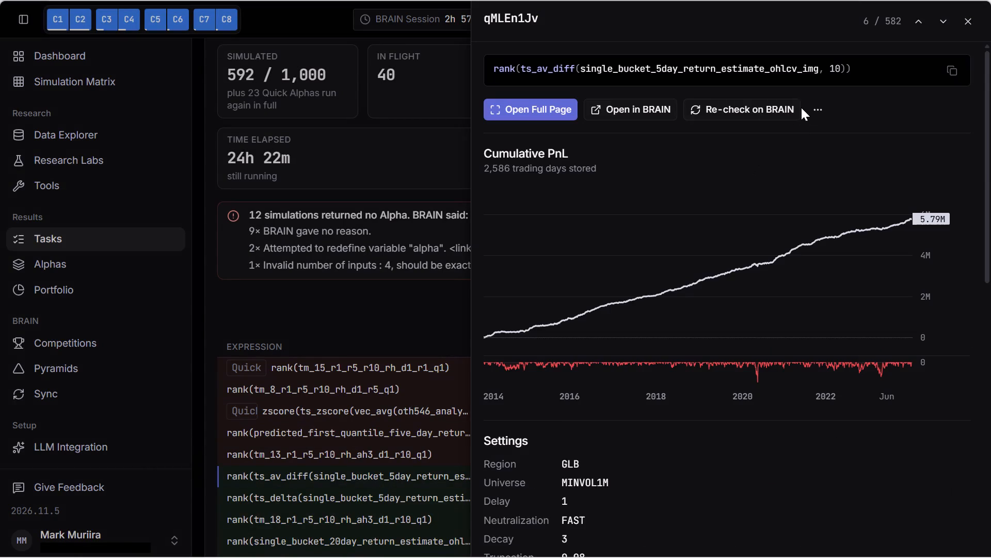
left_click(773, 106)
scroll(867, 502, "down", 7)
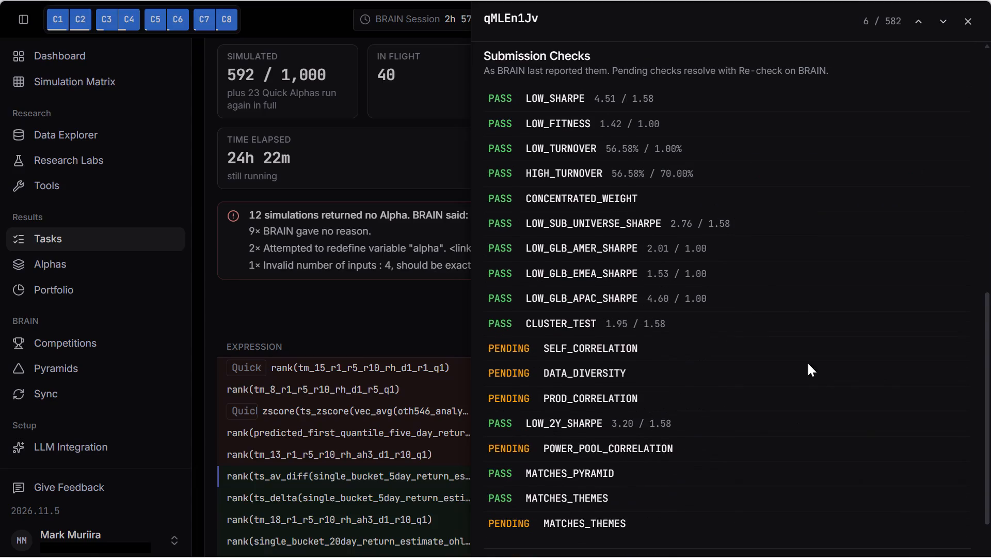
scroll(808, 363, "down", 8)
left_click(676, 537)
scroll(990, 409, "down", 7)
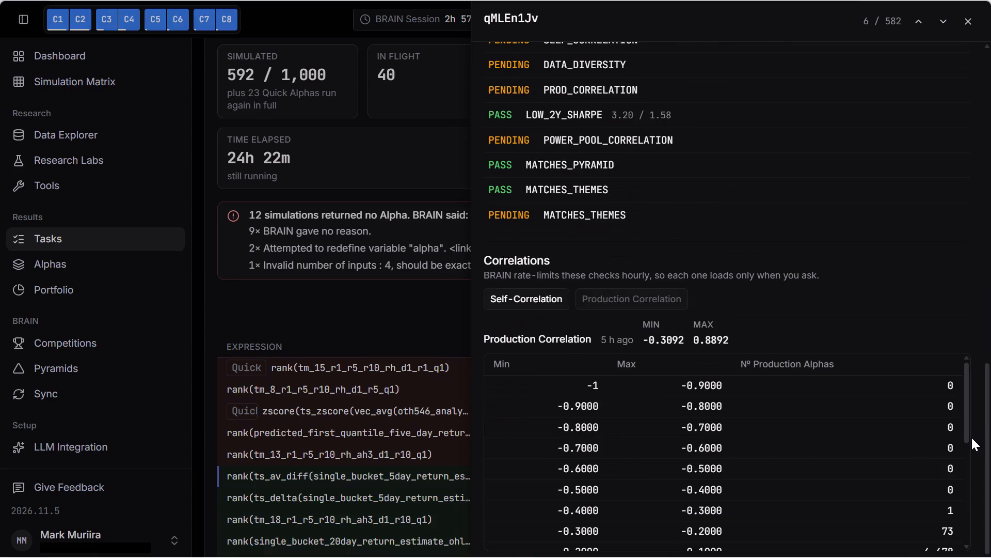
scroll(972, 433, "up", 14)
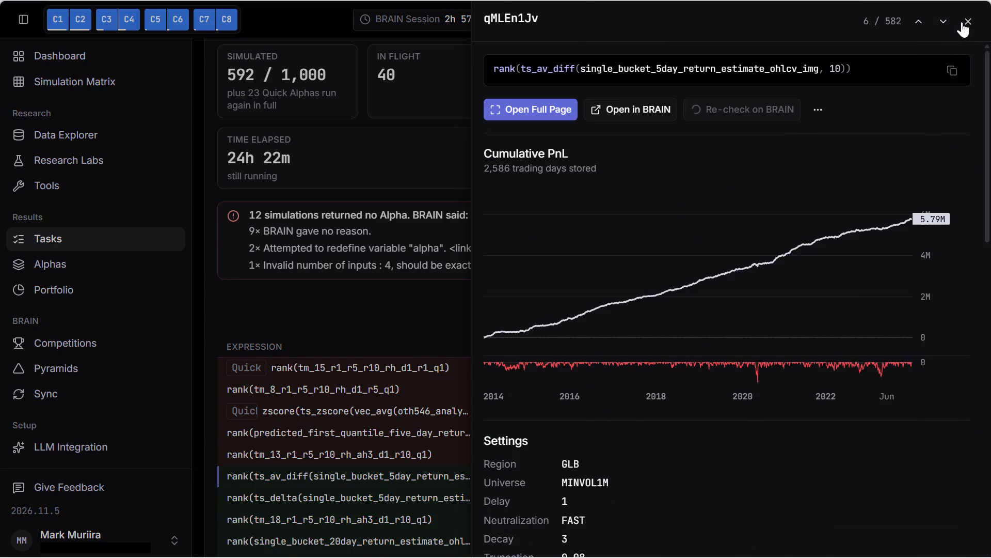
left_click(966, 20)
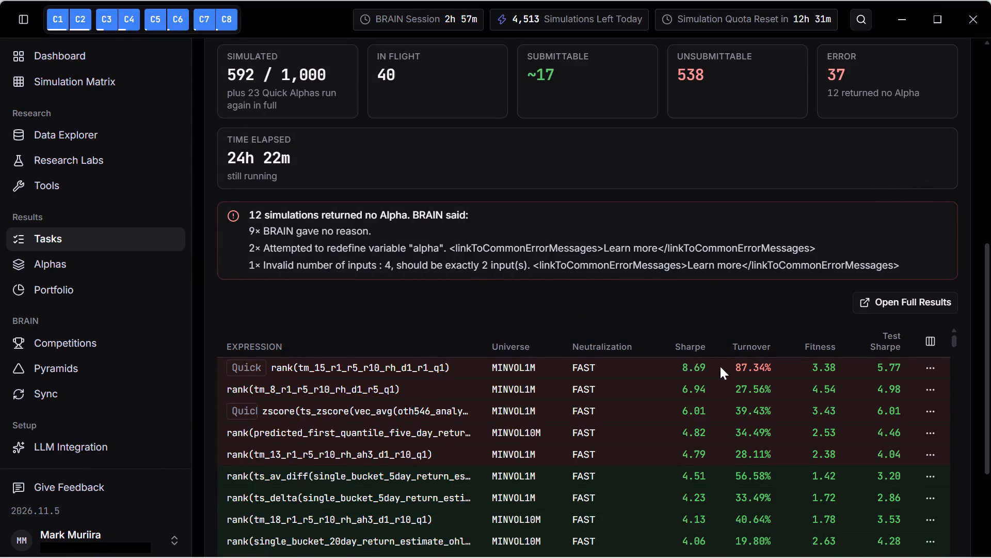
Open the full results of the LLM Power Pool Lab task and look through its Every Alpha table.
scroll(752, 410, "down", 4)
left_click(913, 300)
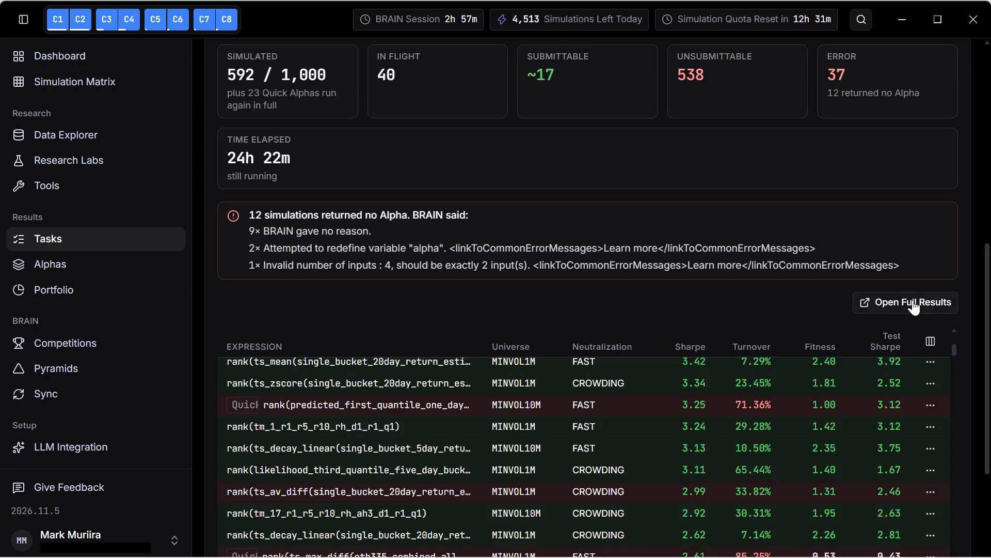
scroll(958, 427, "down", 6)
scroll(959, 431, "up", 7)
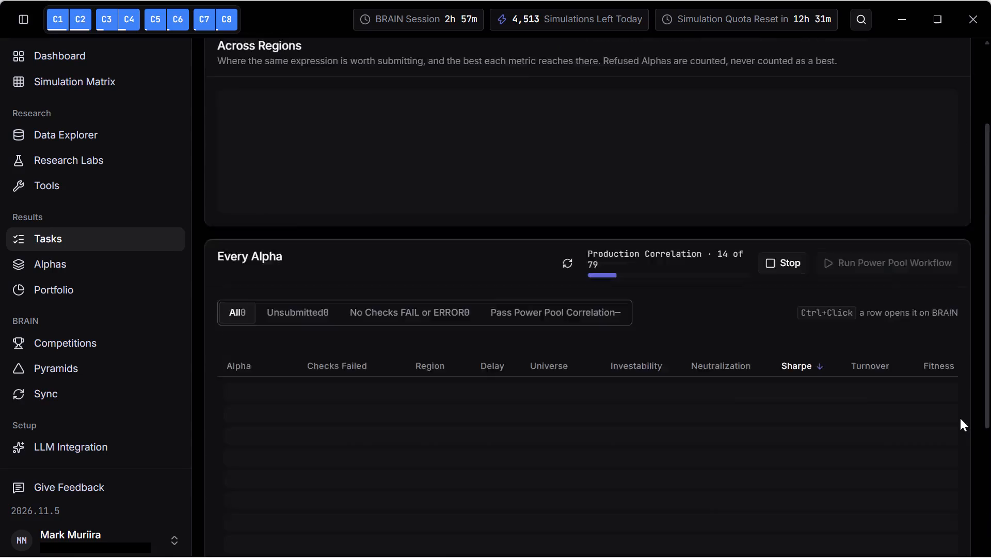
scroll(960, 416, "down", 6)
scroll(960, 415, "up", 5)
scroll(959, 415, "down", 2)
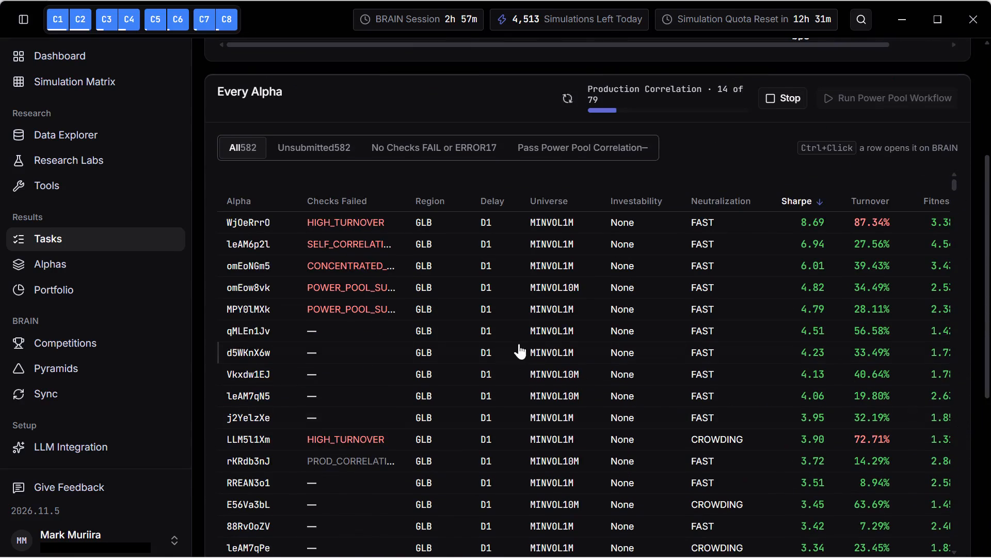
Examine the submission checks of alpha leAM7qN5, load its production correlation, and close its details.
left_click(802, 396)
scroll(710, 389, "down", 2)
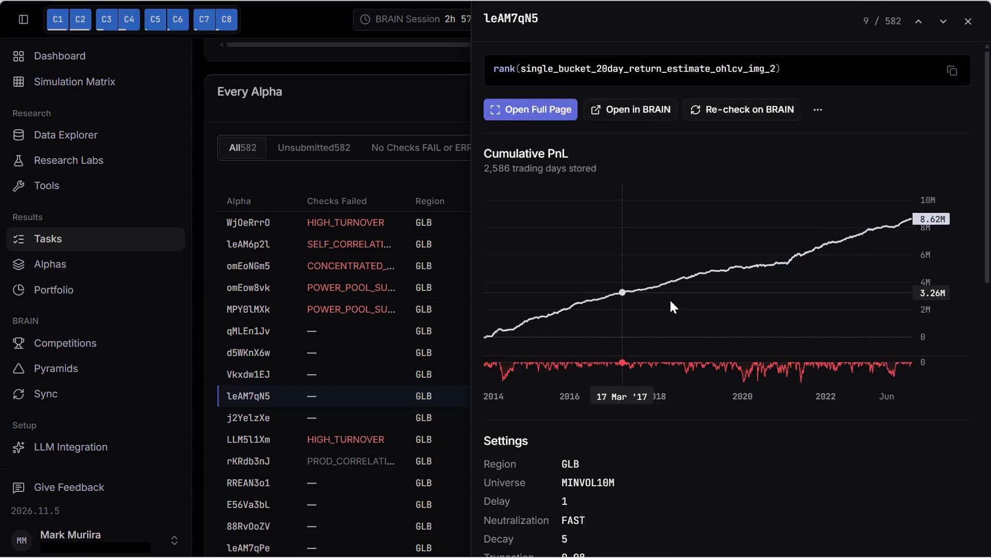
scroll(670, 300, "down", 4)
scroll(729, 453, "down", 6)
left_click(603, 535)
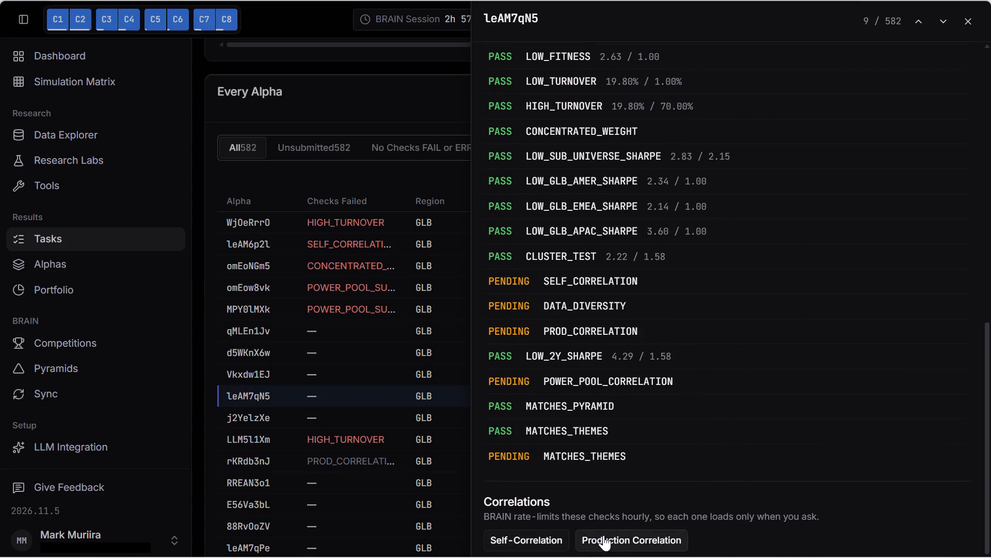
scroll(518, 399, "down", 5)
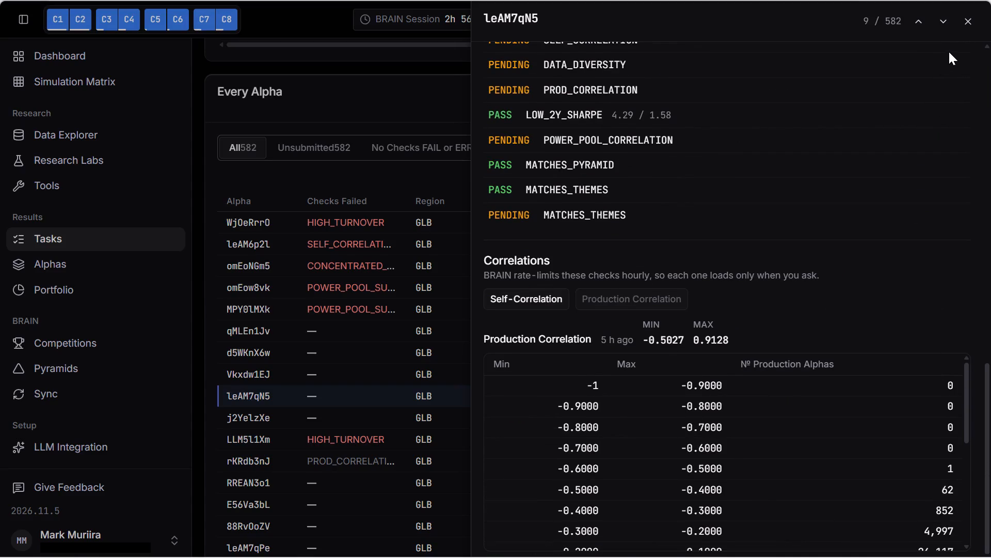
left_click(970, 24)
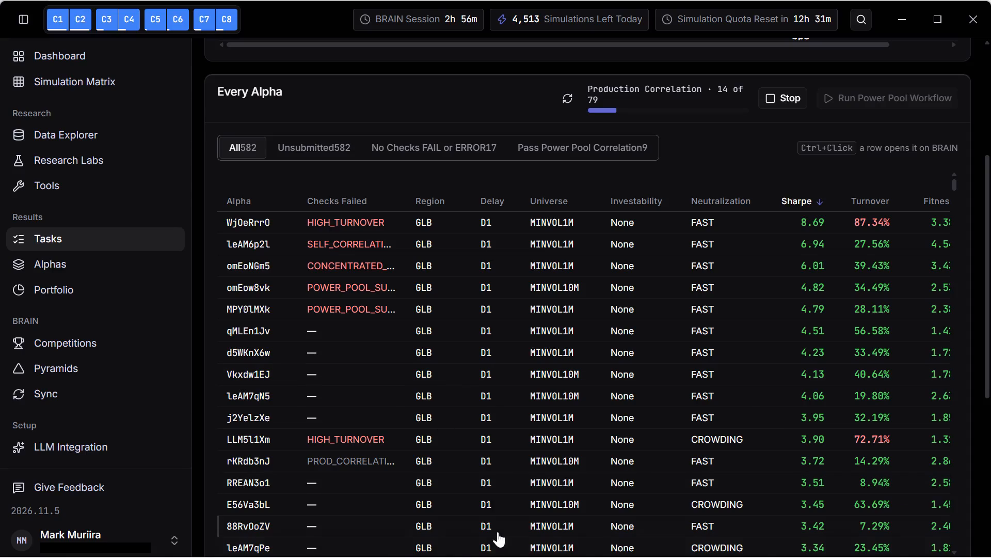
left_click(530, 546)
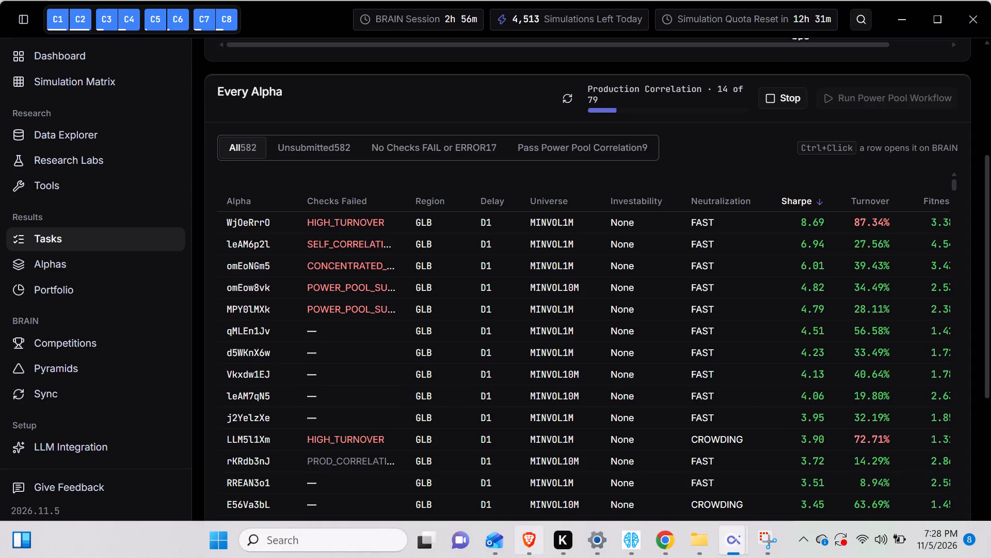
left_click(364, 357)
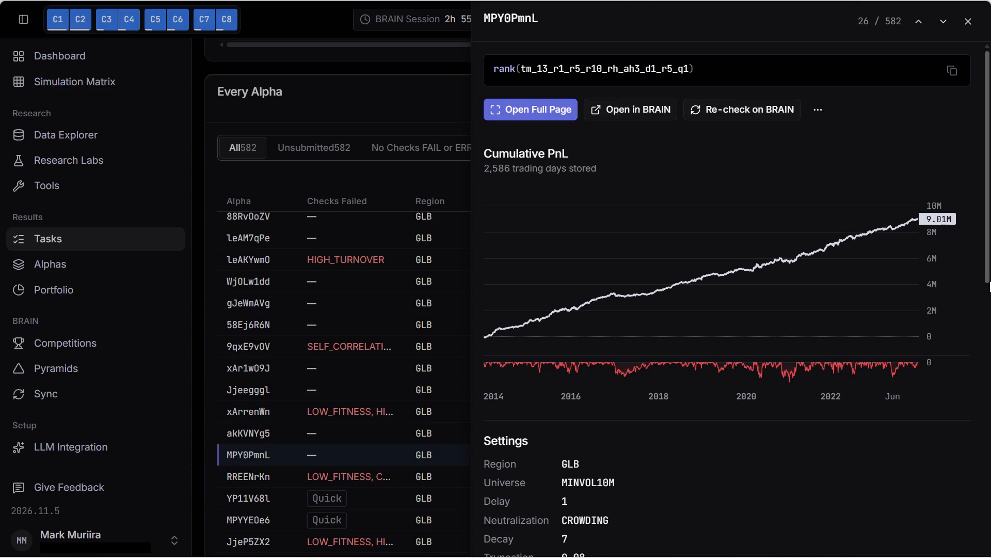
scroll(983, 121, "up", 2)
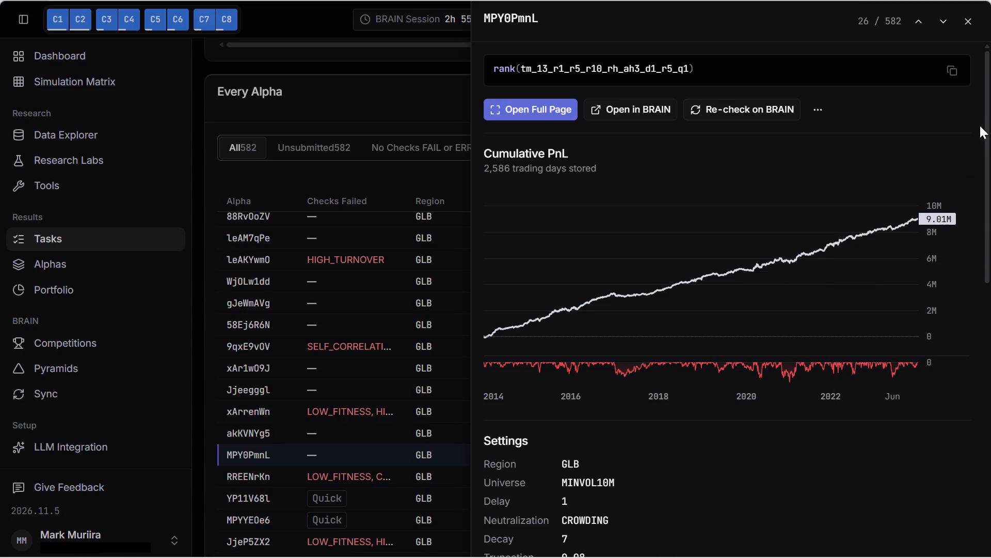
scroll(980, 126, "up", 1)
Re-check alpha MPY0PmnL on BRAIN and load its production correlation.
left_click(760, 105)
scroll(990, 382, "down", 7)
scroll(980, 442, "down", 7)
scroll(977, 454, "up", 7)
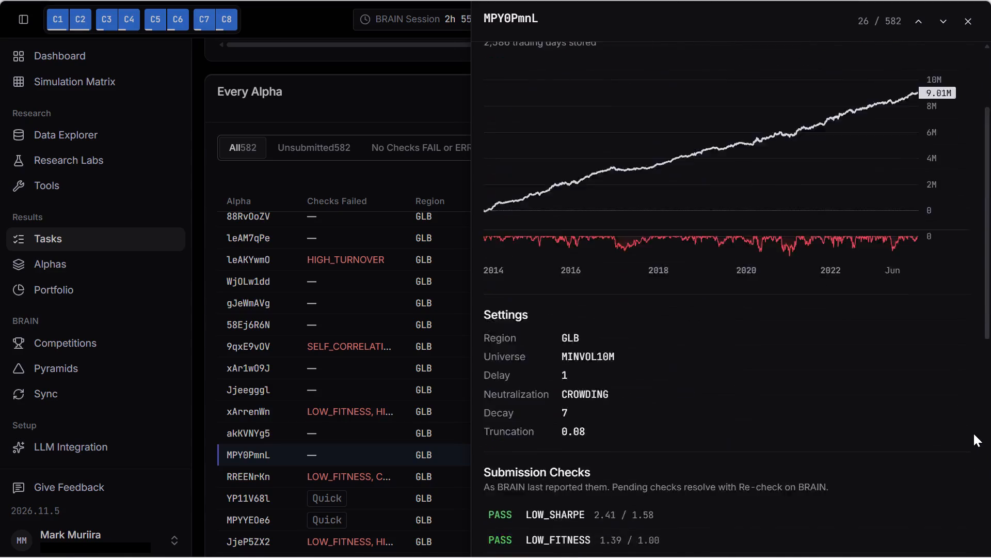
scroll(973, 433, "up", 14)
scroll(990, 410, "down", 8)
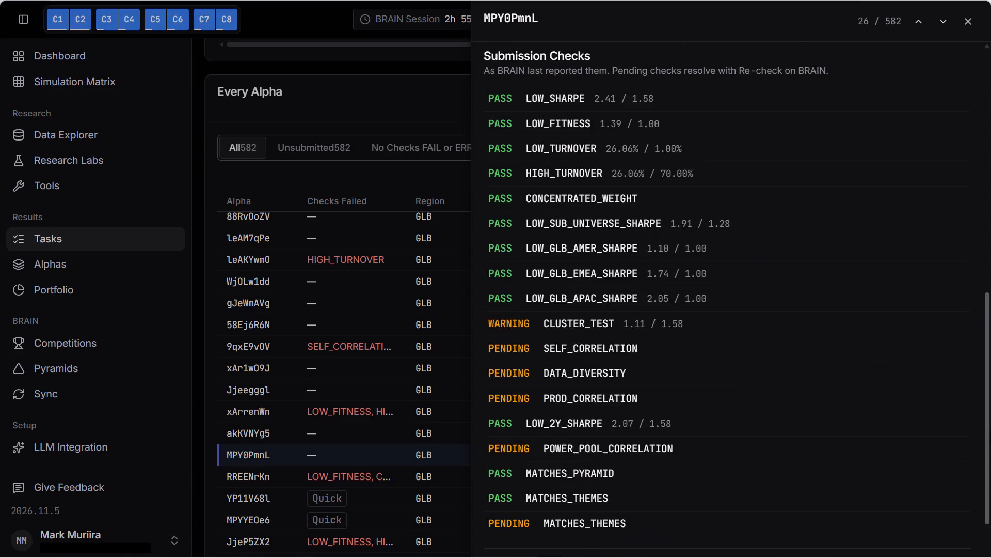
scroll(990, 431, "down", 5)
scroll(990, 514, "down", 6)
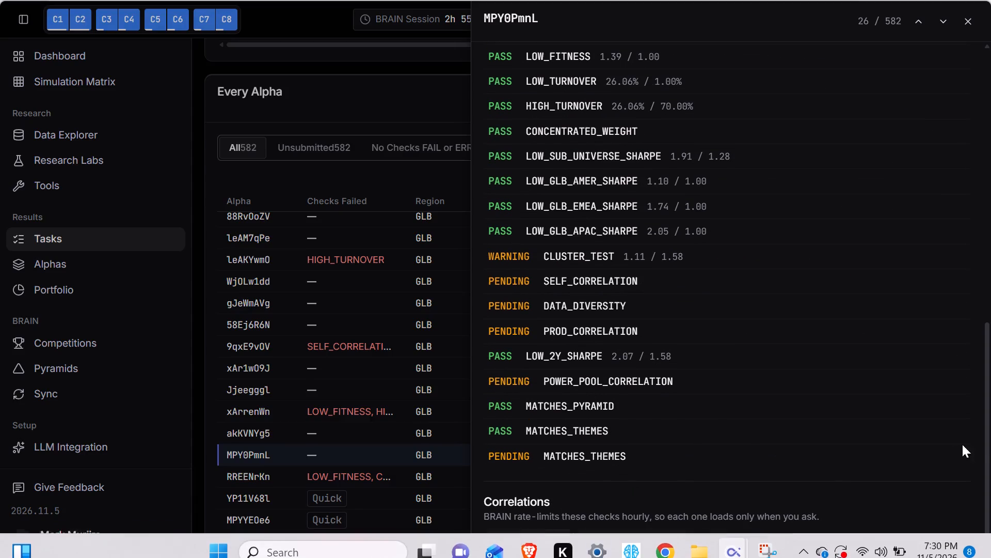
scroll(986, 442, "down", 6)
left_click(617, 541)
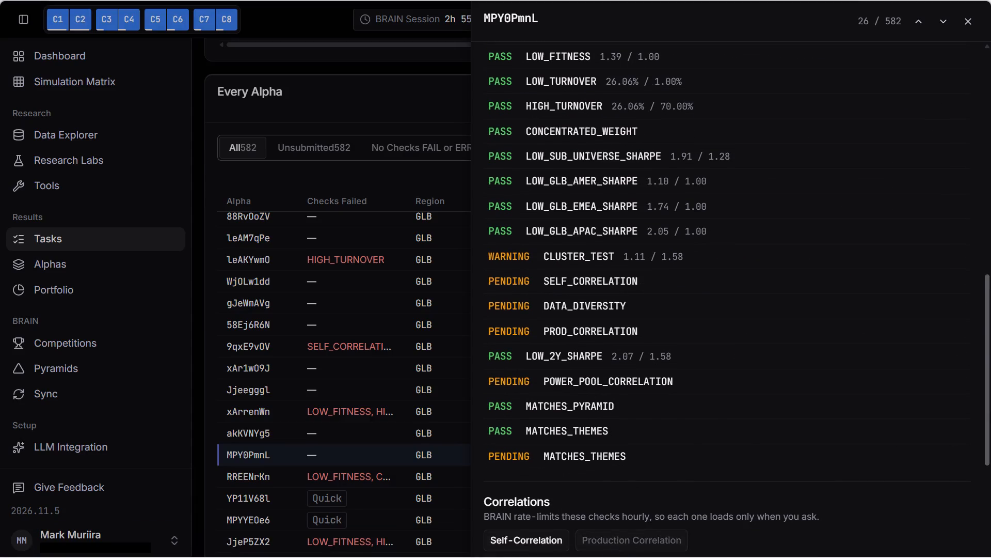
scroll(990, 411, "down", 7)
scroll(990, 414, "up", 20)
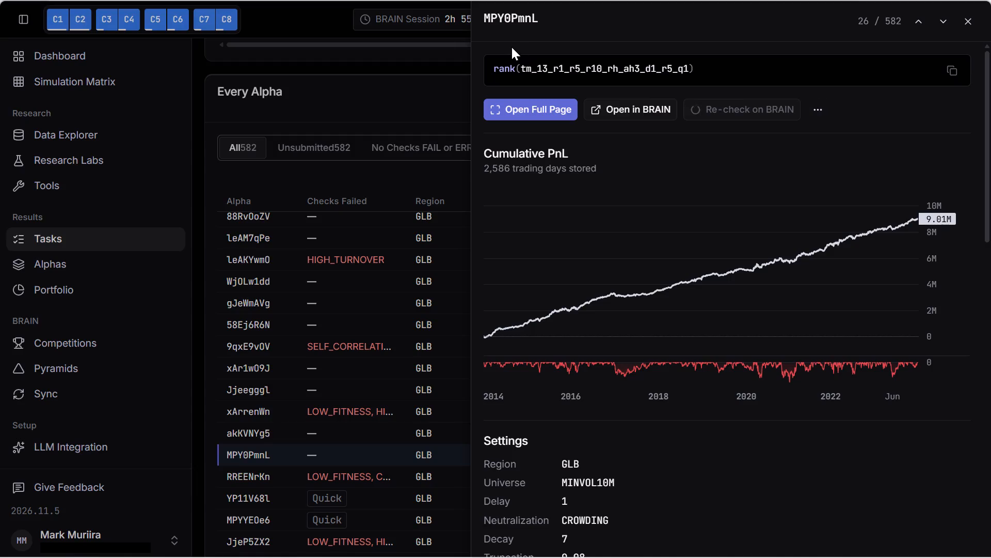
Close the details of alpha MPY0PmnL and examine the checks and Sharpe values of the remaining LLM Power Pool Lab alphas.
scroll(801, 166, "up", 5)
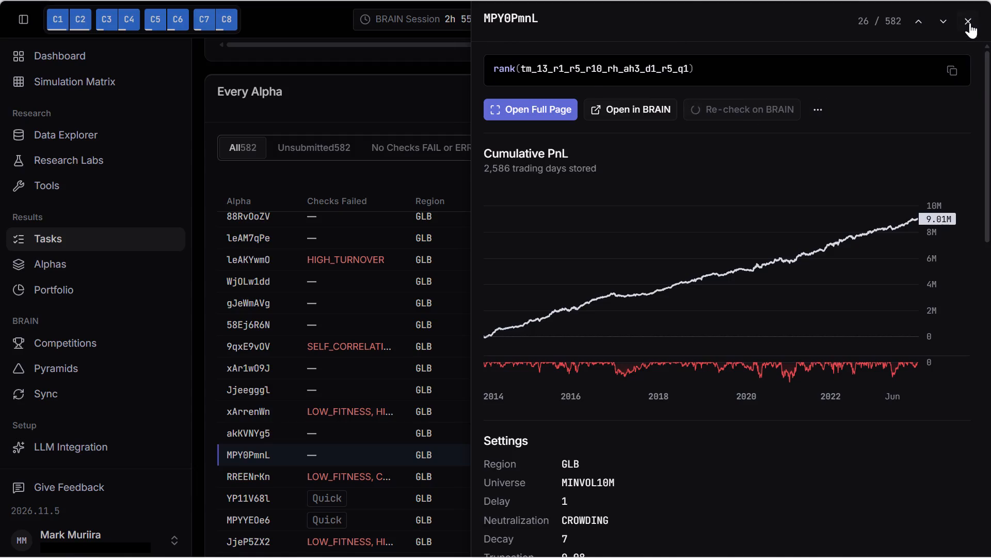
left_click(969, 23)
scroll(849, 480, "down", 5)
scroll(462, 441, "down", 4)
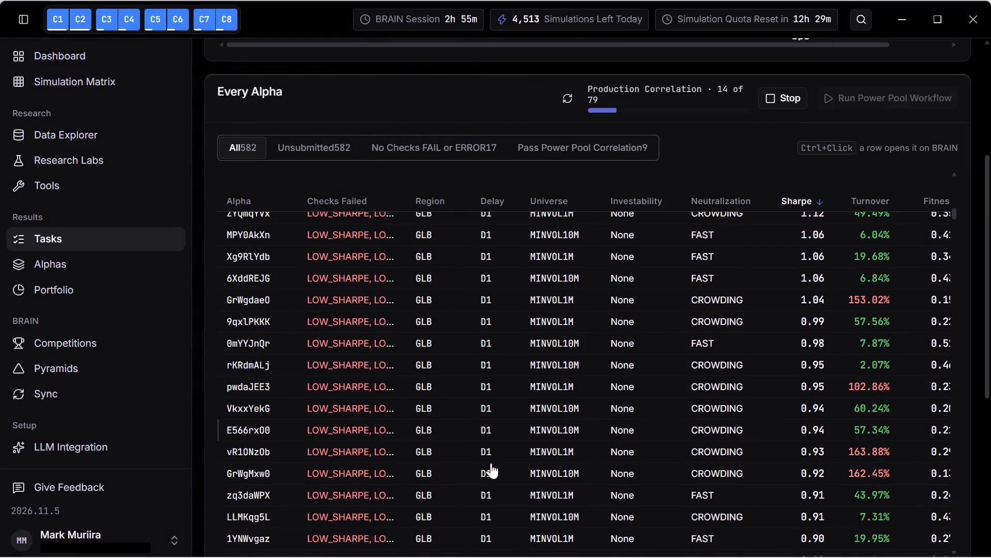
scroll(491, 466, "down", 17)
scroll(483, 482, "down", 7)
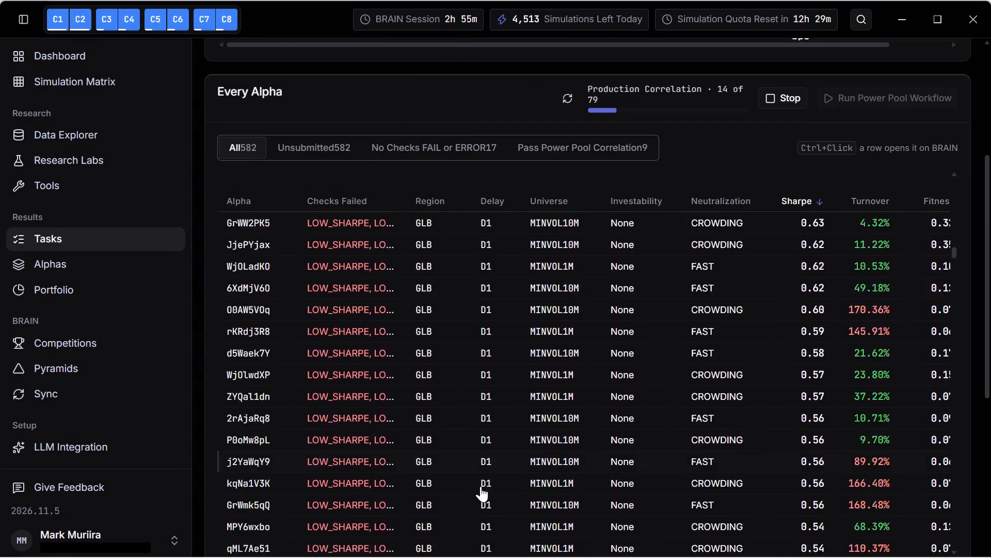
scroll(471, 442, "down", 9)
scroll(471, 441, "up", 14)
scroll(494, 368, "up", 2)
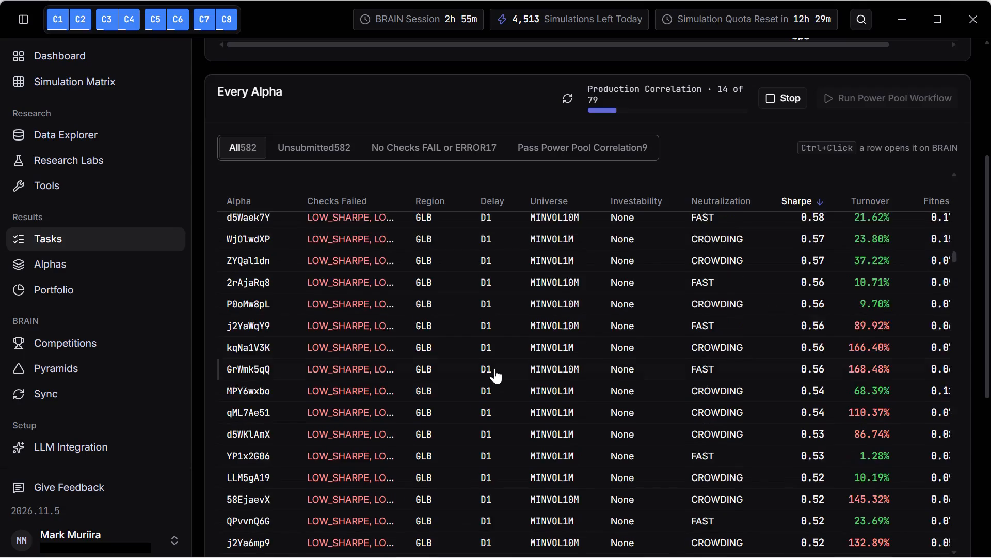
scroll(494, 368, "up", 19)
scroll(499, 368, "up", 6)
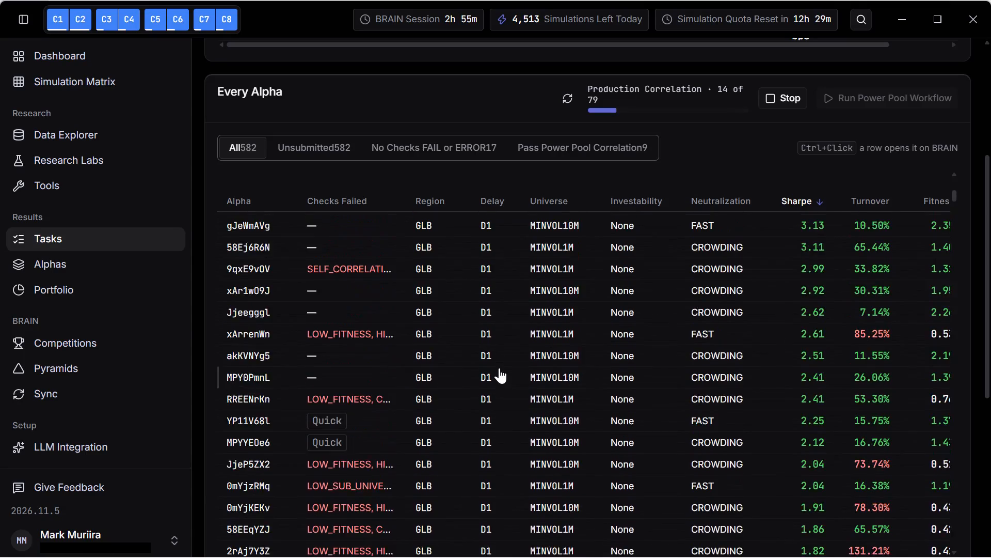
scroll(499, 368, "up", 4)
scroll(503, 362, "down", 5)
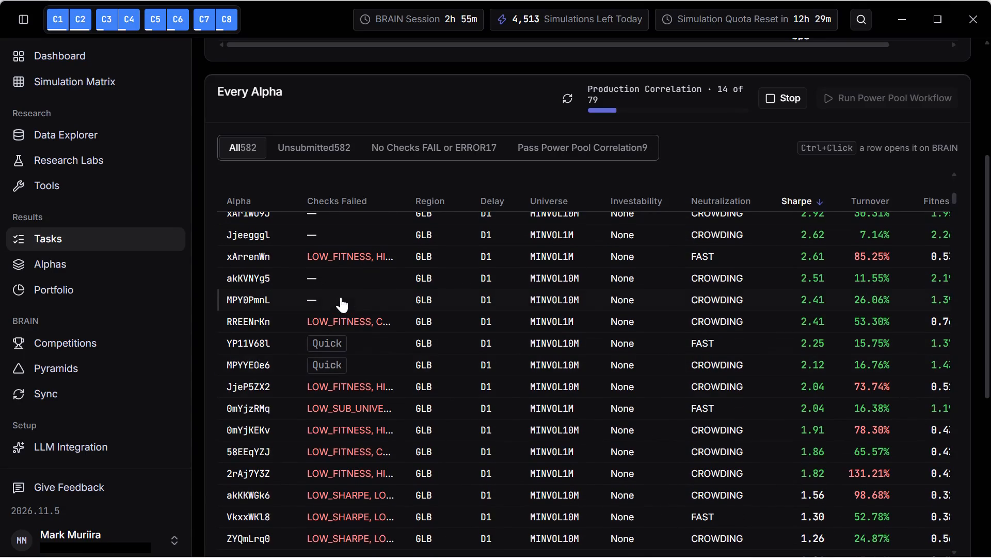
Reopen alpha MPY0PmnL, load its production correlation, re-check it on BRAIN, and close its details.
left_click(844, 293)
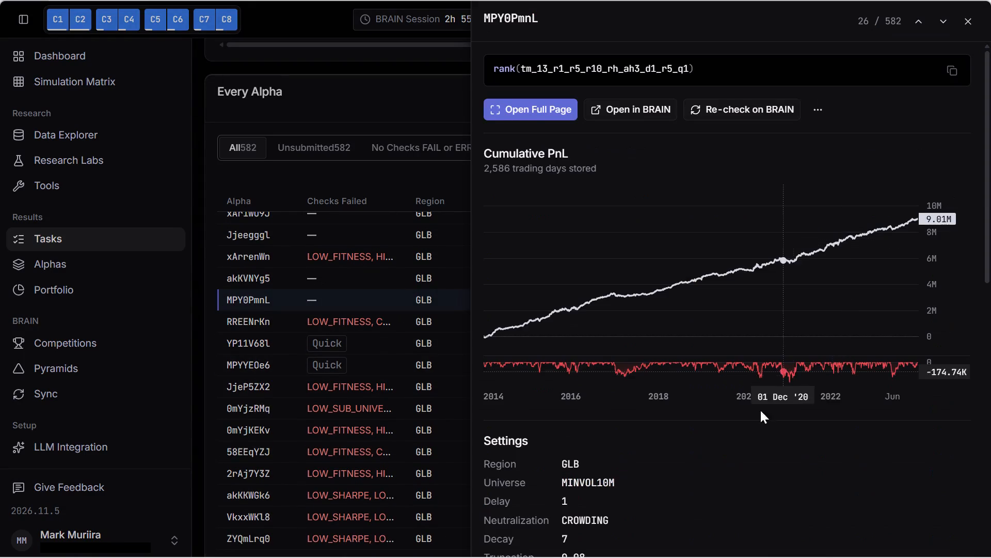
scroll(990, 502, "down", 7)
scroll(742, 494, "down", 7)
left_click(626, 540)
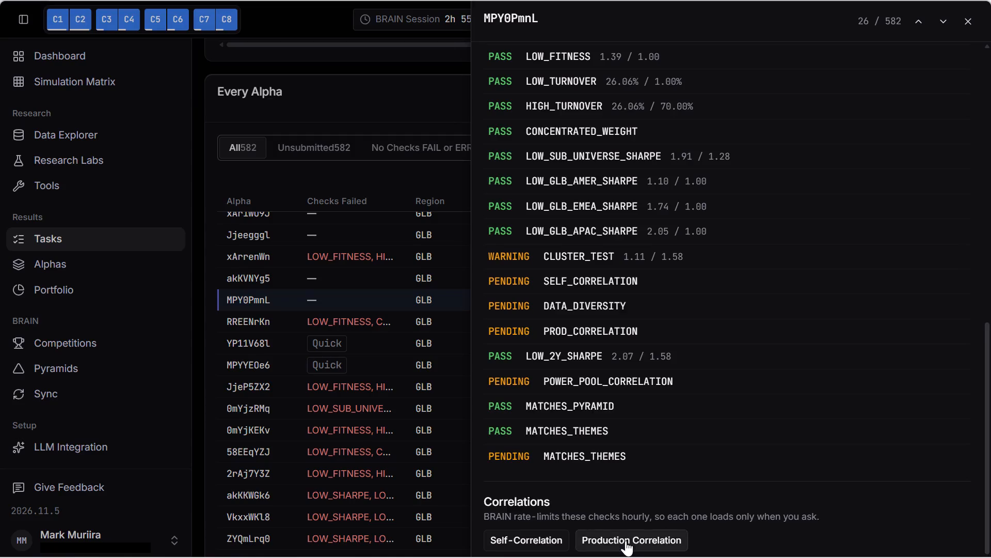
scroll(990, 377, "up", 11)
left_click(741, 104)
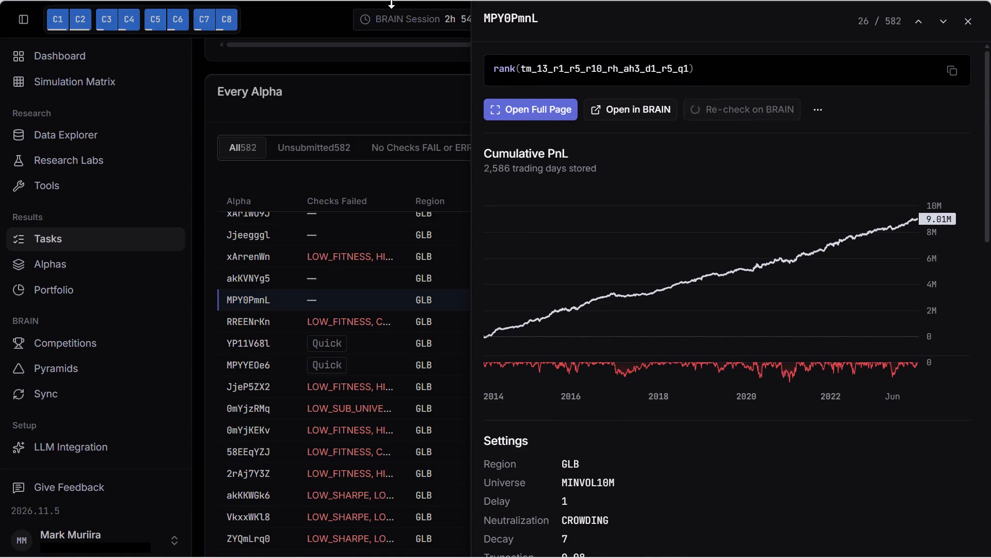
scroll(779, 351, "down", 13)
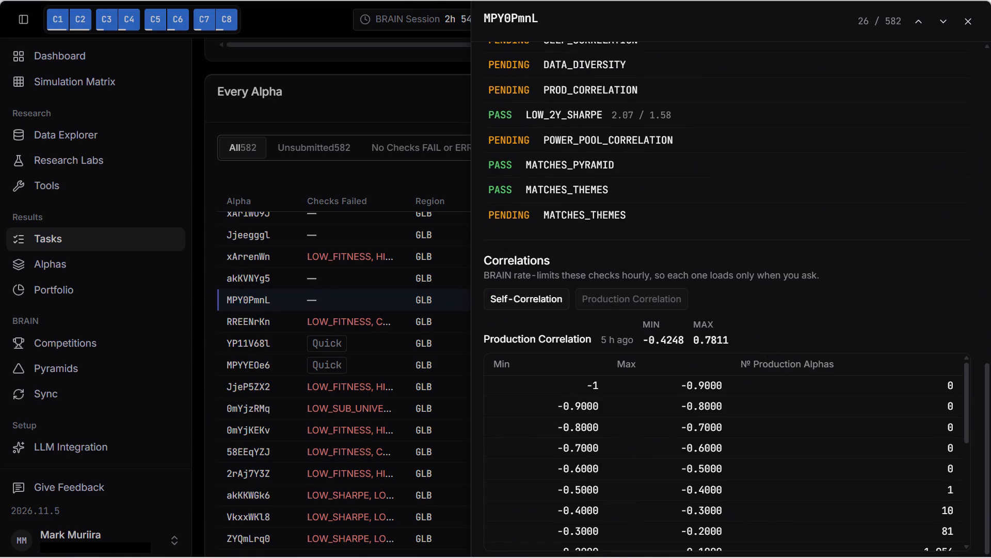
scroll(954, 313, "up", 7)
scroll(984, 55, "up", 5)
left_click(972, 23)
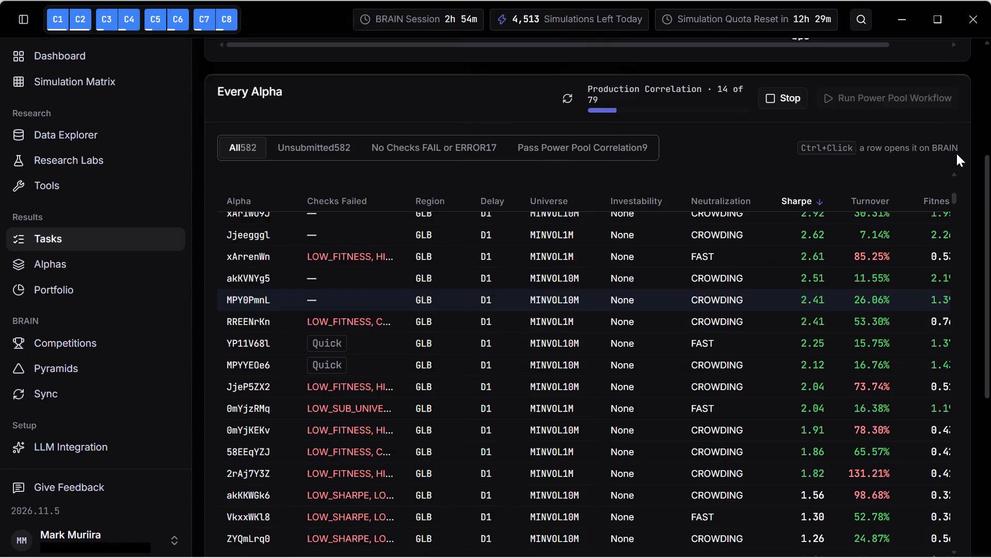
Open alpha qMLEn1Jv, rank(ts_av_diff(single_bucket_5day_return_estimate_ohlcv_img, 10)), re-check it on BRAIN and load its production correlation.
scroll(539, 316, "up", 15)
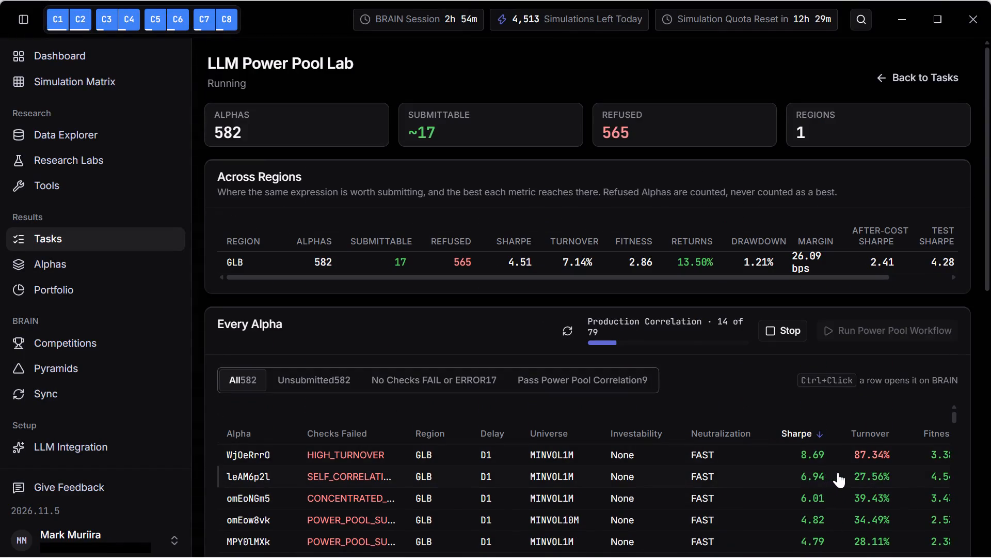
scroll(834, 490, "down", 2)
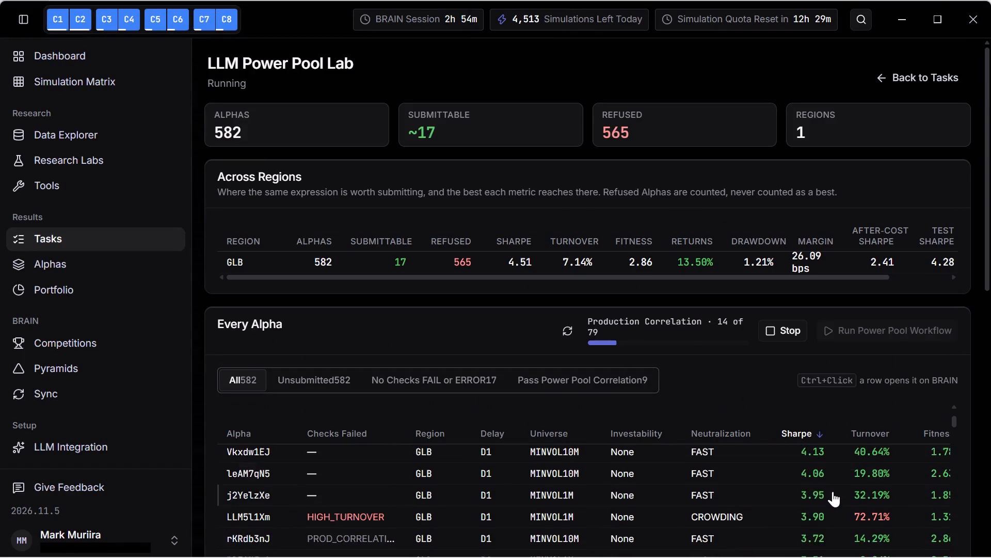
scroll(829, 491, "up", 2)
scroll(472, 502, "down", 1)
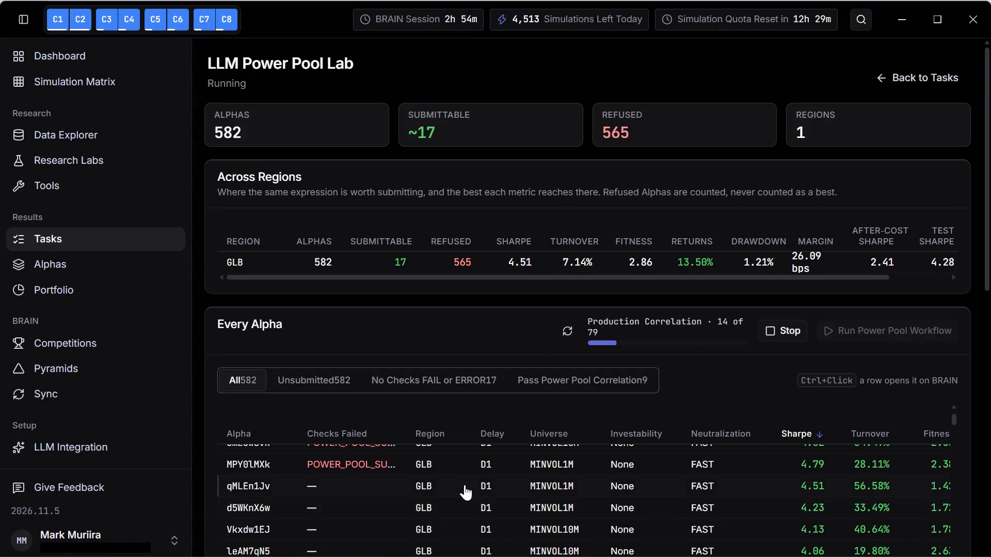
left_click(466, 485)
left_click(759, 107)
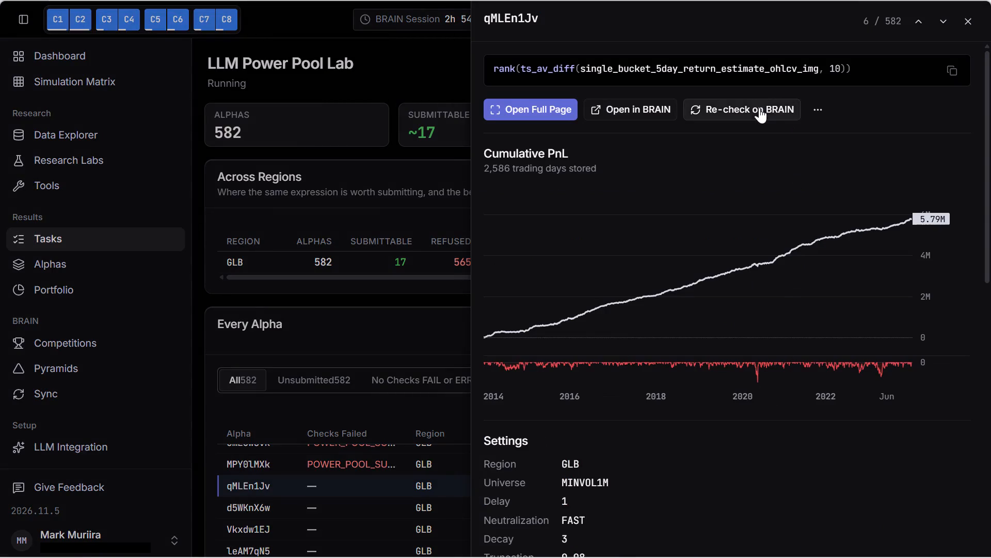
scroll(990, 321, "down", 12)
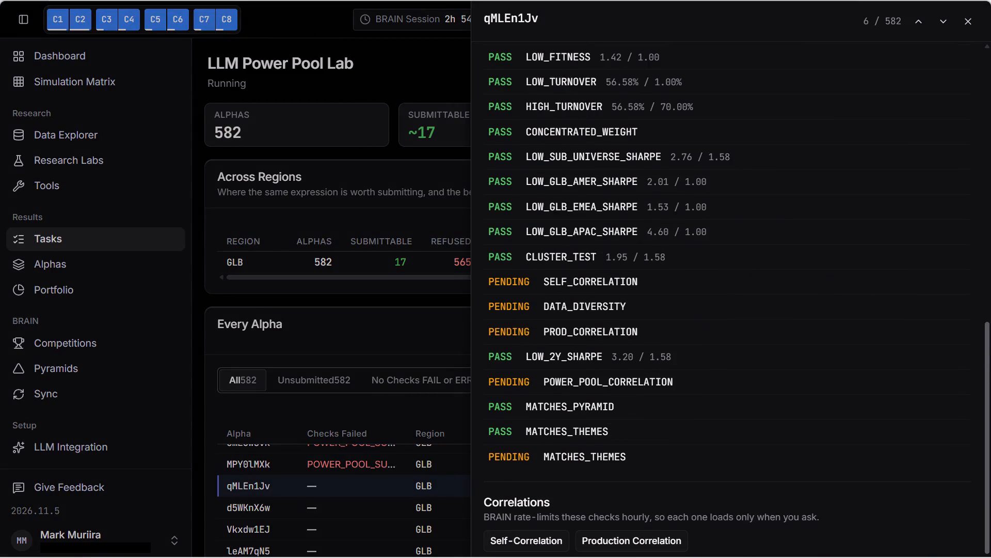
scroll(983, 348, "down", 6)
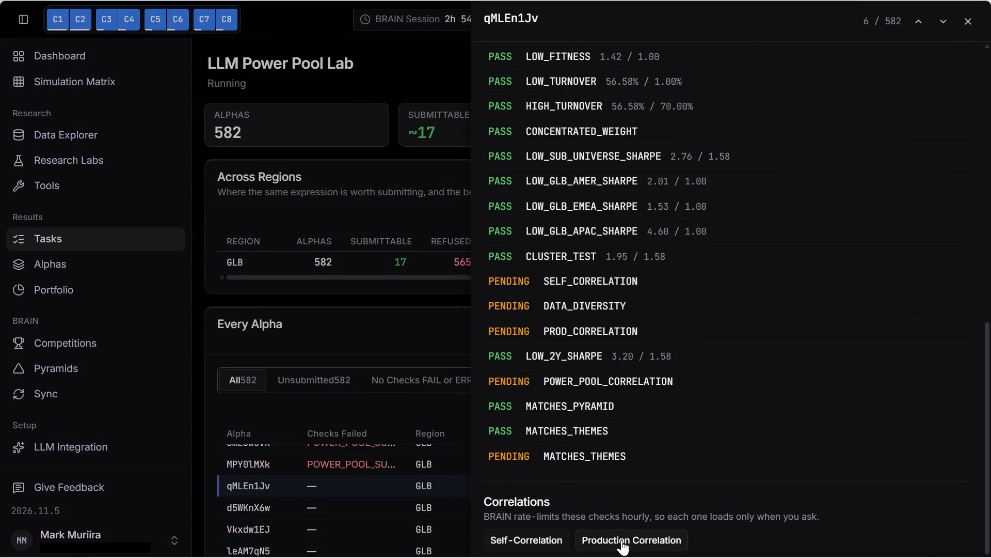
left_click(616, 546)
scroll(947, 453, "down", 6)
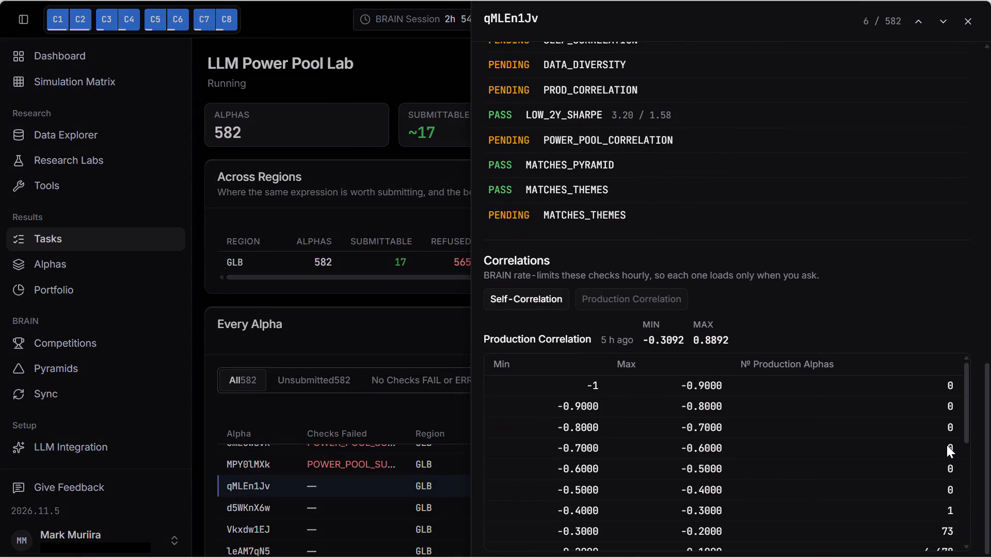
scroll(947, 445, "up", 13)
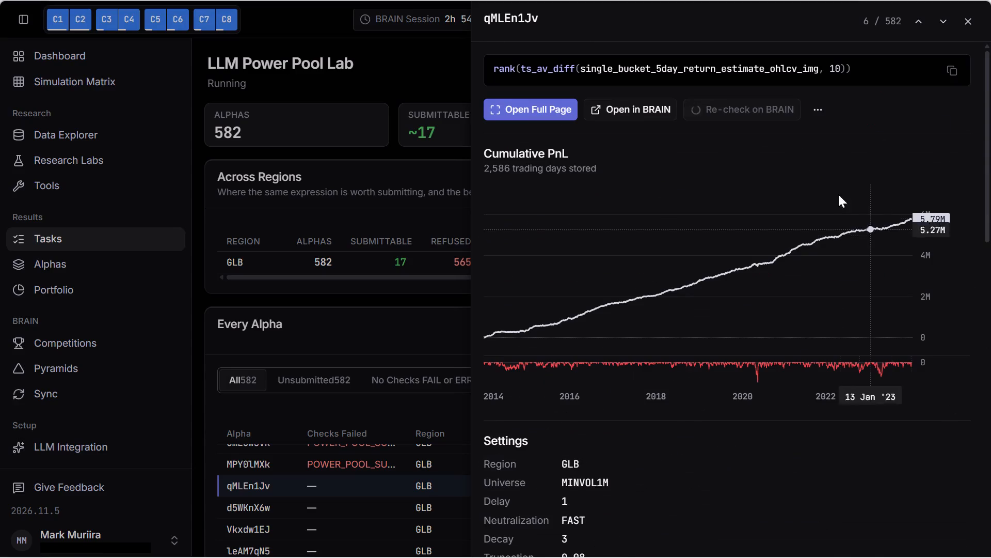
Advance to the details of the following alpha, d5WKnX6w.
left_click(946, 21)
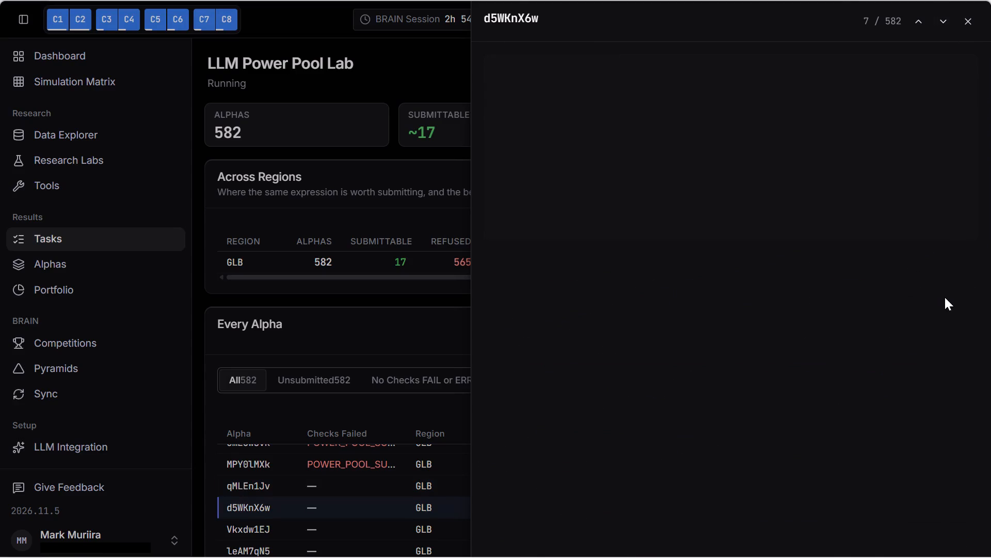
Re-check alpha d5WKnX6w, rank(ts_delta(single_bucket_5day_return_estimate_ohlcv_img, 5)), on BRAIN, load its production correlation, and review its submission checks.
scroll(944, 302, "down", 6)
scroll(946, 307, "up", 6)
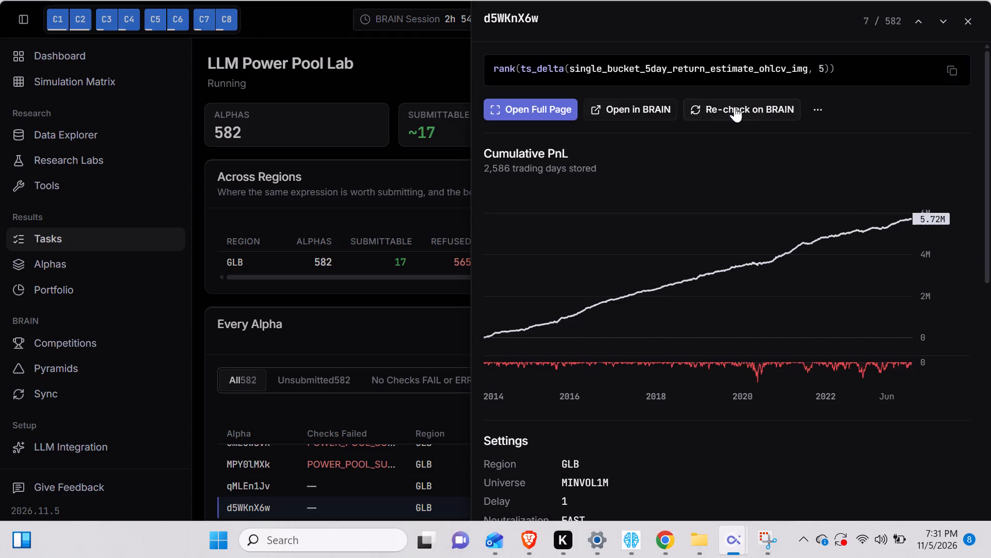
left_click(728, 107)
scroll(965, 363, "down", 7)
scroll(988, 451, "up", 2)
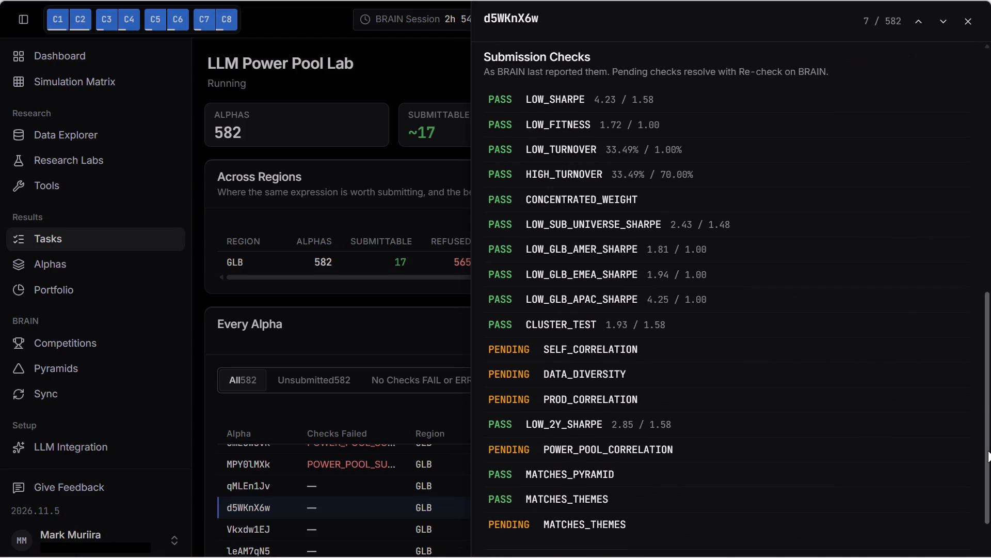
scroll(988, 451, "up", 1)
scroll(988, 451, "down", 9)
scroll(686, 521, "down", 5)
left_click(651, 537)
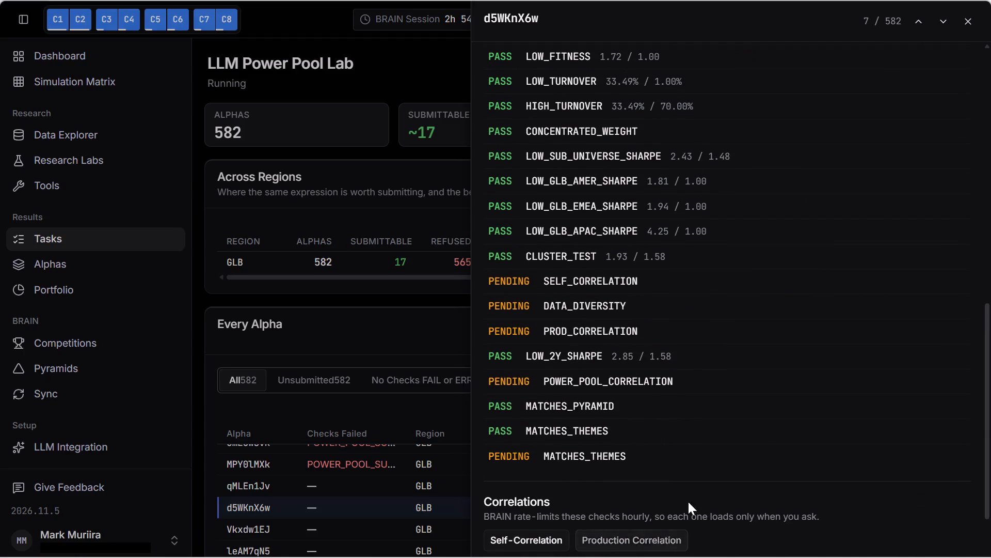
scroll(765, 441, "down", 5)
scroll(865, 441, "down", 6)
scroll(867, 444, "up", 7)
scroll(867, 431, "down", 7)
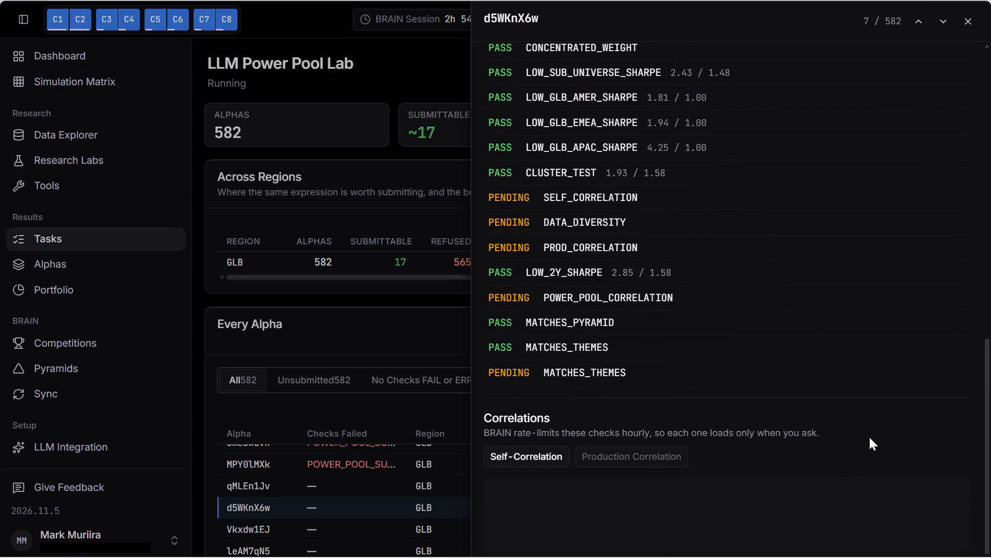
scroll(869, 438, "up", 7)
scroll(868, 429, "down", 5)
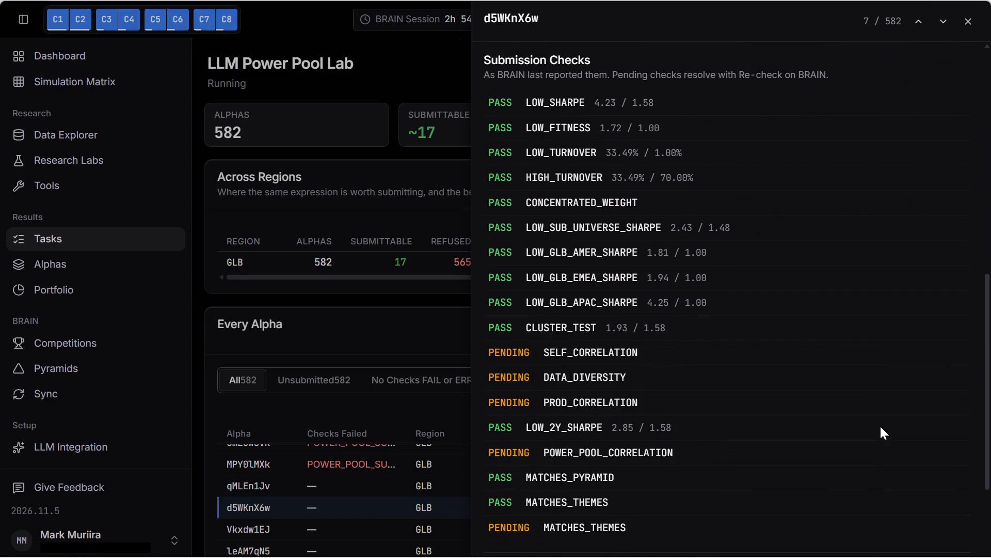
scroll(803, 552, "down", 4)
scroll(700, 393, "down", 4)
scroll(673, 344, "up", 7)
scroll(770, 349, "up", 5)
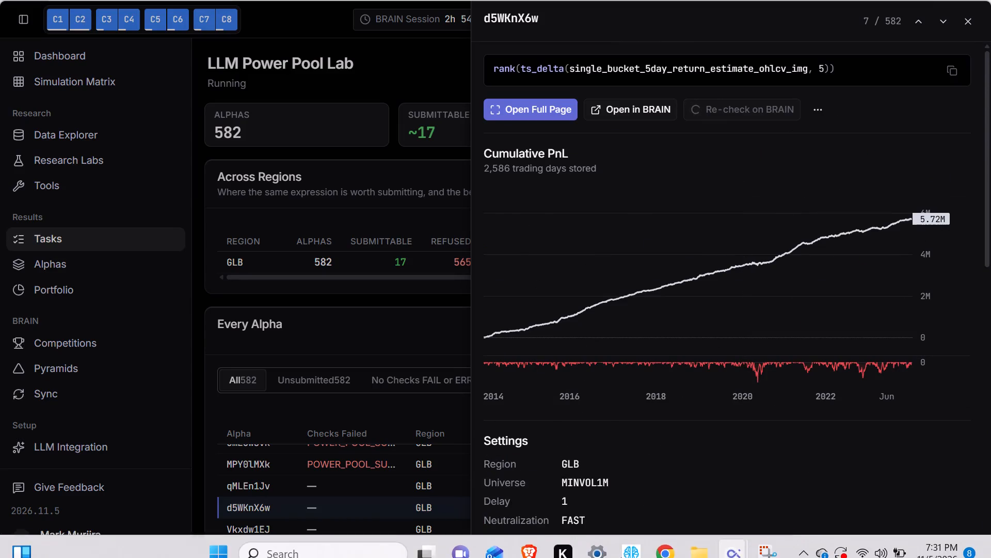
Switch to the idle BRAIN Simulate page in Chrome, apply Simulation 2's GLB/D1/MINVOL1M settings, and run a full simulation of the ts_av_diff(alpha, 20) expression.
left_click(661, 538)
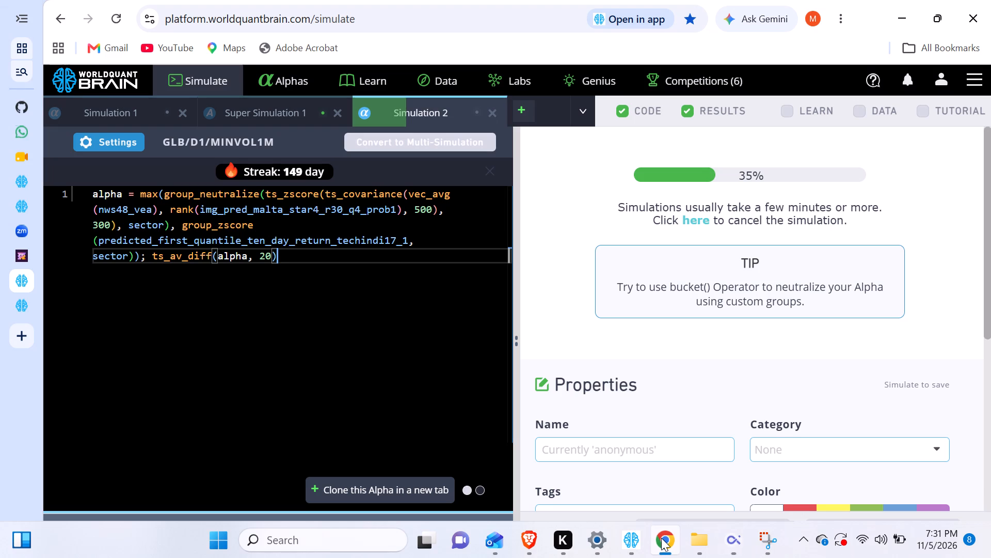
left_click(56, 300)
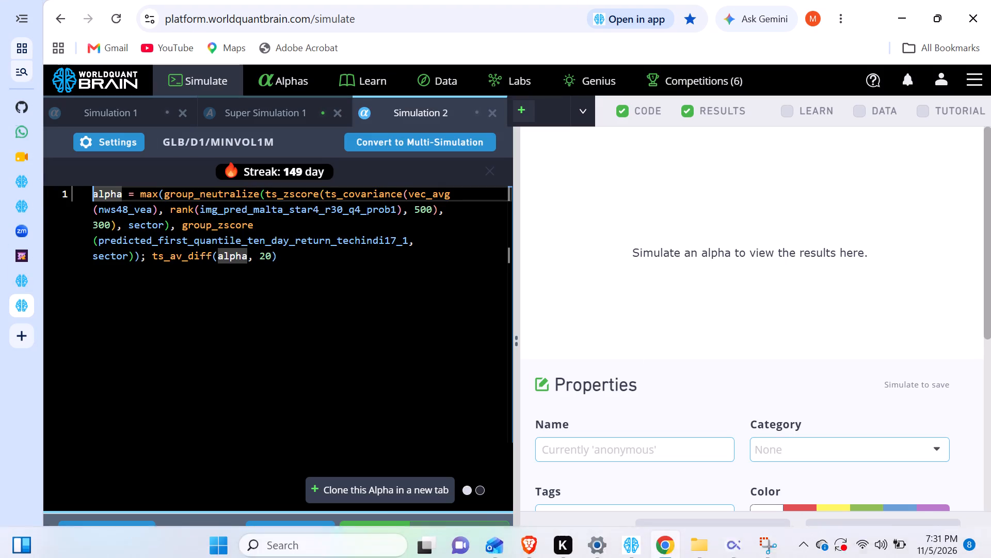
scroll(468, 377, "down", 3)
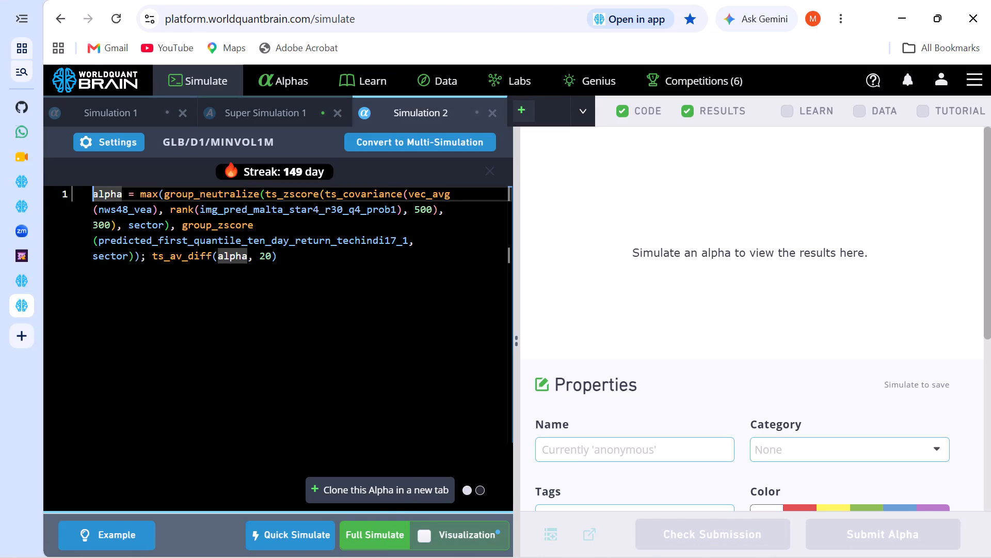
left_click(118, 143)
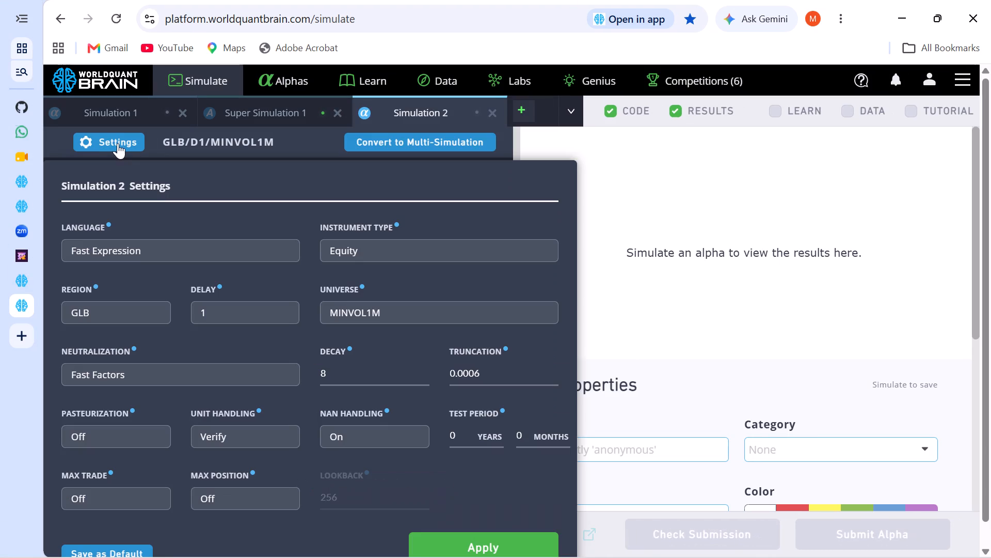
left_click(427, 541)
left_click(383, 541)
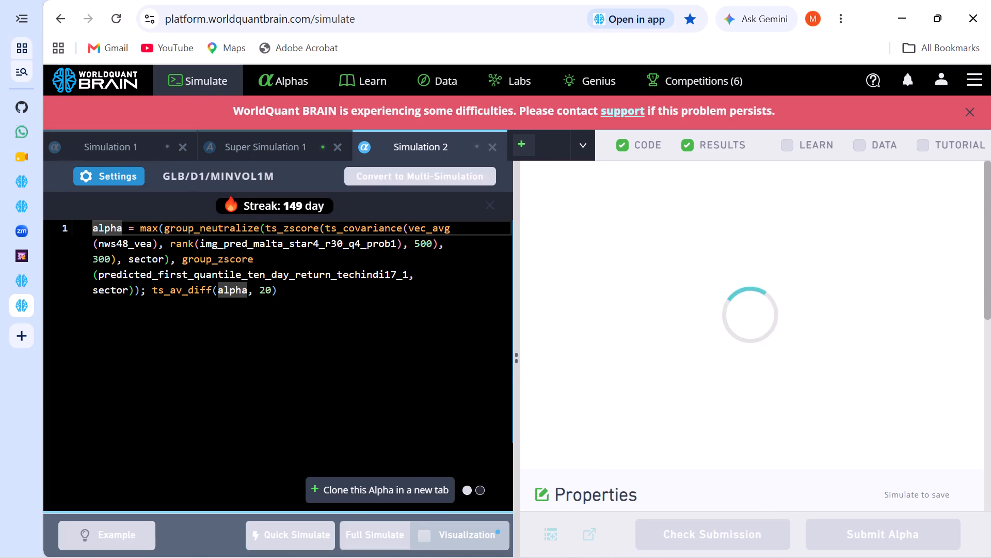
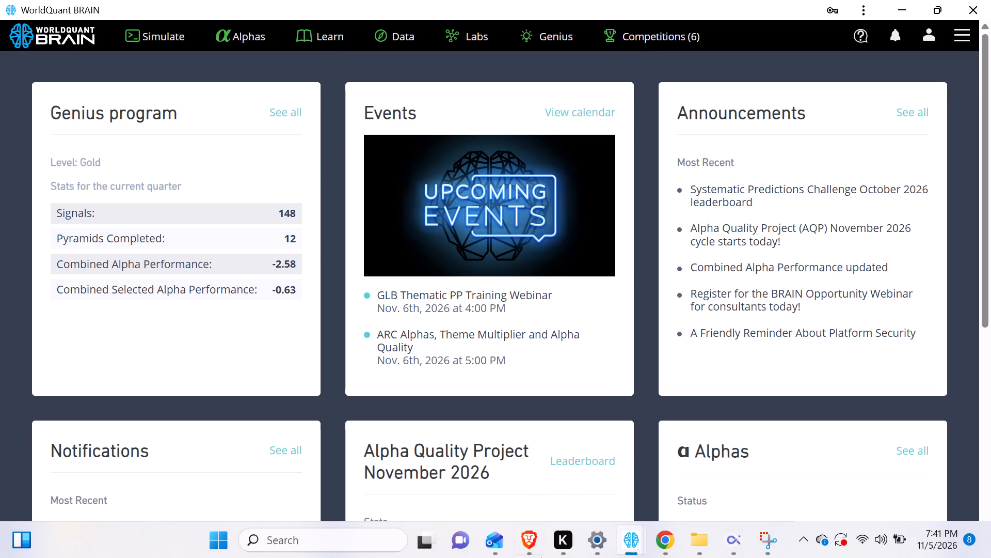
Switch to Brave and play the "Reagea fest riddim lyrics mix by DJ RObaa" video on YouTube.
left_click(526, 542)
left_click(418, 319)
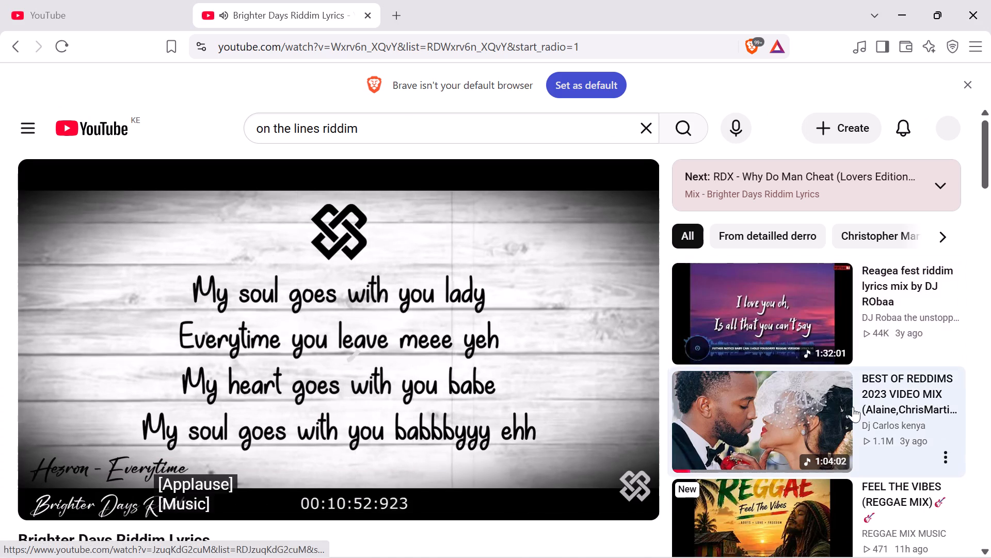
left_click(792, 318)
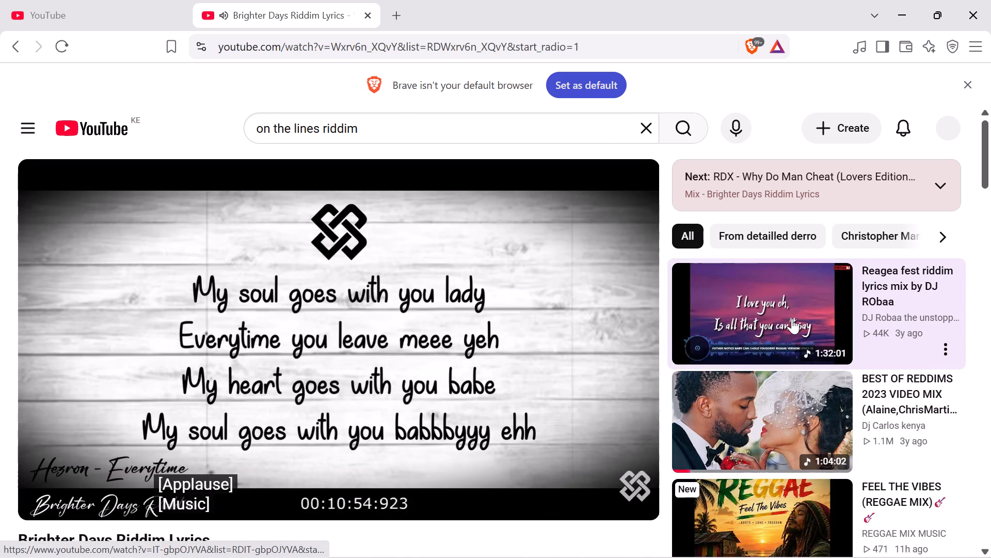
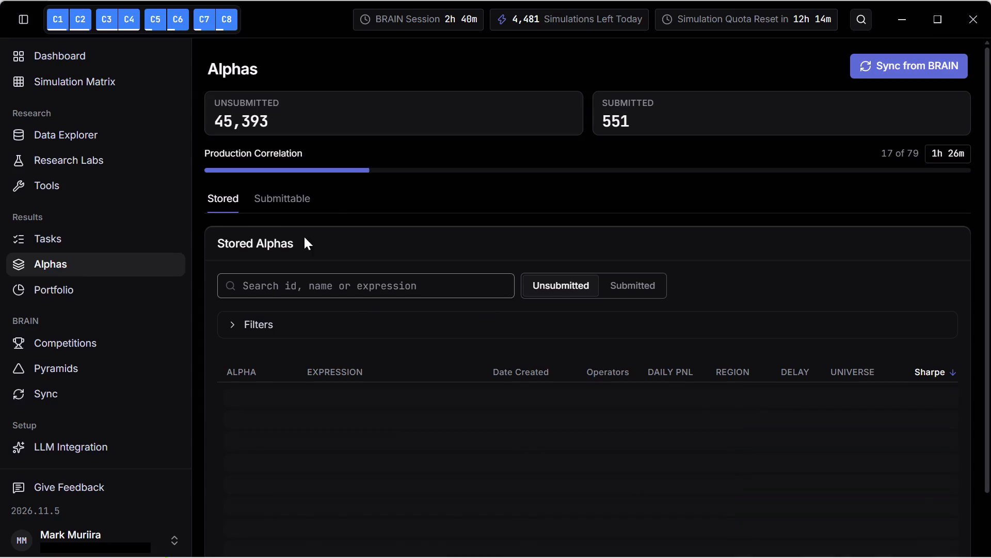
left_click(290, 196)
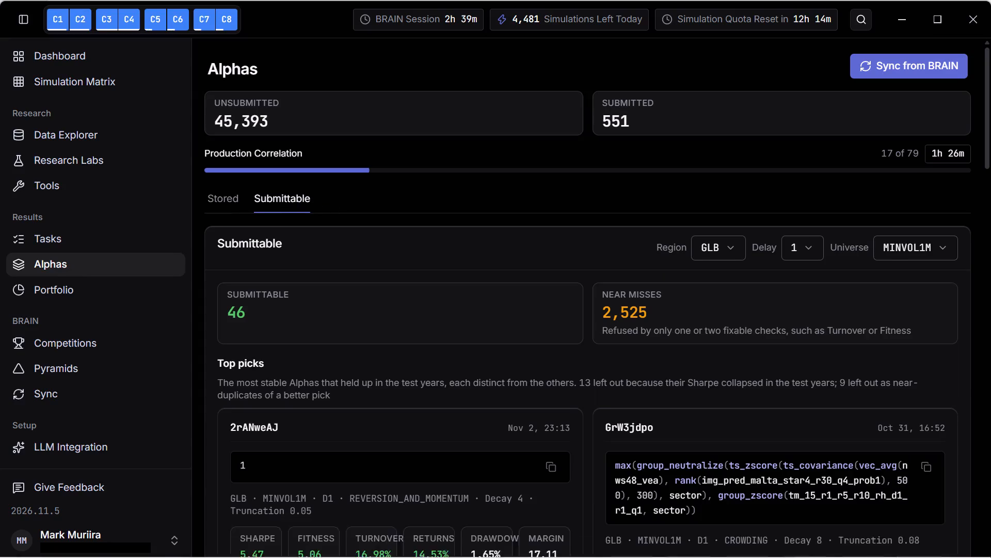
scroll(840, 439, "down", 1)
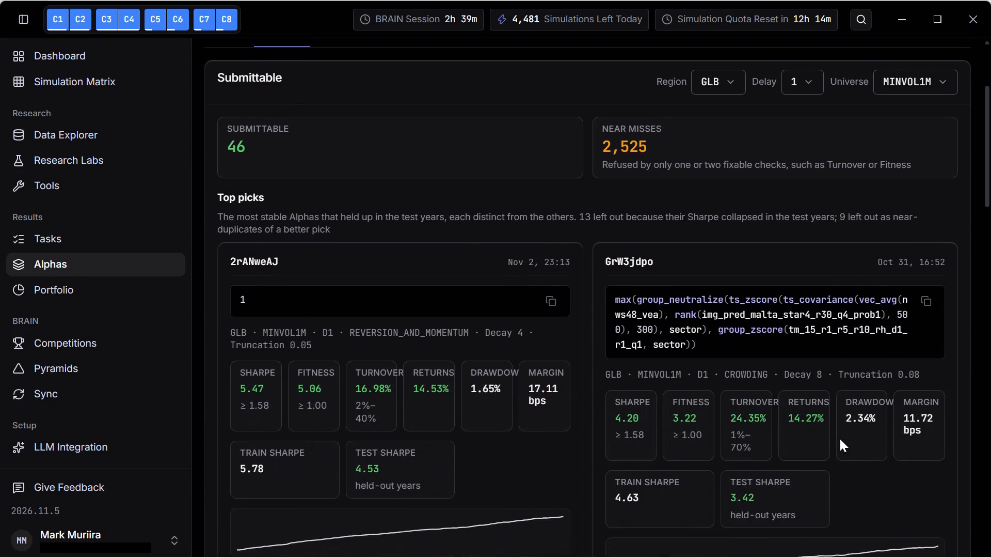
scroll(840, 439, "down", 2)
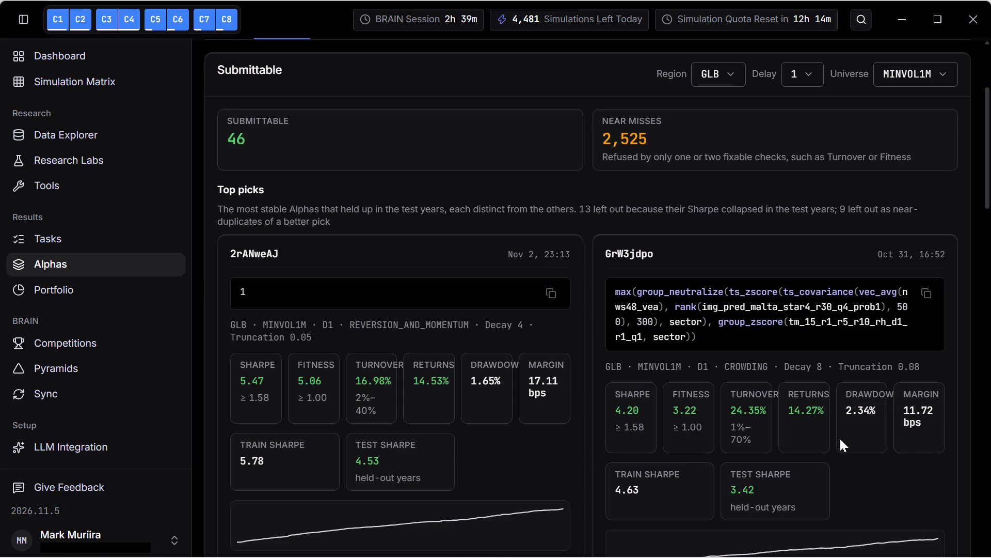
scroll(840, 439, "down", 2)
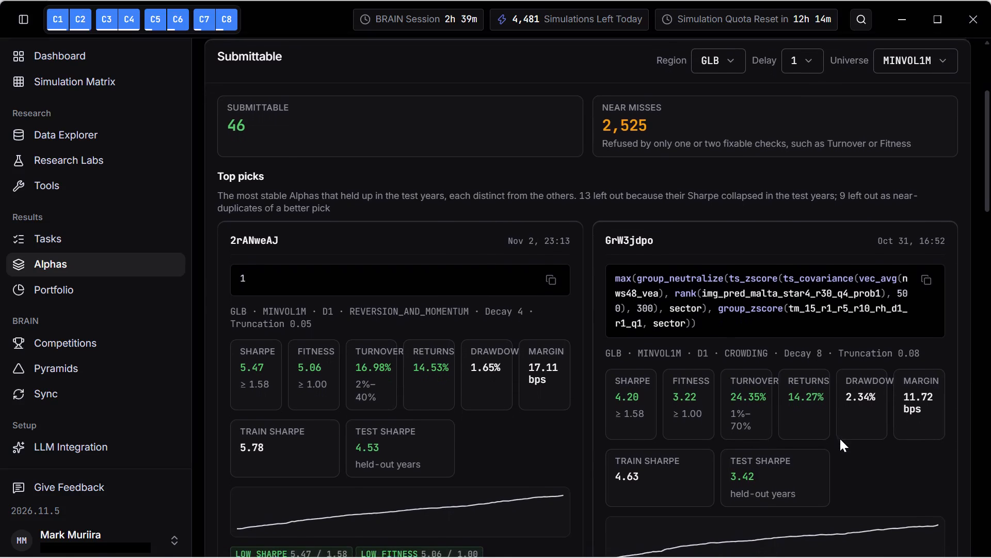
scroll(840, 439, "down", 4)
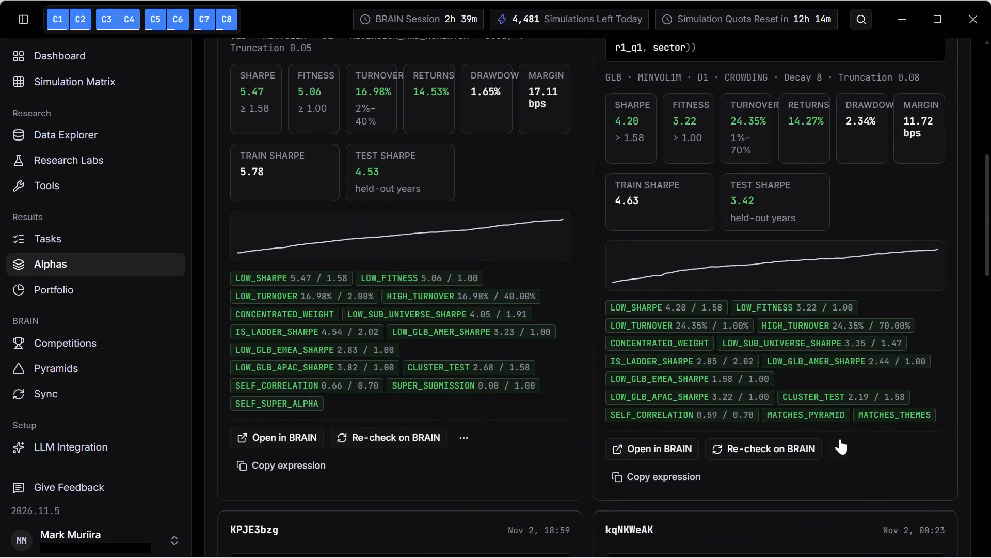
scroll(840, 439, "down", 2)
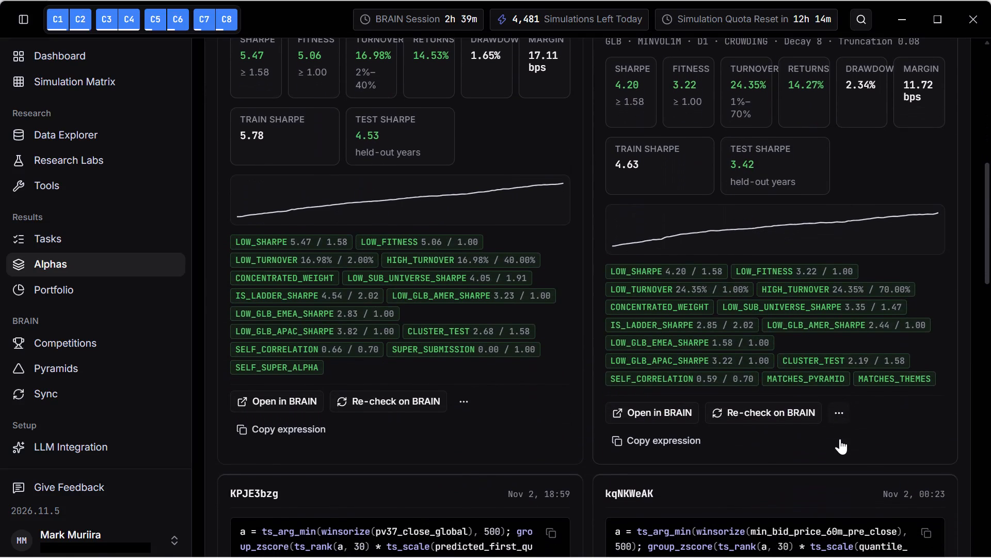
scroll(840, 439, "down", 2)
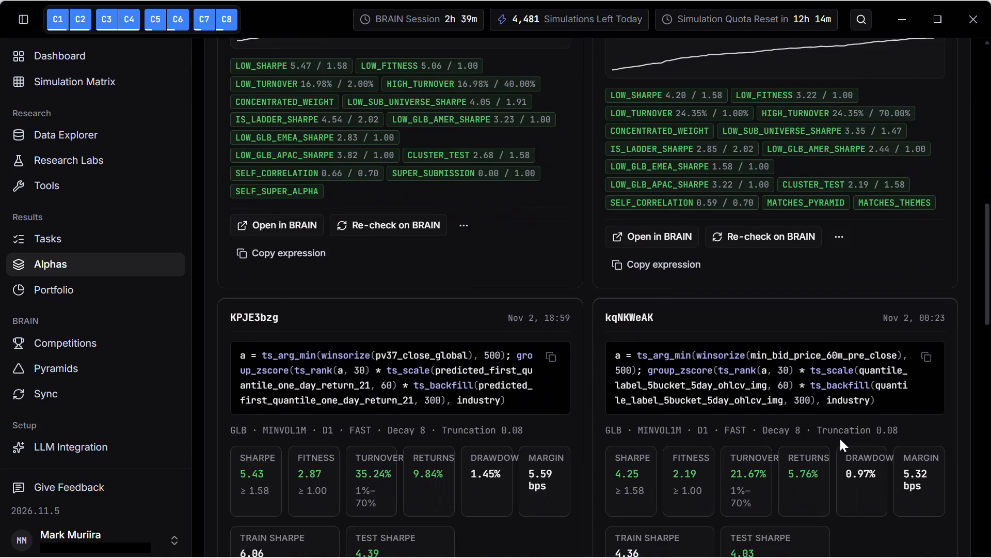
scroll(840, 439, "down", 4)
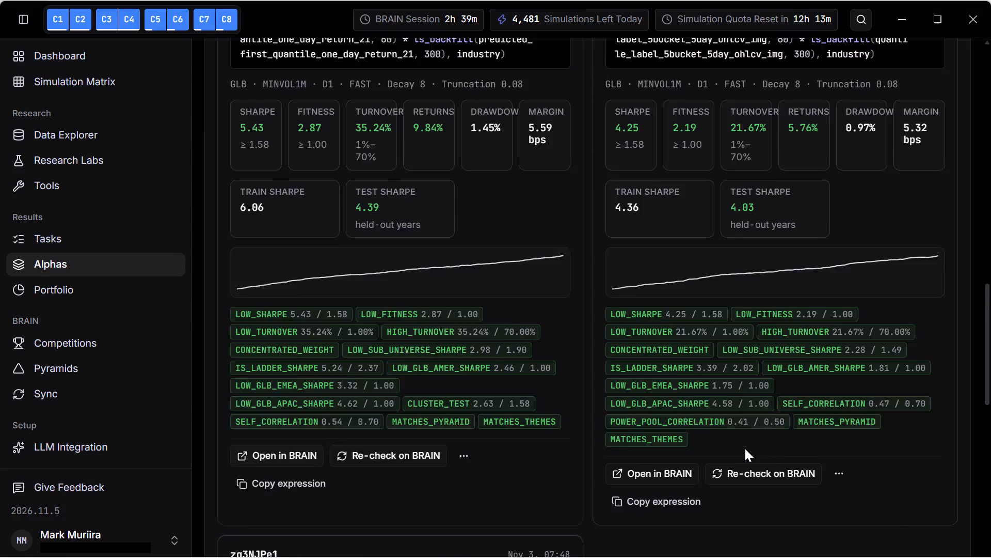
scroll(745, 448, "down", 5)
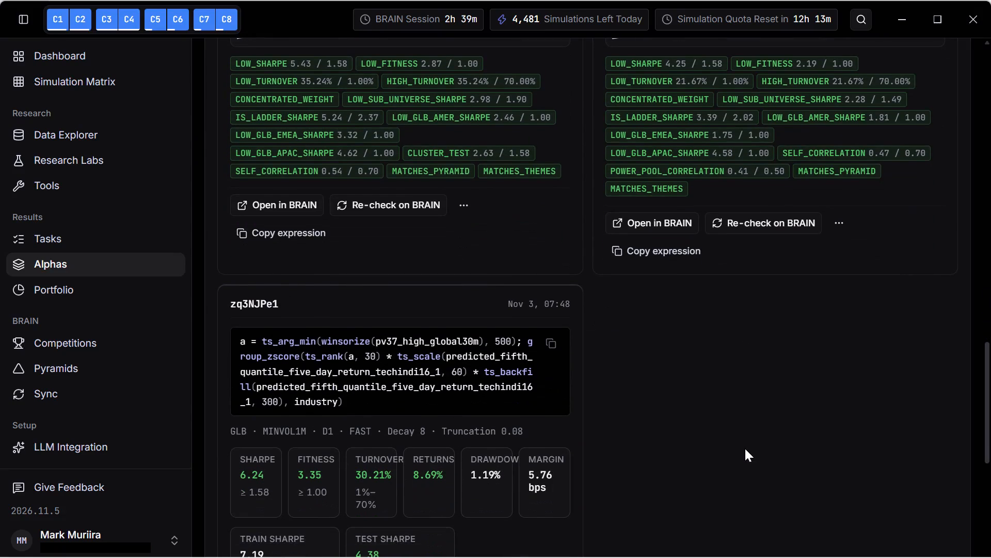
scroll(745, 448, "down", 3)
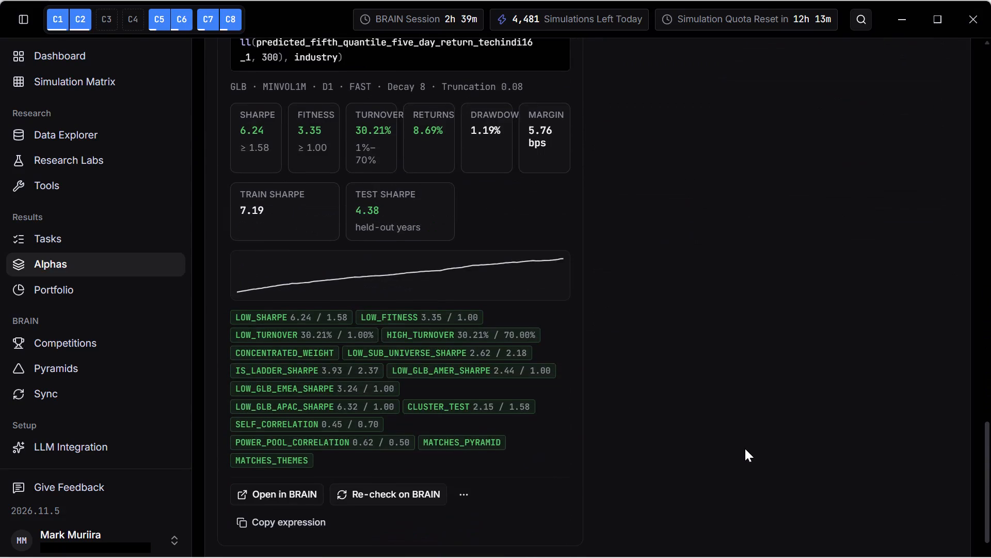
scroll(745, 448, "down", 2)
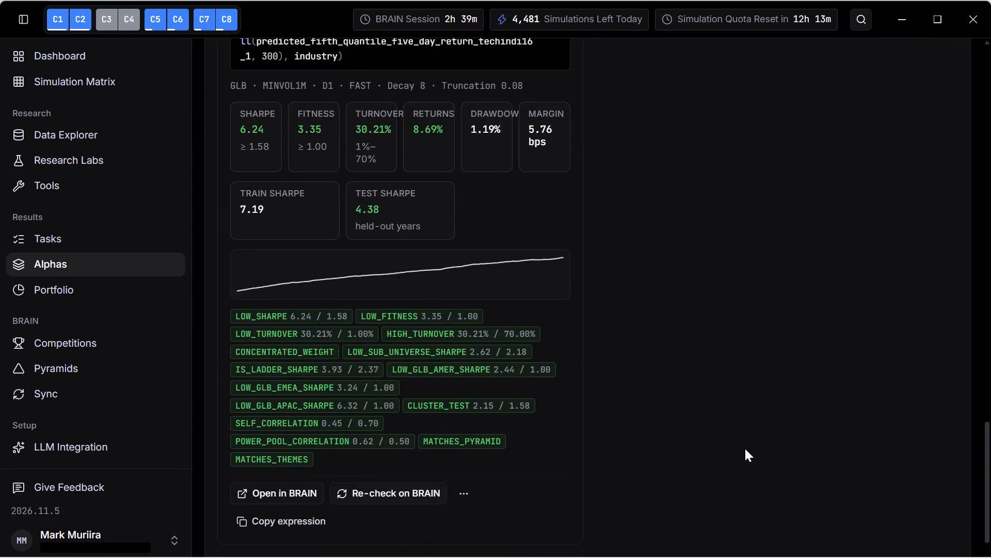
scroll(745, 448, "down", 1)
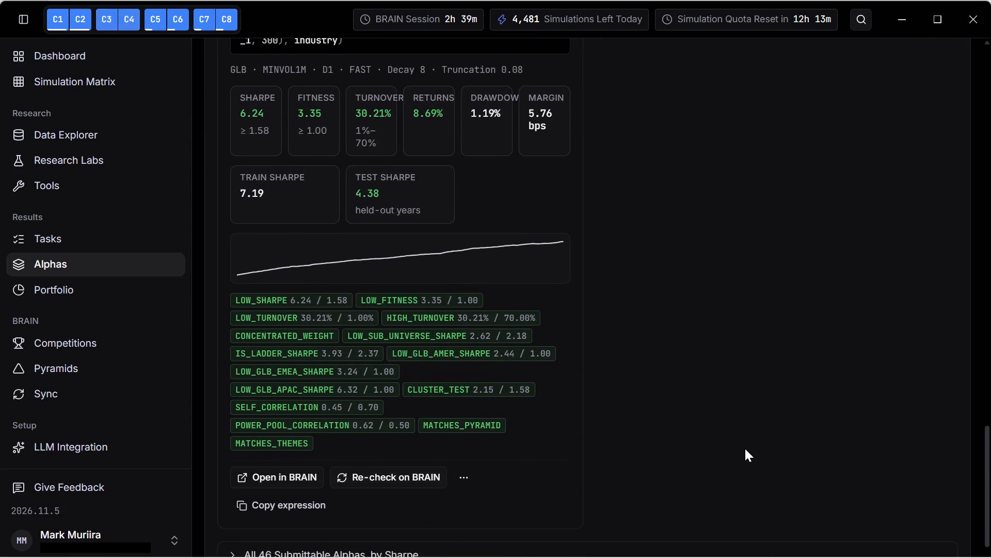
scroll(745, 448, "down", 1)
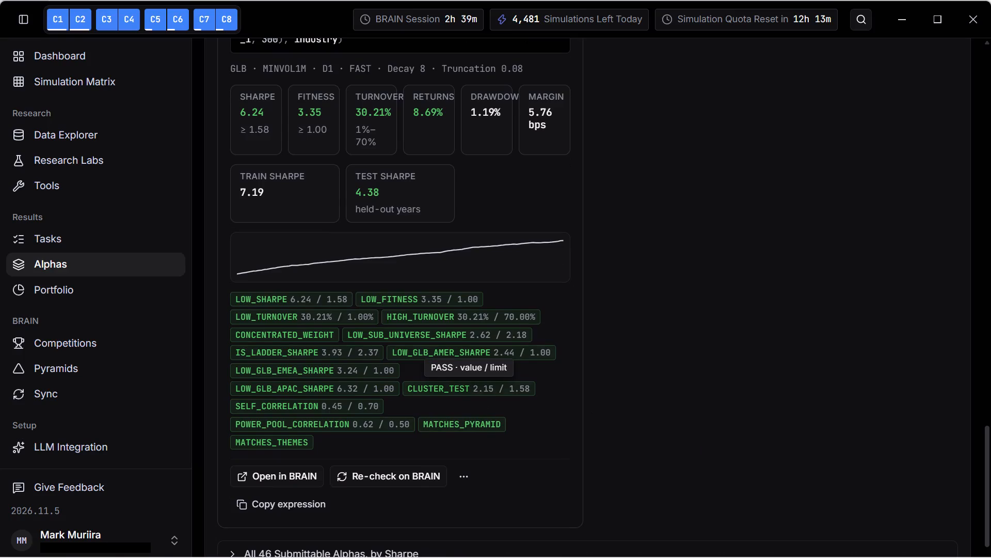
Re-check top pick alpha zq3NJPe1 on BRAIN.
left_click(383, 468)
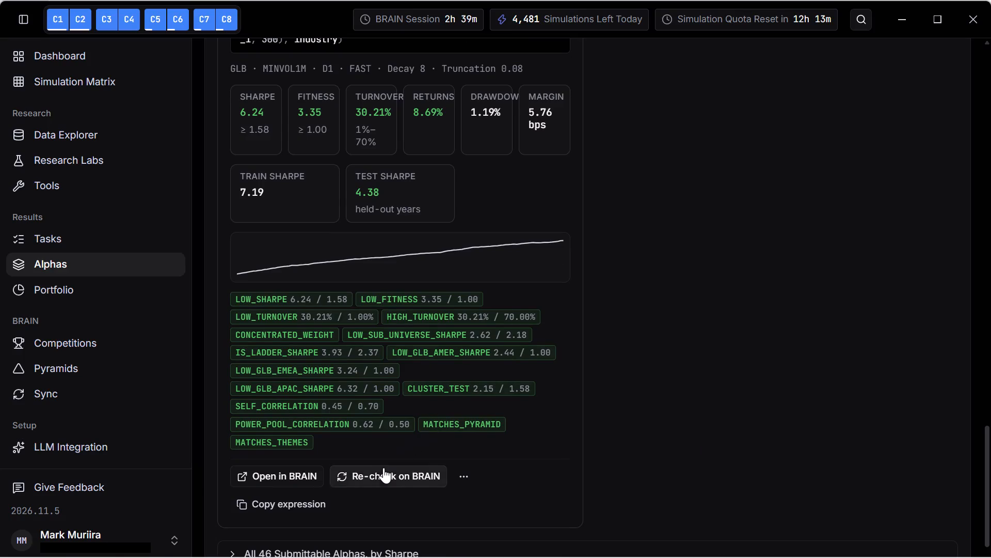
Expand the list of all submittable alphas by Sharpe and examine the metrics and checks of its alphas.
scroll(383, 468, "down", 3)
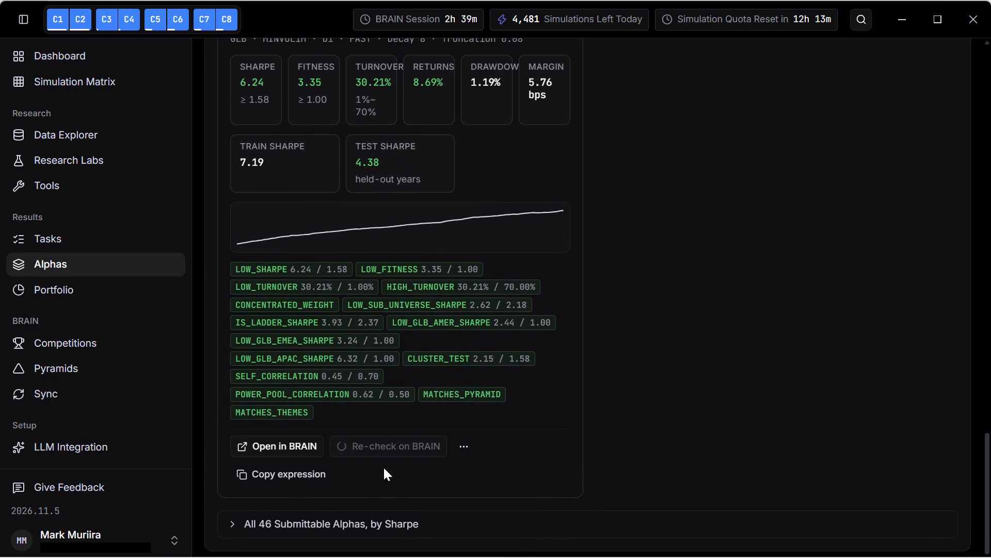
left_click(319, 520)
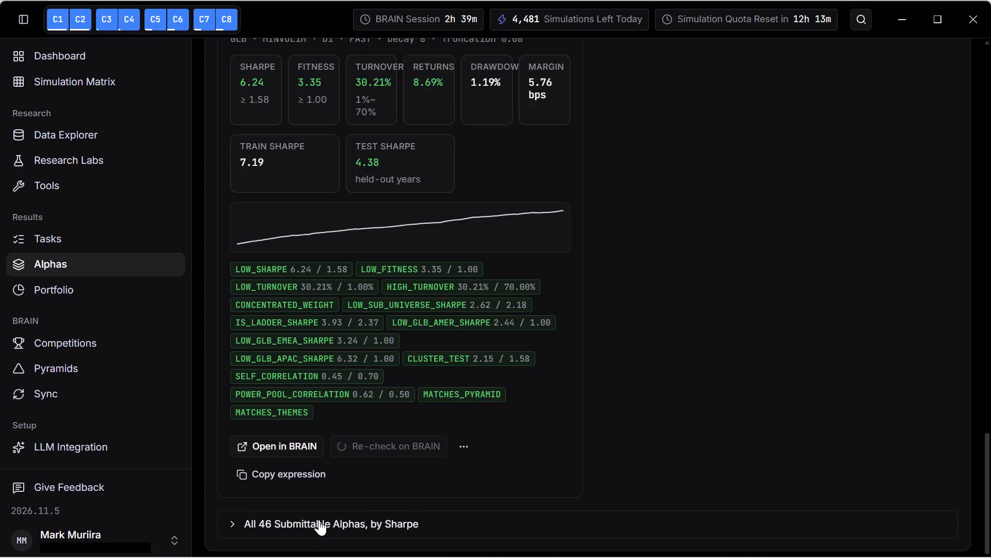
scroll(381, 408, "down", 4)
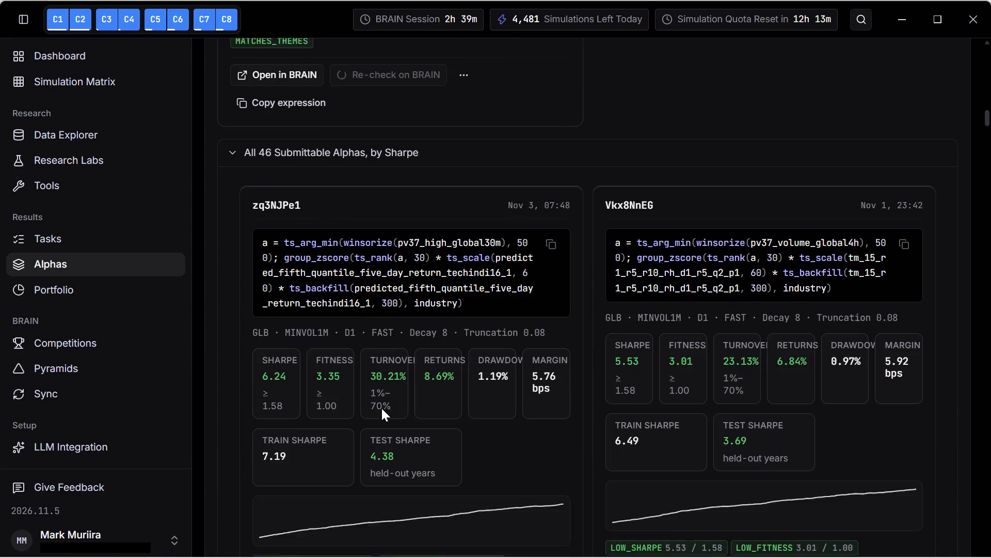
scroll(381, 408, "down", 2)
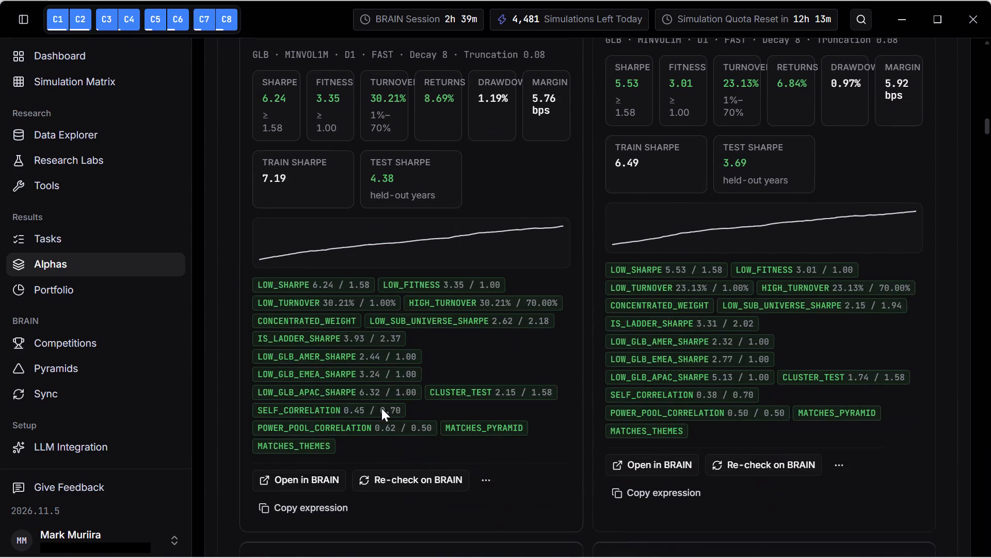
scroll(381, 408, "down", 4)
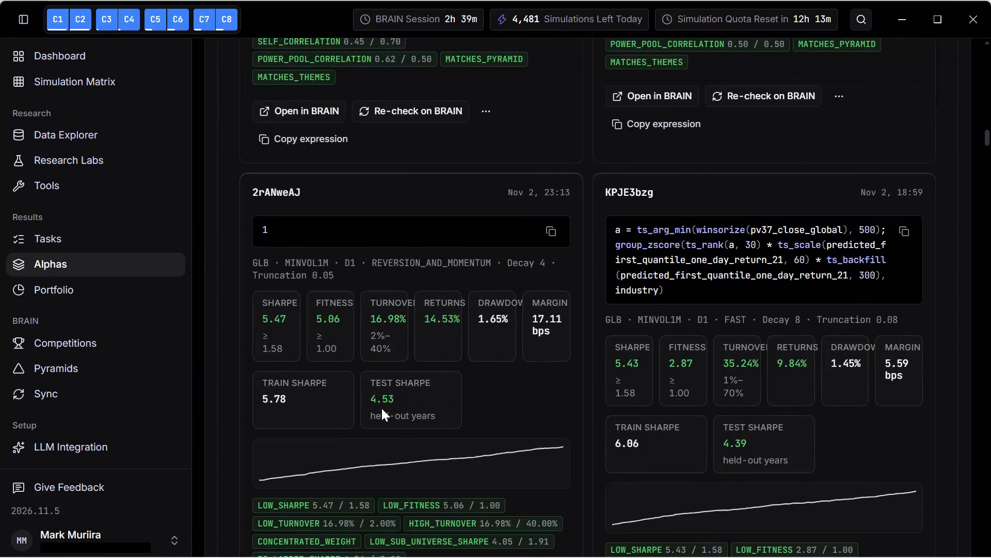
scroll(381, 408, "down", 4)
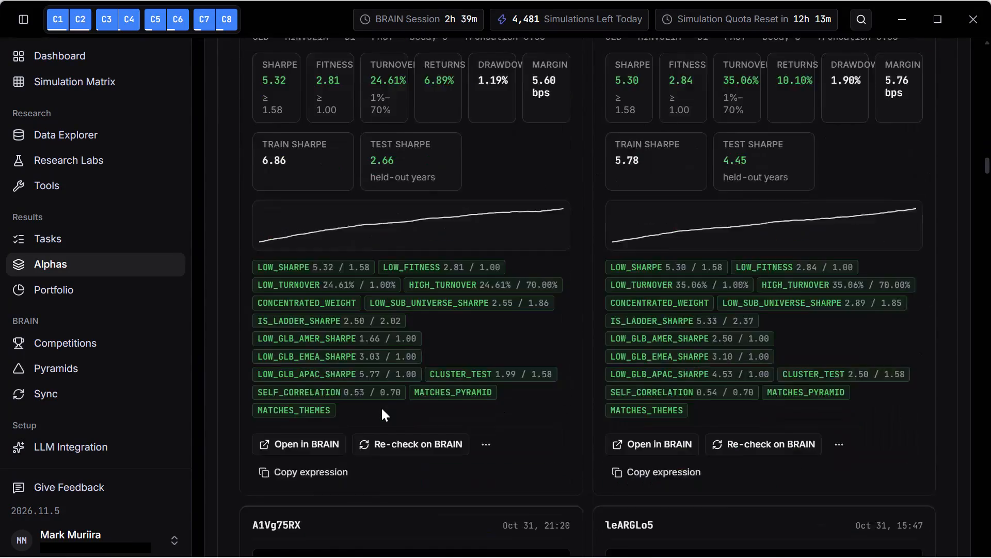
scroll(381, 408, "down", 20)
scroll(381, 408, "down", 20)
scroll(381, 408, "down", 4)
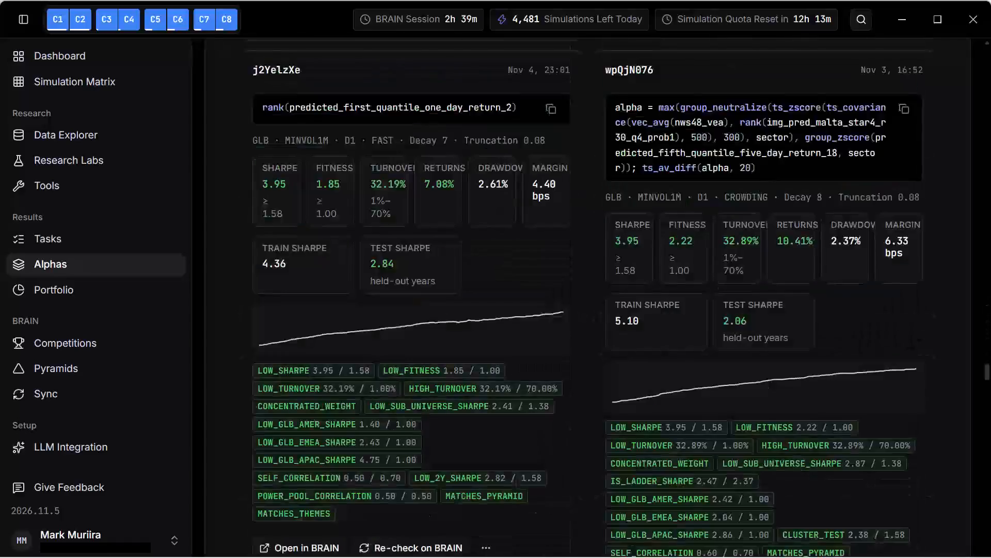
scroll(381, 408, "down", 17)
scroll(381, 408, "down", 19)
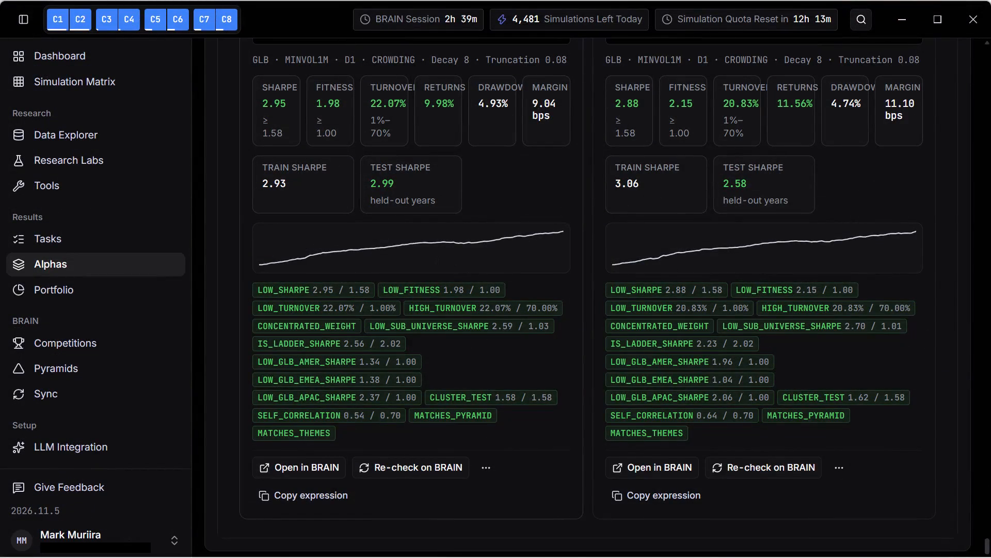
scroll(485, 287, "up", 6)
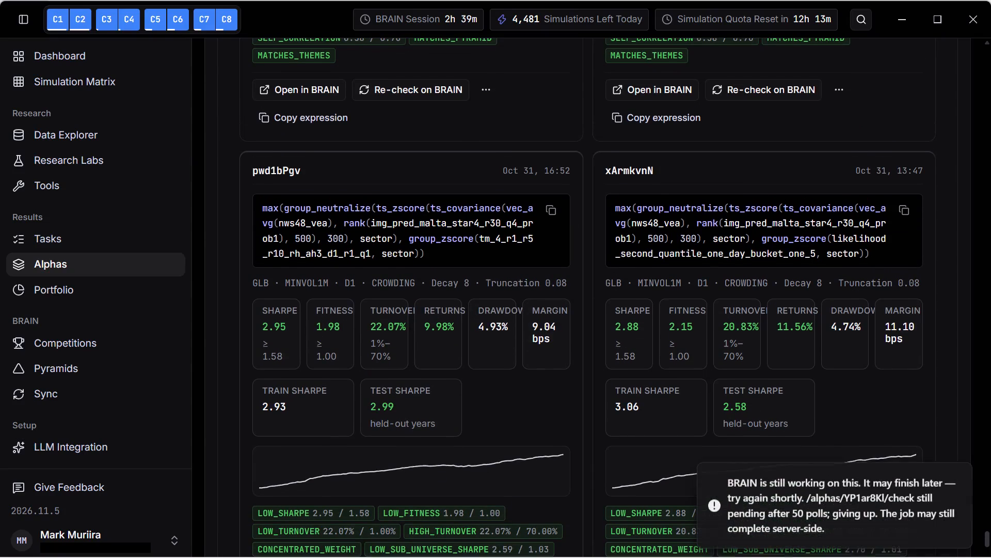
scroll(485, 287, "up", 1)
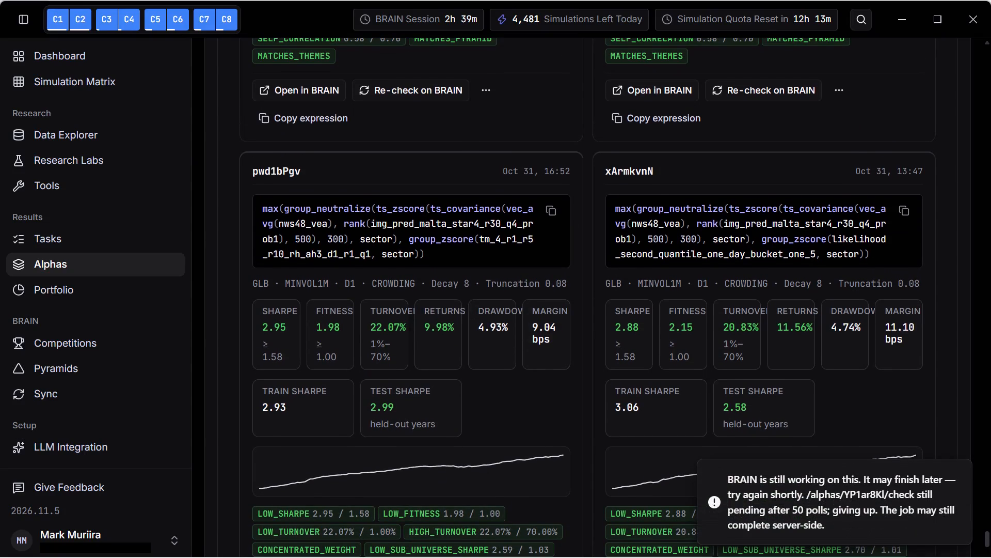
scroll(485, 287, "up", 8)
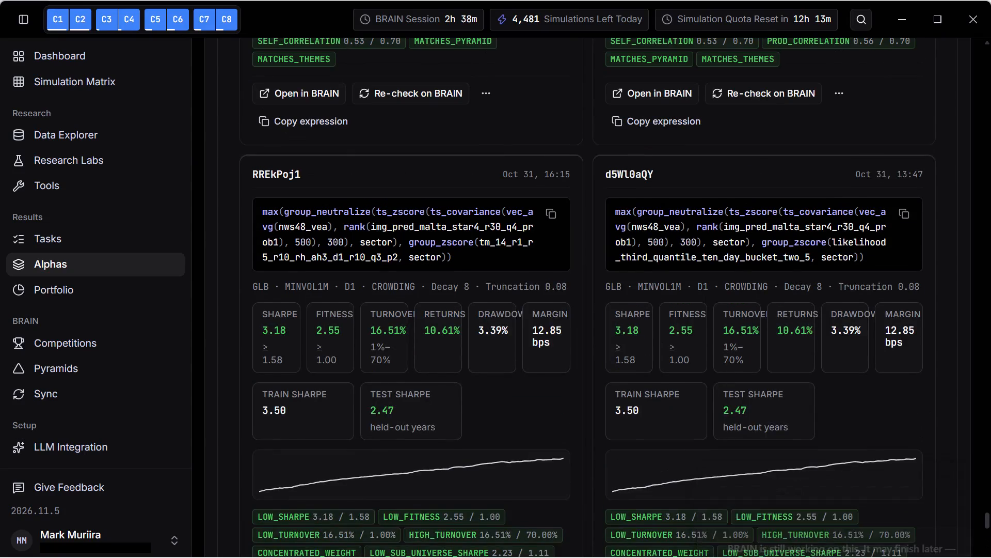
scroll(485, 287, "up", 3)
Open submittable alpha zq3WYYgK on WorldQuant BRAIN.
scroll(485, 287, "down", 1)
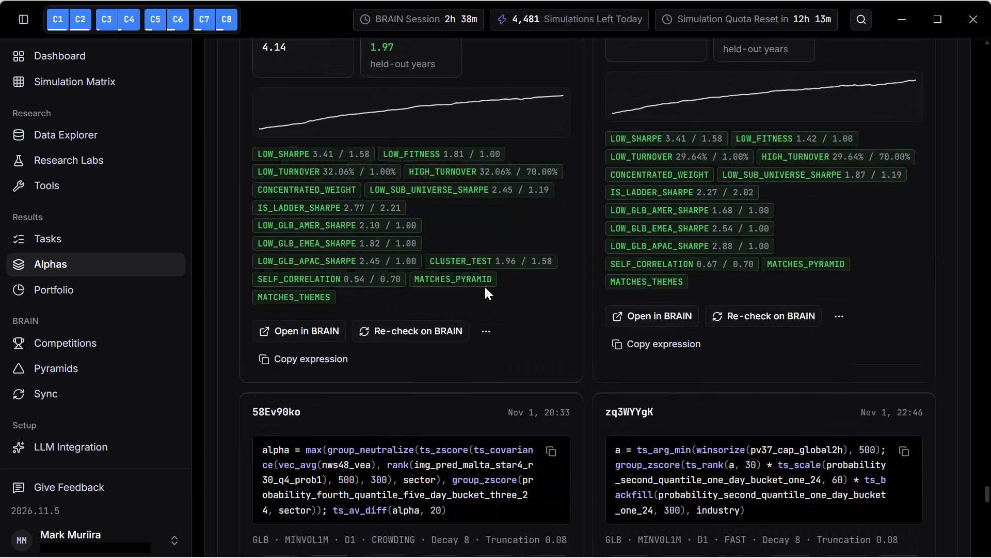
scroll(485, 287, "down", 3)
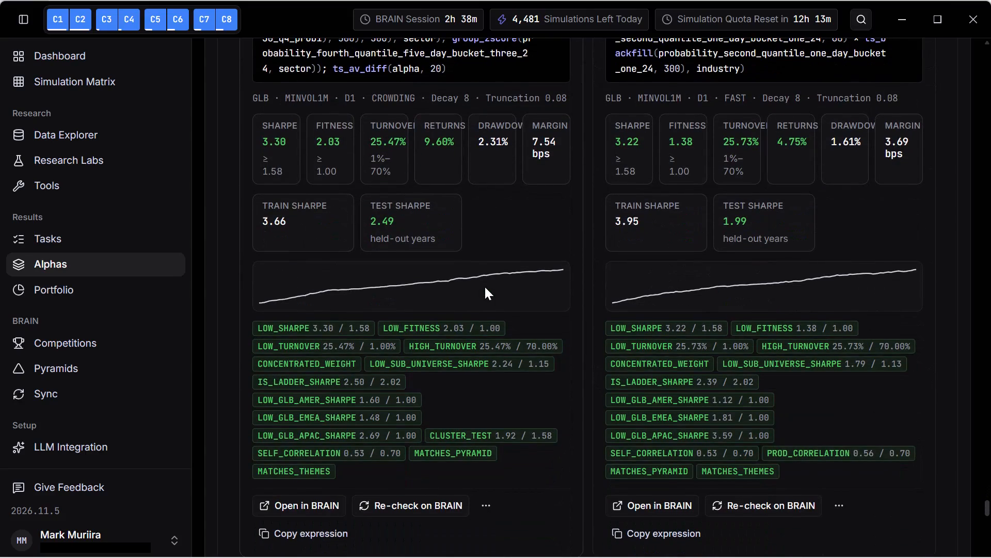
scroll(485, 287, "down", 1)
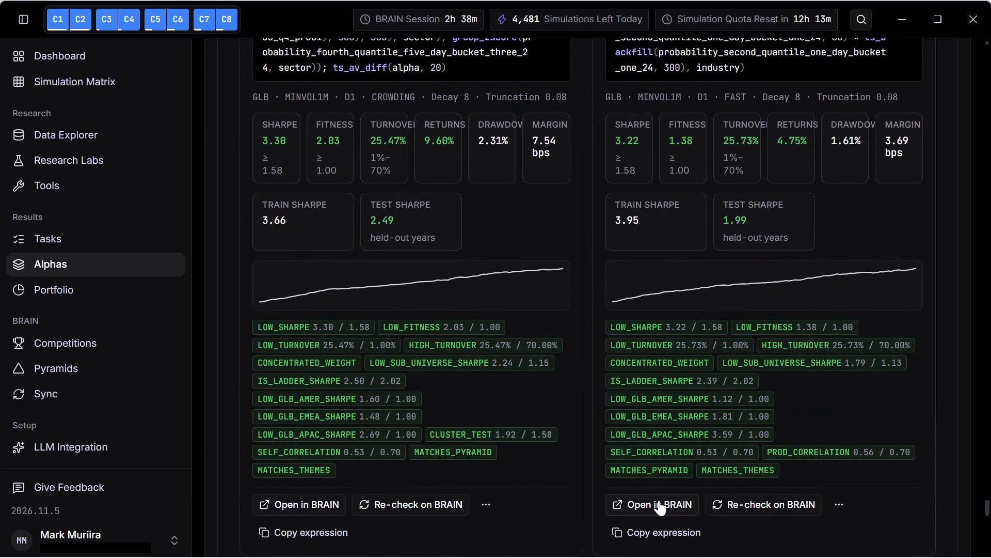
left_click(659, 500)
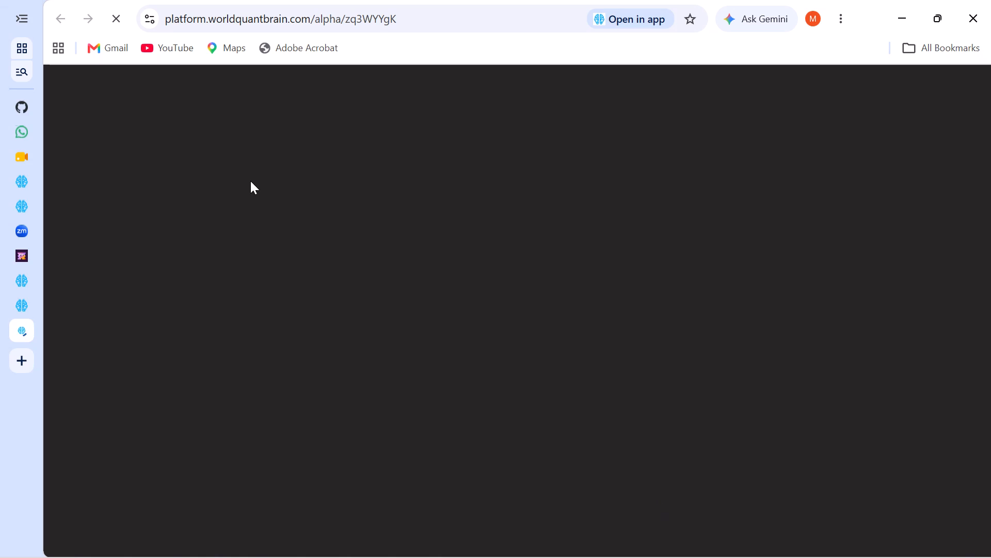
Switch to the already open page of alpha YP1ar8Kl and show its test period.
left_click(37, 298)
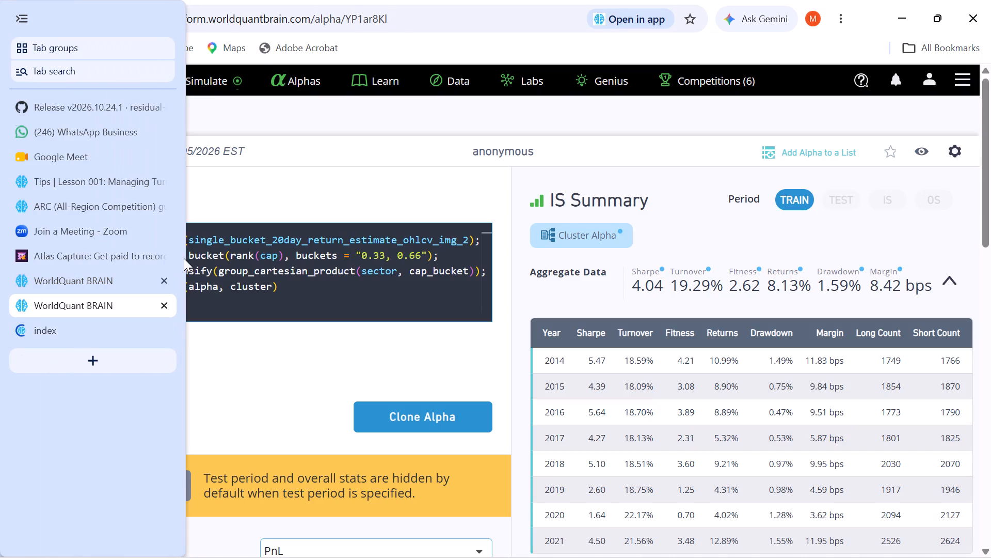
left_click(157, 484)
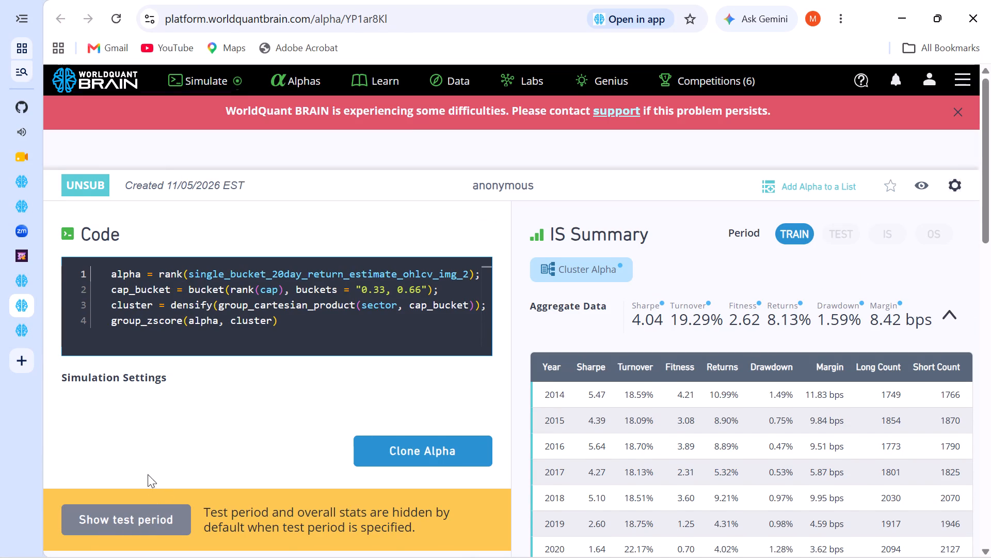
scroll(275, 395, "down", 2)
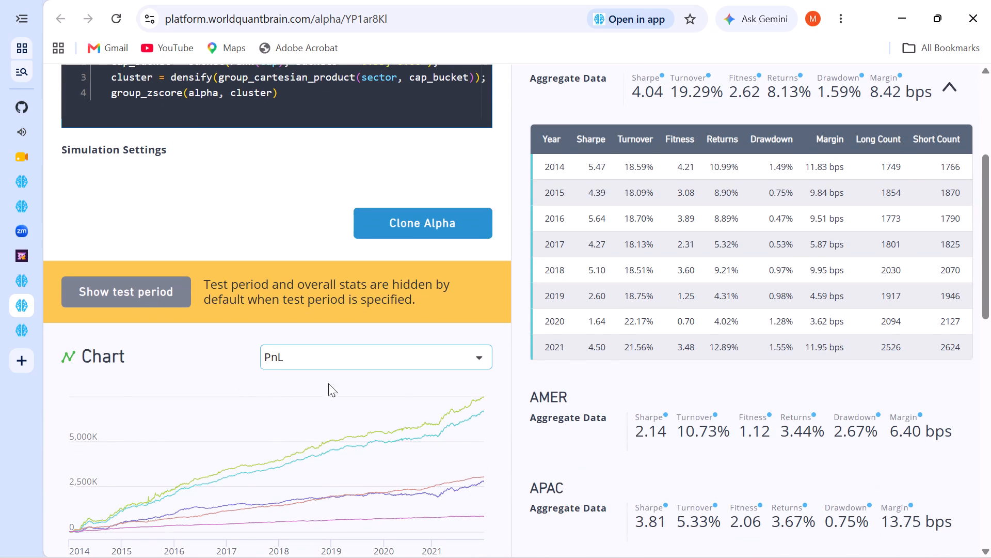
scroll(420, 440, "down", 8)
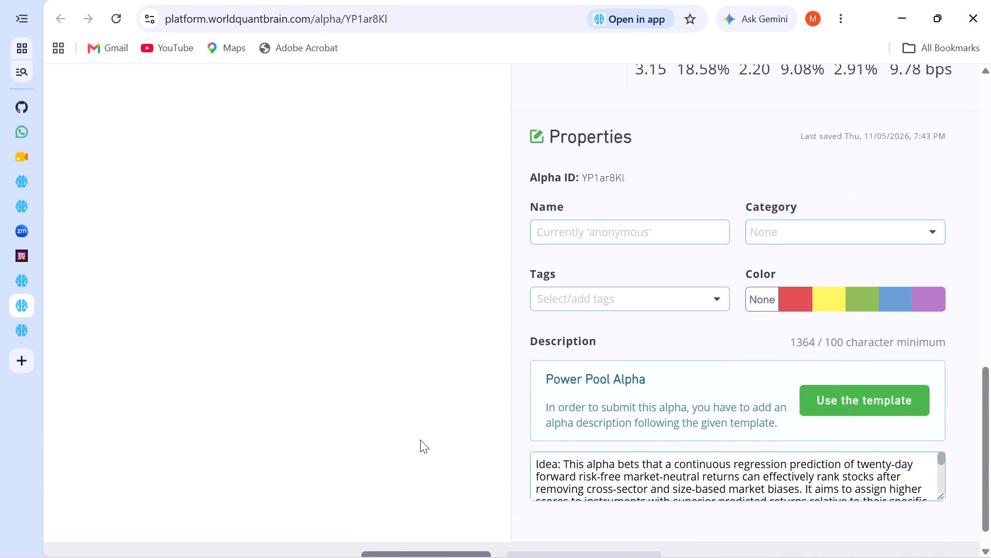
scroll(419, 444, "down", 4)
left_click(426, 532)
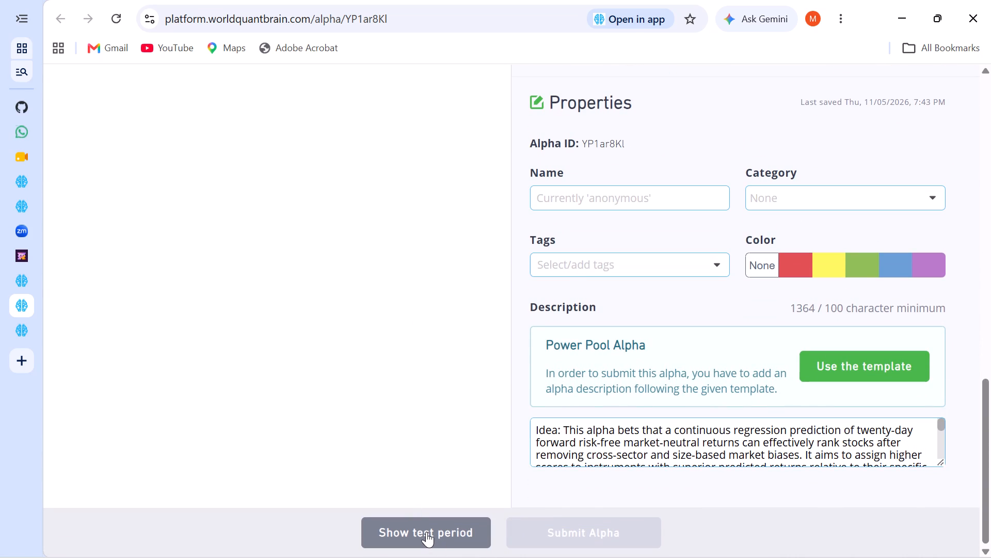
Expand the passed checks in the IS Testing Status of alpha YP1ar8Kl and review them.
scroll(425, 312, "up", 1)
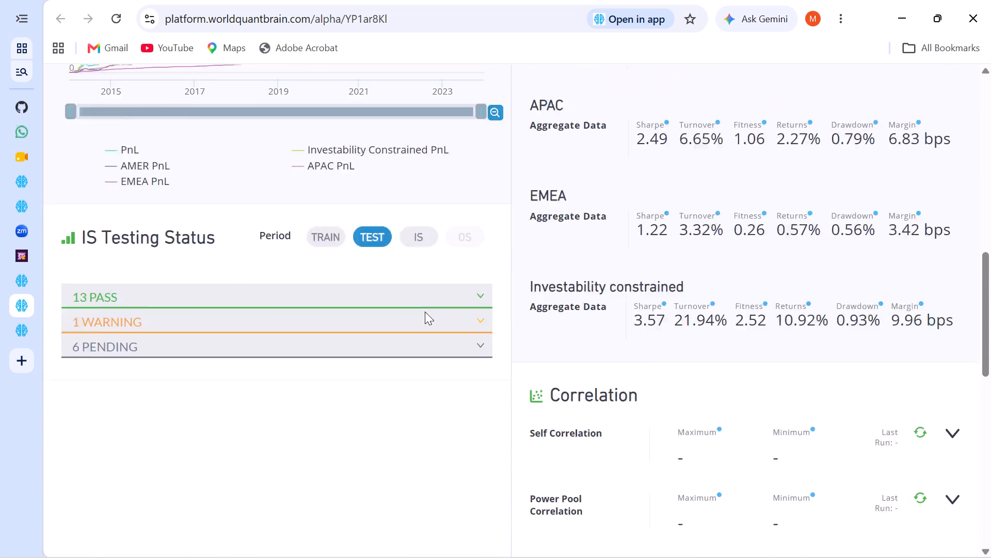
scroll(425, 312, "up", 2)
left_click(206, 361)
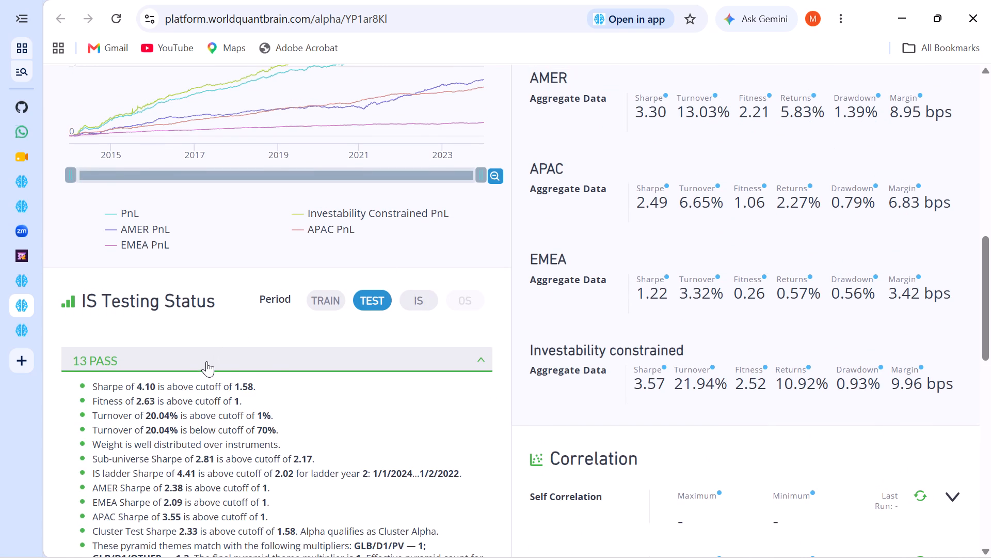
scroll(211, 444, "down", 3)
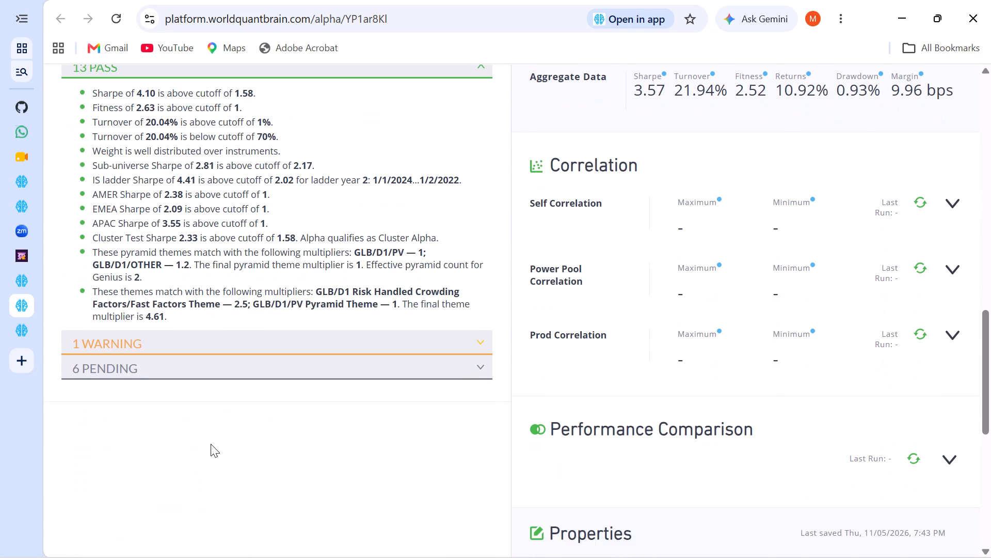
Submit alpha YP1ar8Kl and return to the beginning of its page.
scroll(211, 444, "down", 8)
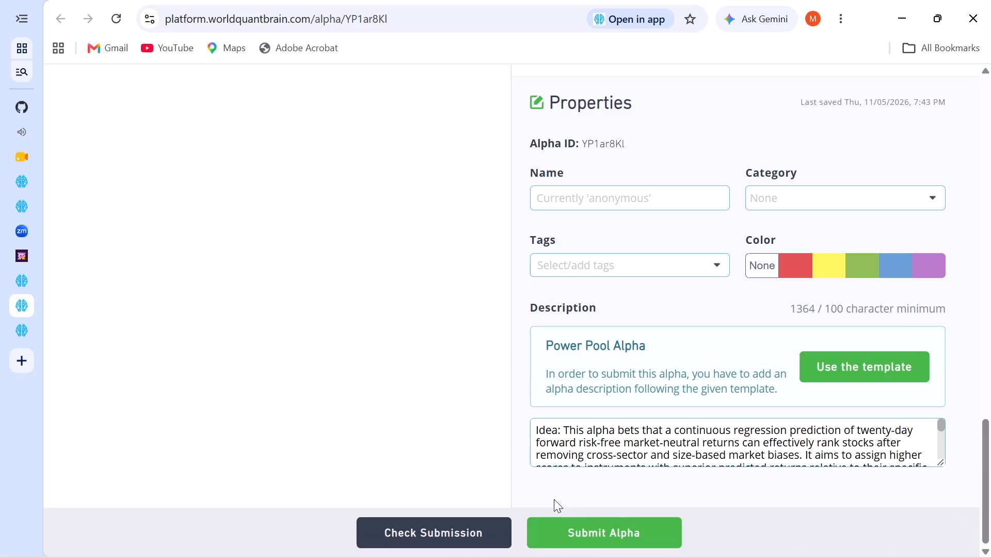
left_click(549, 526)
scroll(350, 240, "up", 3)
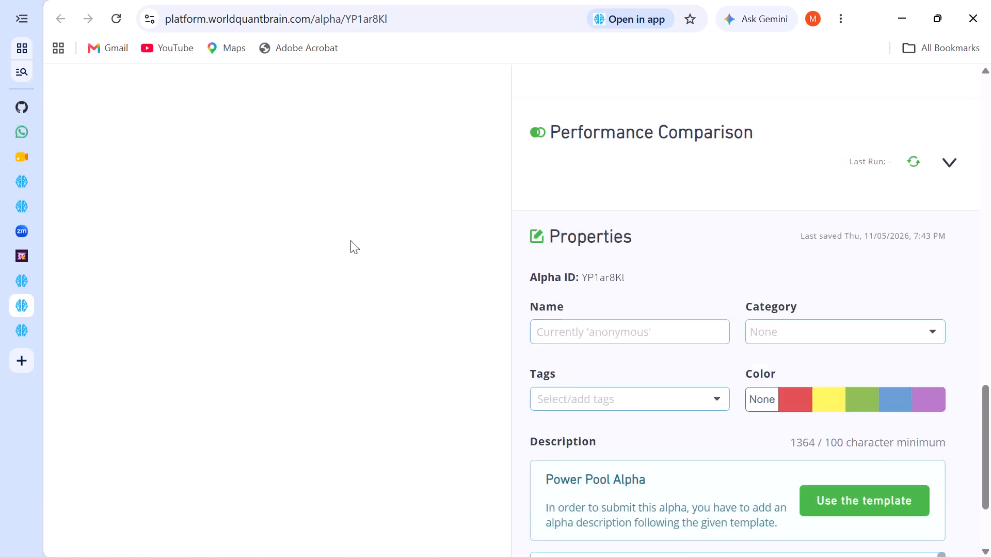
scroll(350, 240, "up", 7)
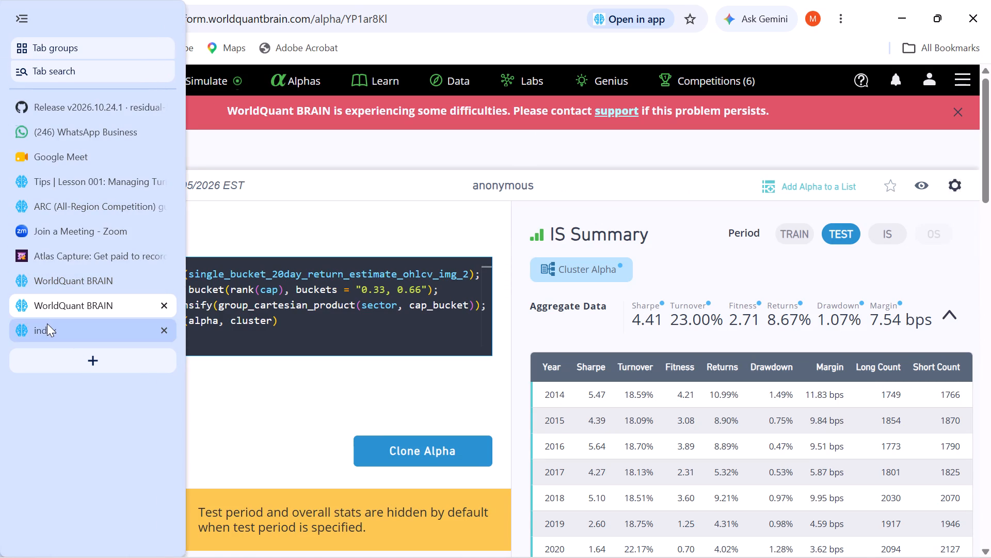
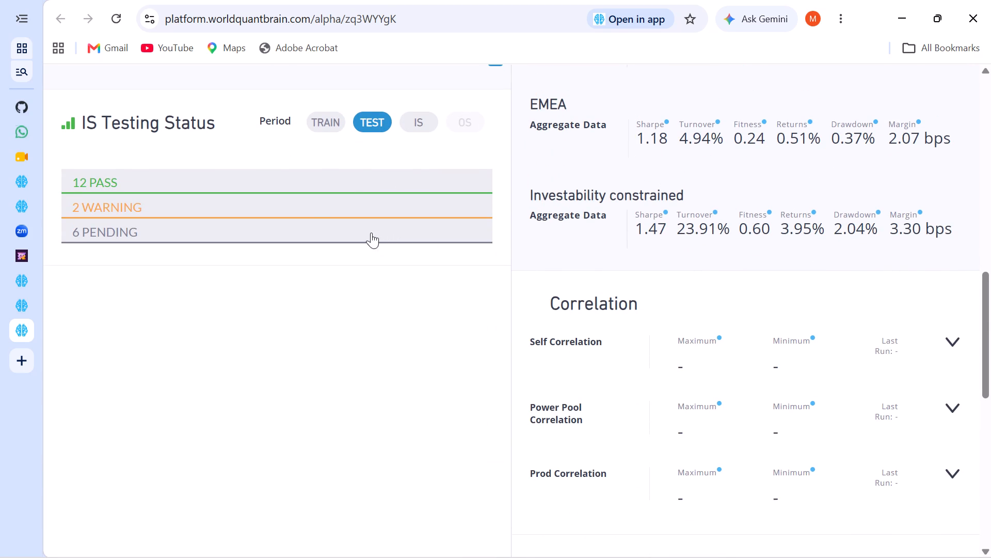
Expand the warnings and the passed checks in the IS Testing Status of alpha zq3WYYgK and review them.
left_click(308, 209)
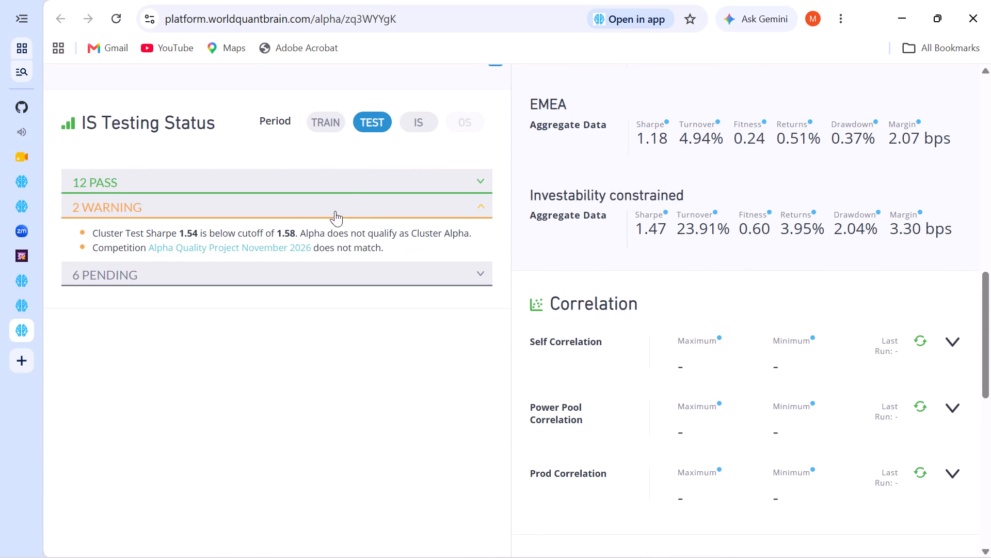
left_click(346, 182)
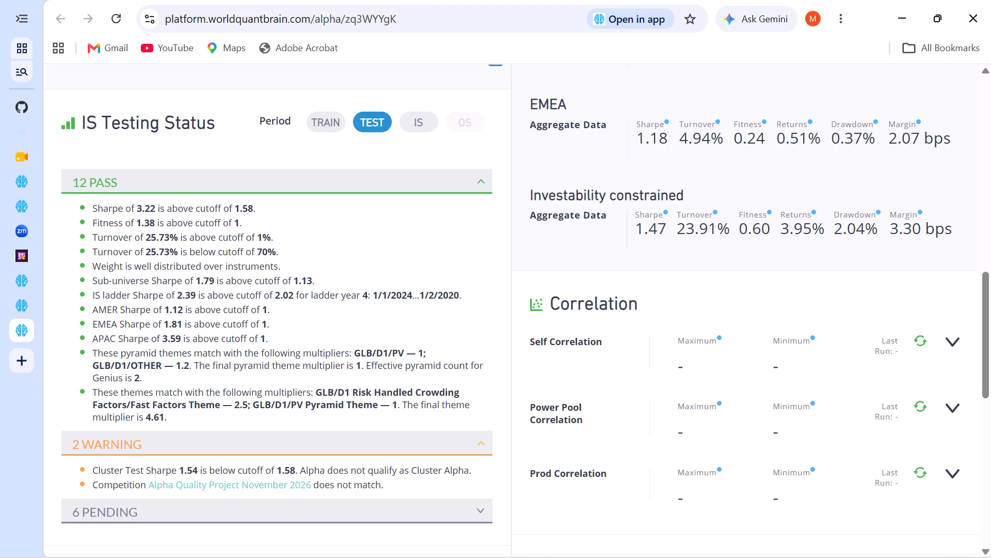
Switch to the page of alpha YP1ar8Kl and expand the failed check in its IS Testing Status to read it.
left_click(67, 305)
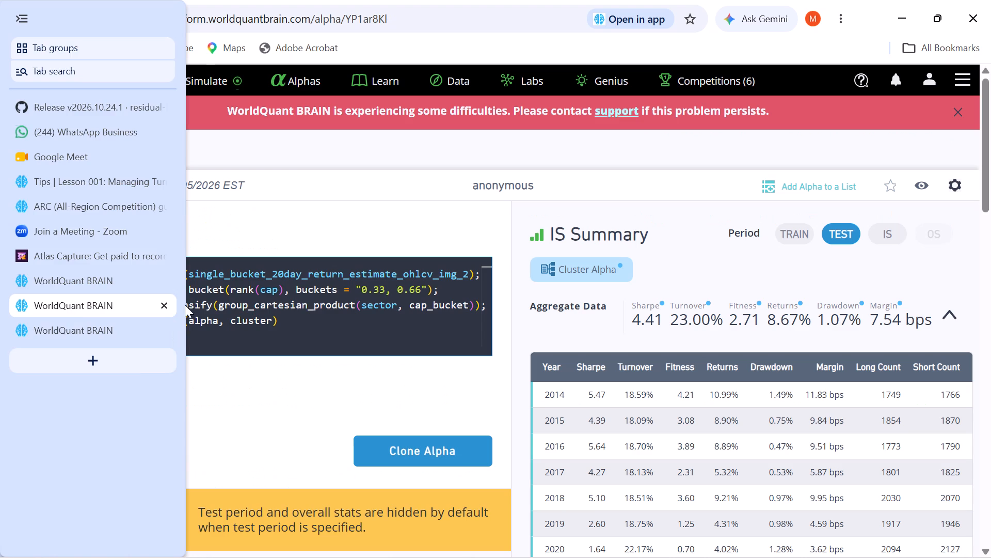
scroll(515, 372, "down", 7)
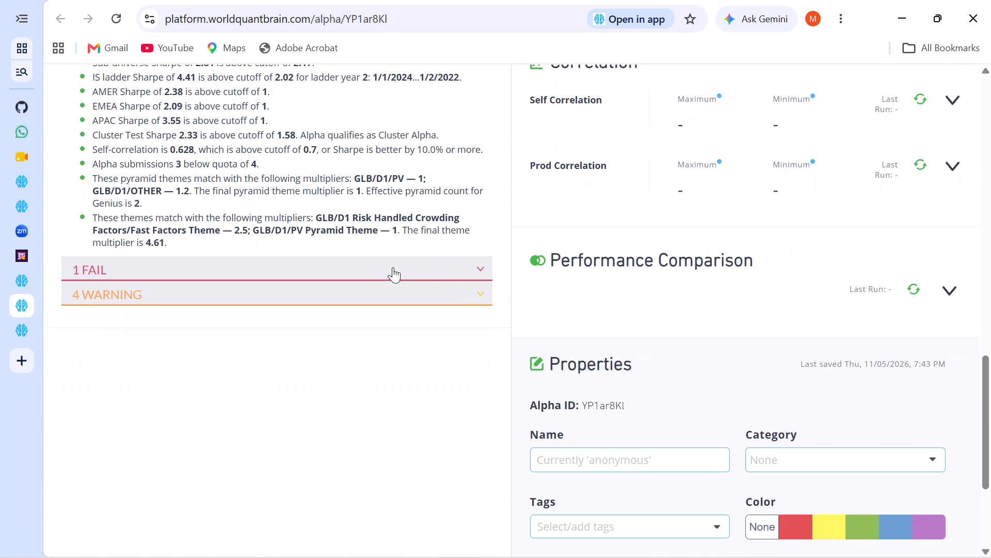
left_click(388, 271)
left_click(388, 271)
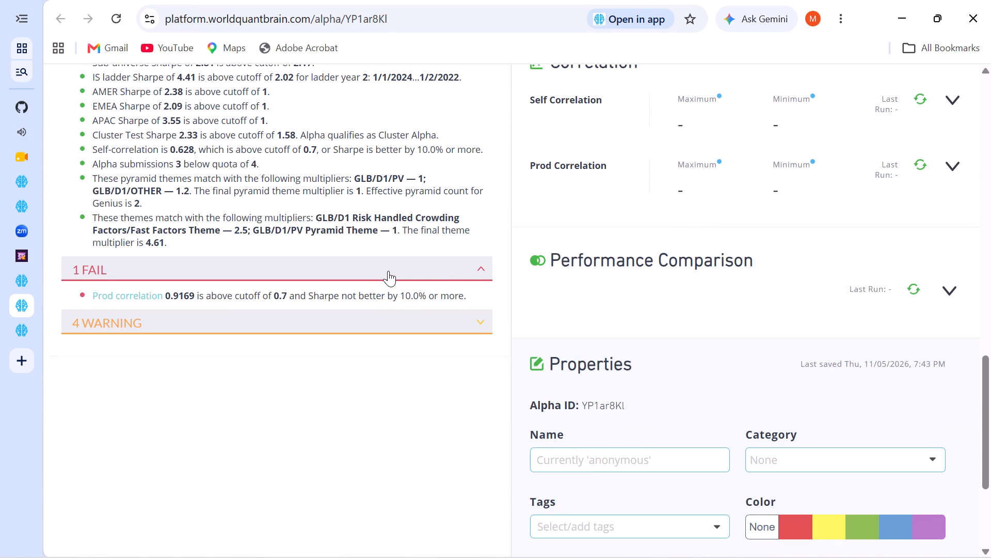
scroll(403, 255, "up", 7)
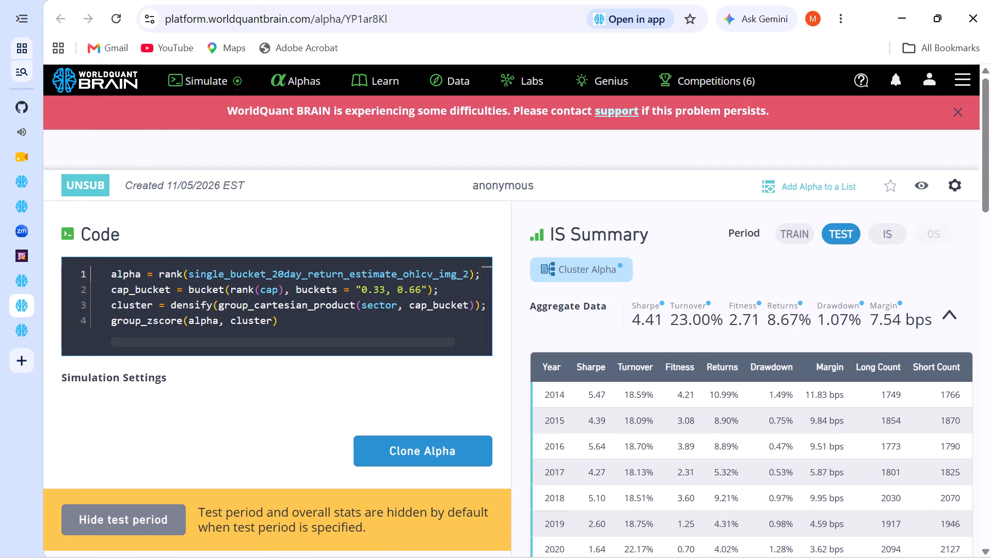
Return to alpha zq3WYYgK and paste the copied alpha description text into its Description property.
left_click(35, 328)
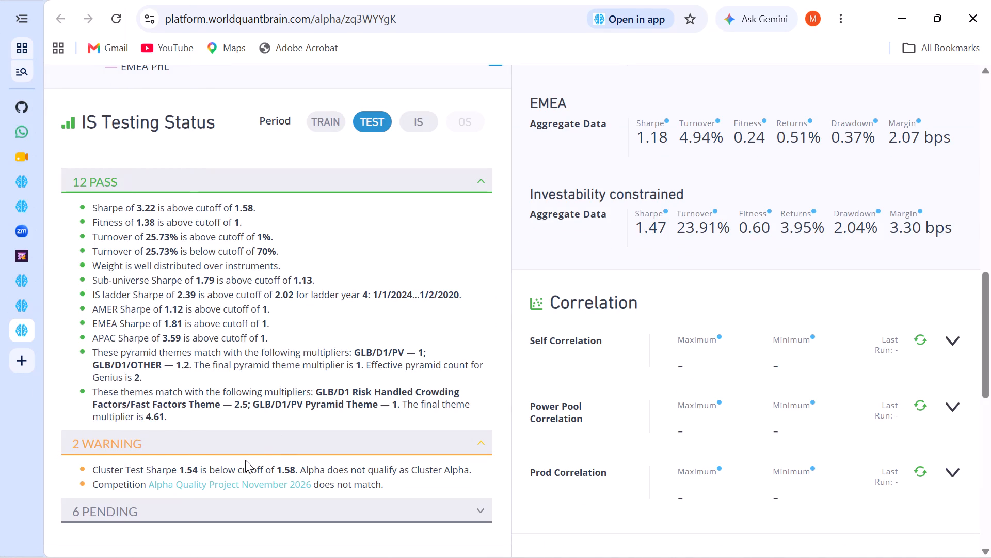
scroll(245, 460, "down", 10)
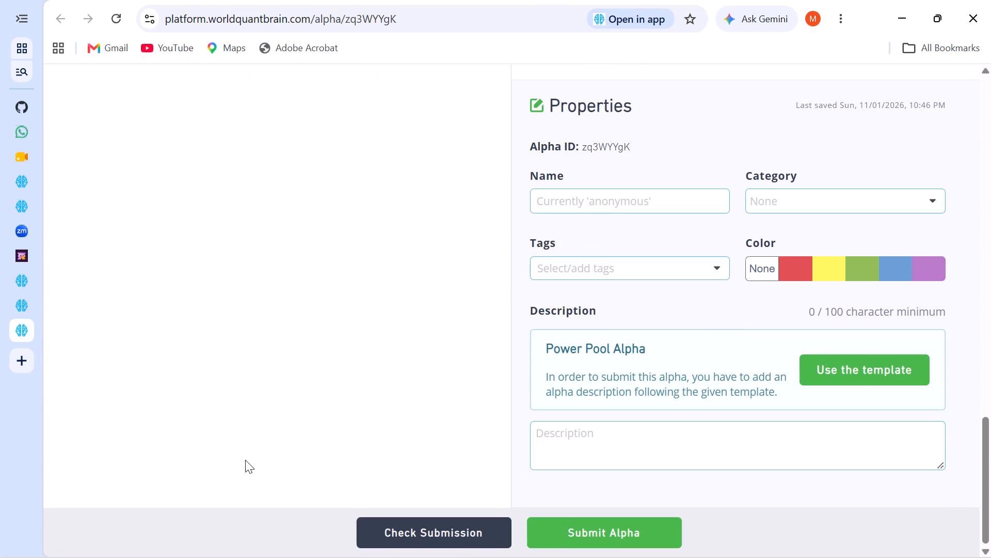
left_click(574, 435)
key("ctrl+v")
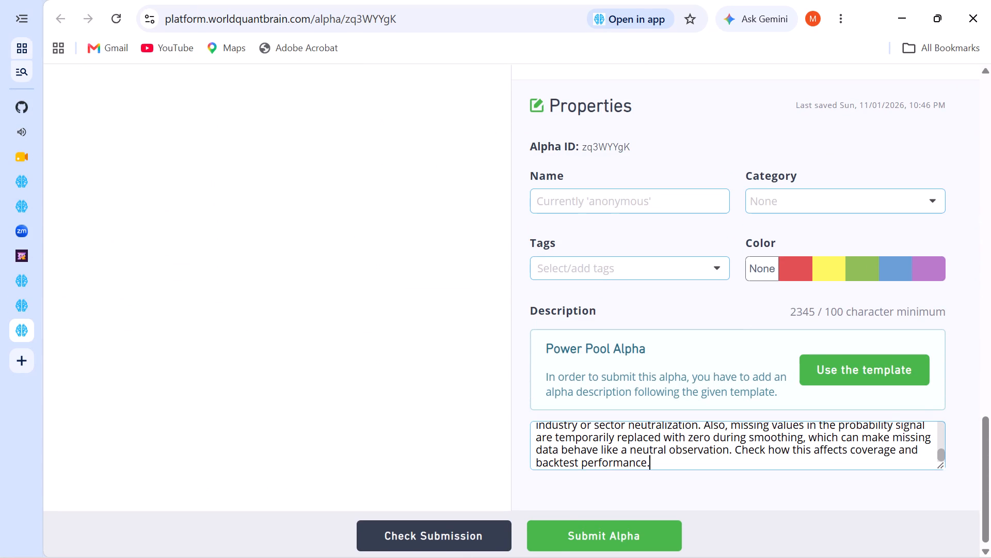
left_click(626, 536)
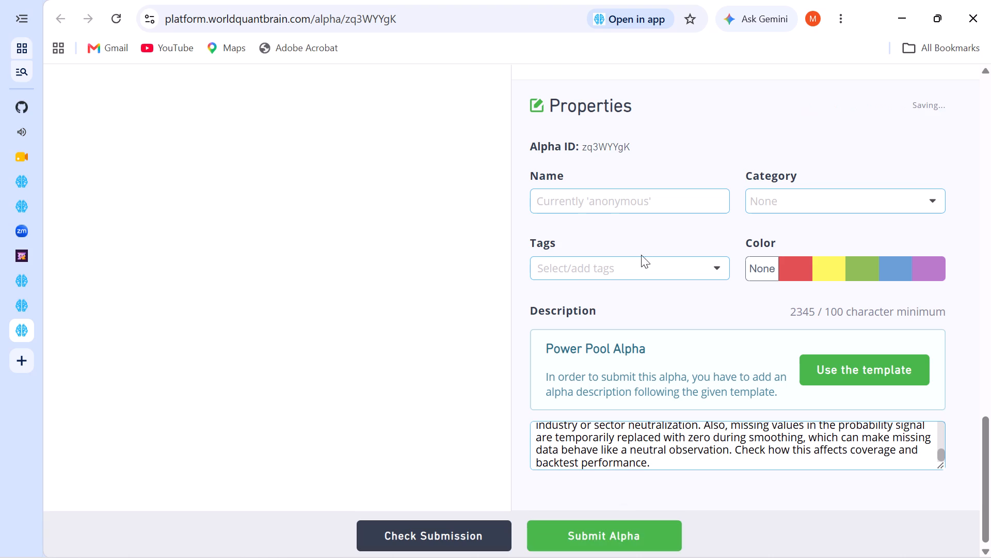
scroll(628, 272, "right", 1)
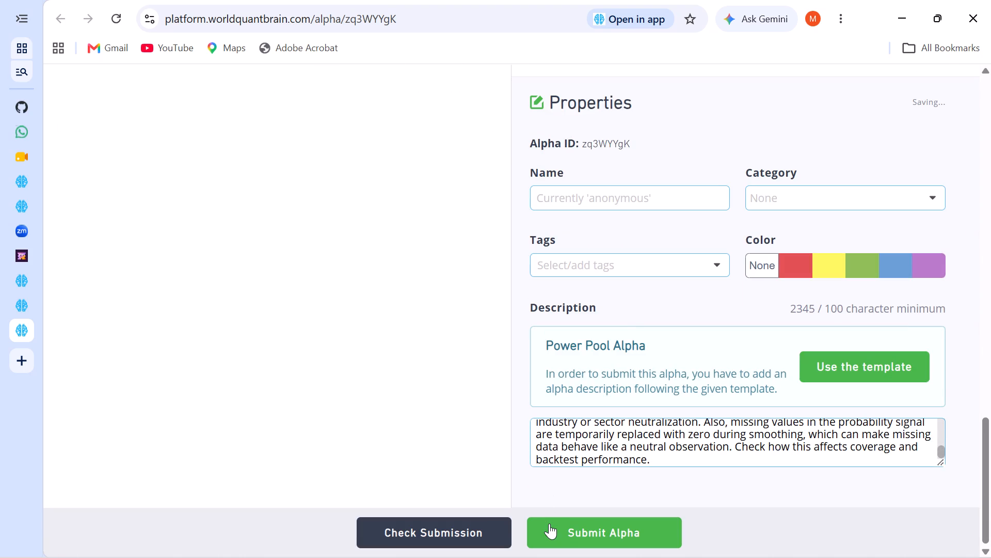
left_click(549, 523)
scroll(630, 261, "up", 5)
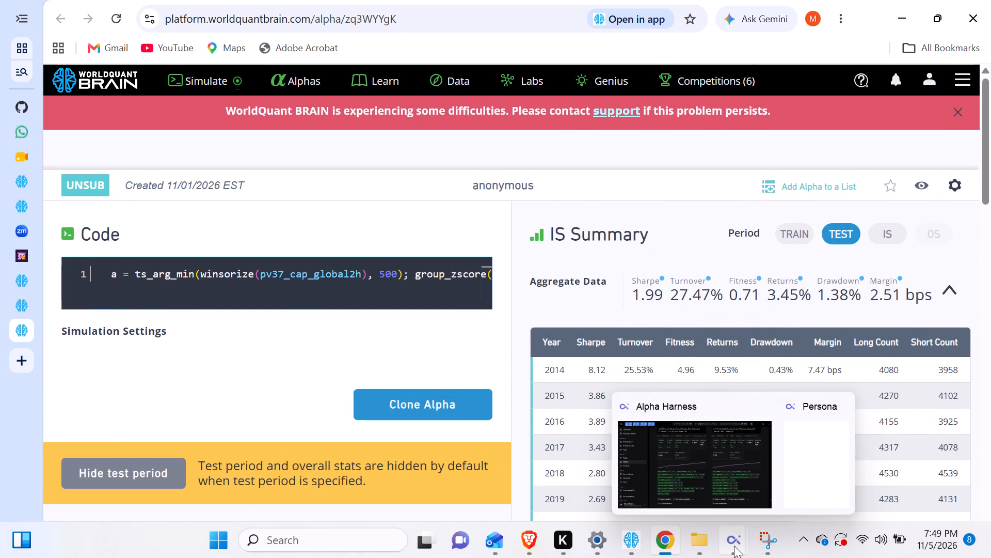
left_click(626, 546)
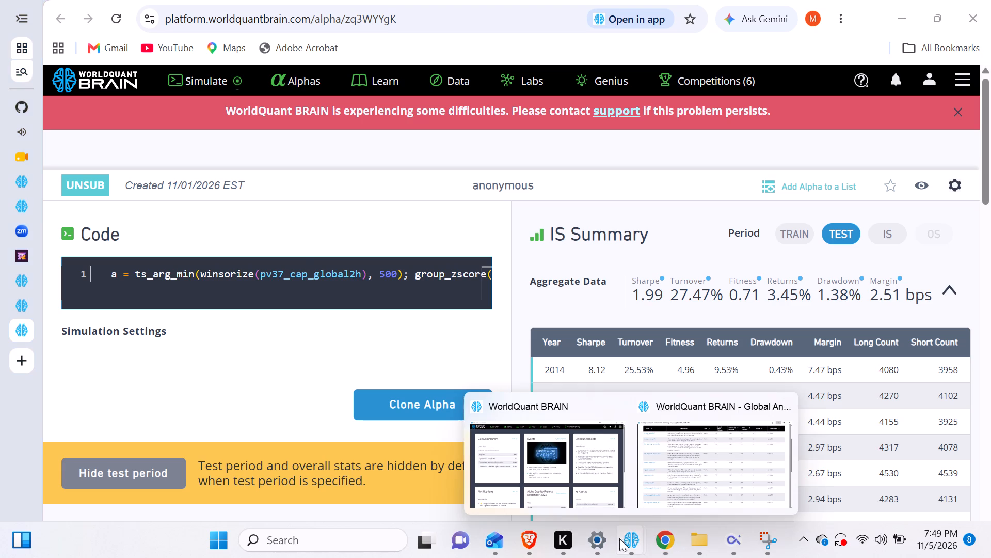
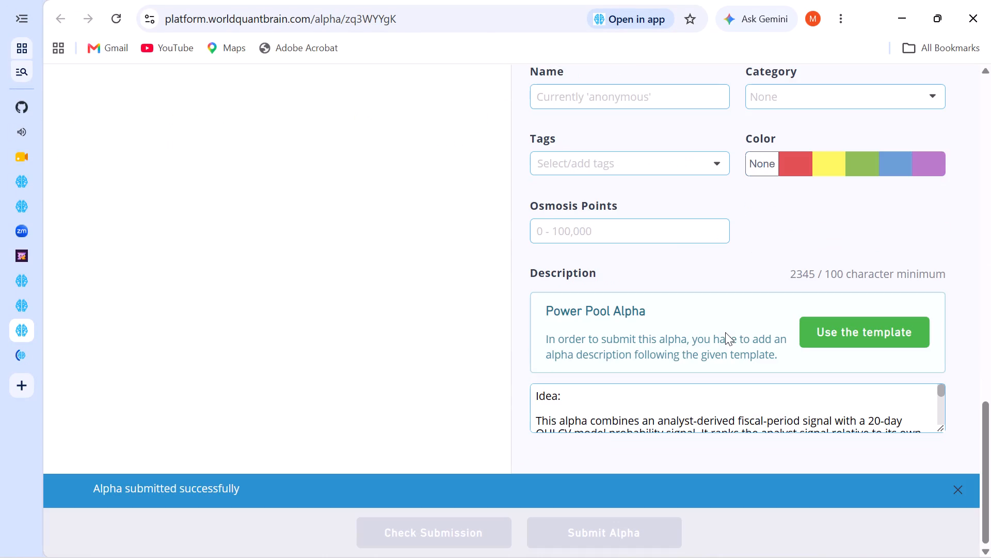
Show the in-sample (IS) period in alpha zq3WYYgK's summary and review its yearly and regional performance figures.
scroll(725, 332, "up", 9)
scroll(725, 332, "down", 1)
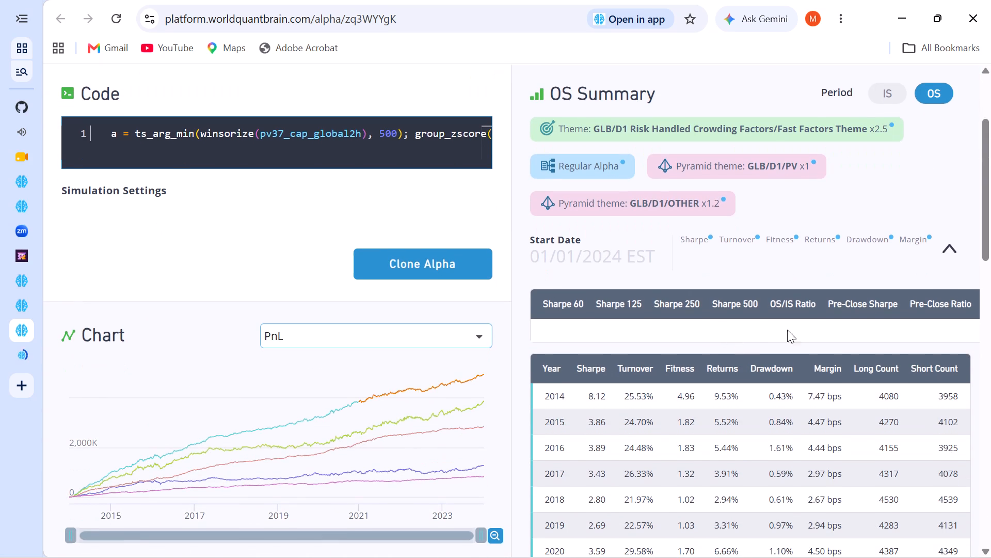
left_click(891, 96)
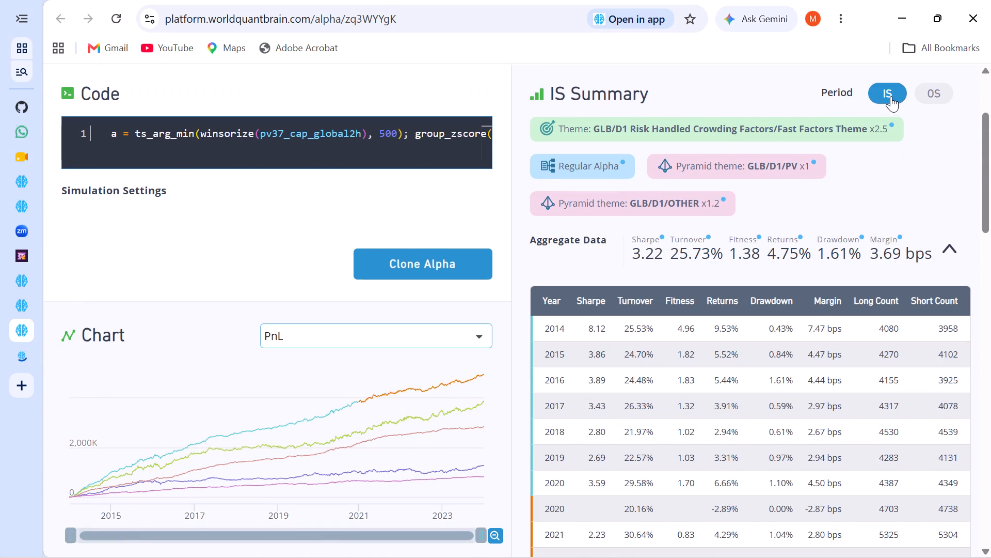
scroll(846, 364, "down", 5)
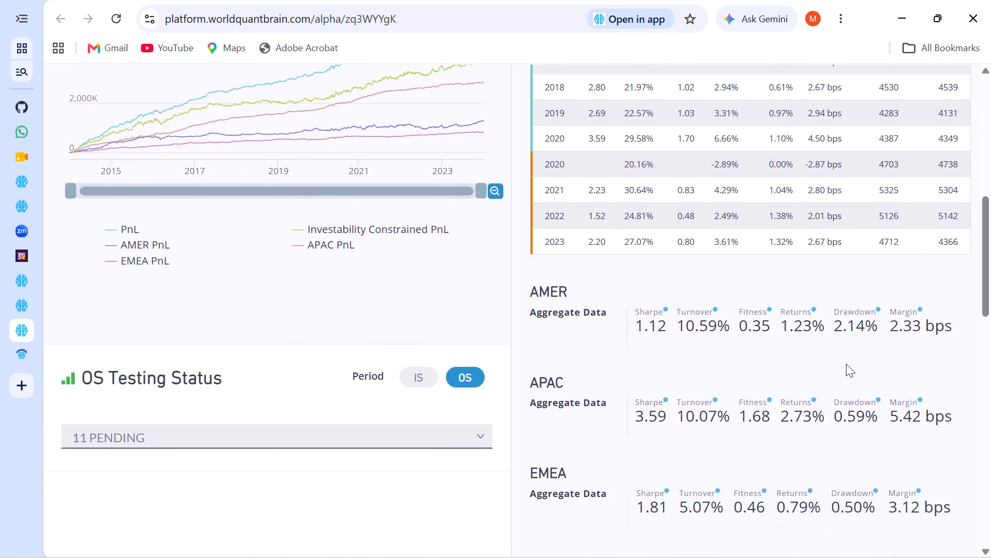
scroll(846, 364, "right", 2)
scroll(846, 364, "up", 2)
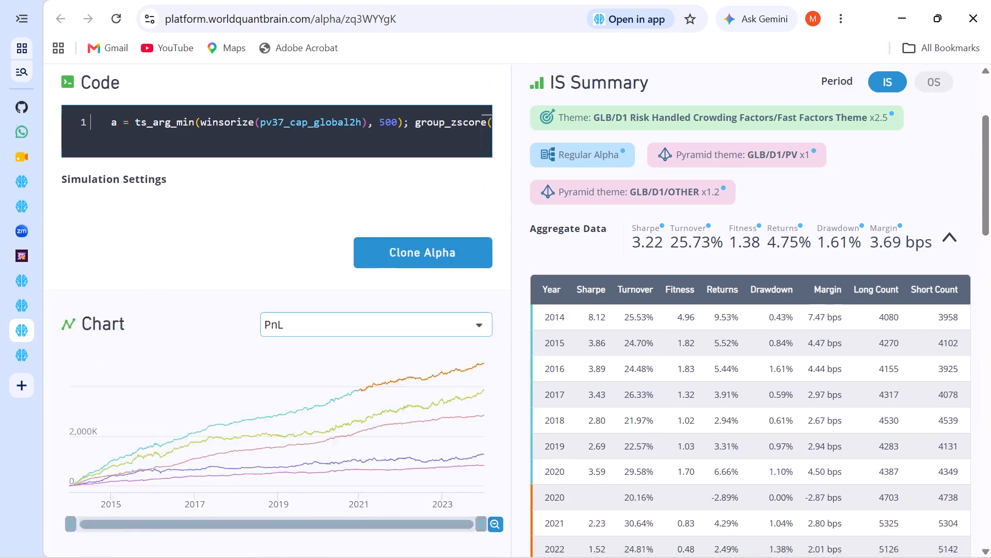
scroll(846, 364, "up", 1)
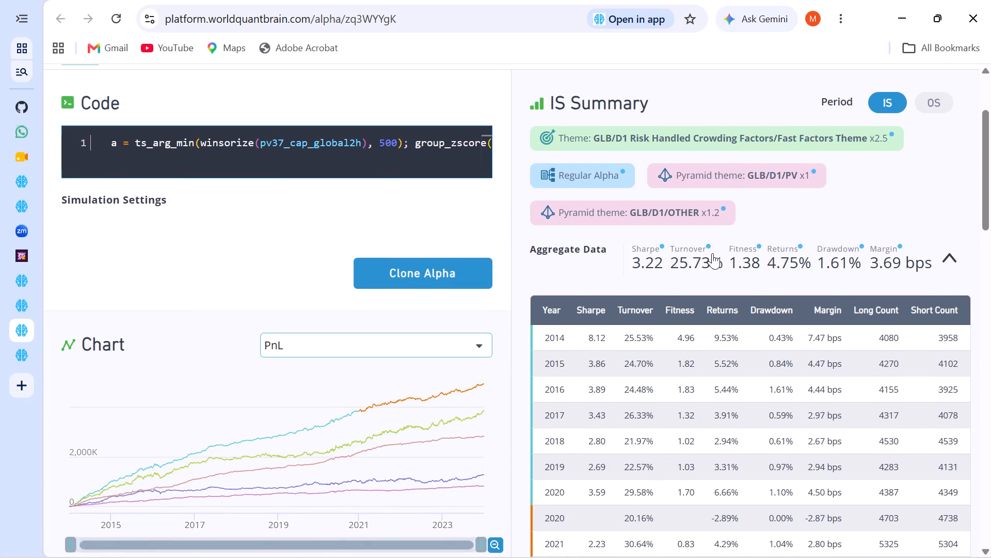
Look through the page of alpha zq3WYYgK, from its IS Summary to its properties, and read its code expression to the end.
scroll(713, 253, "up", 2)
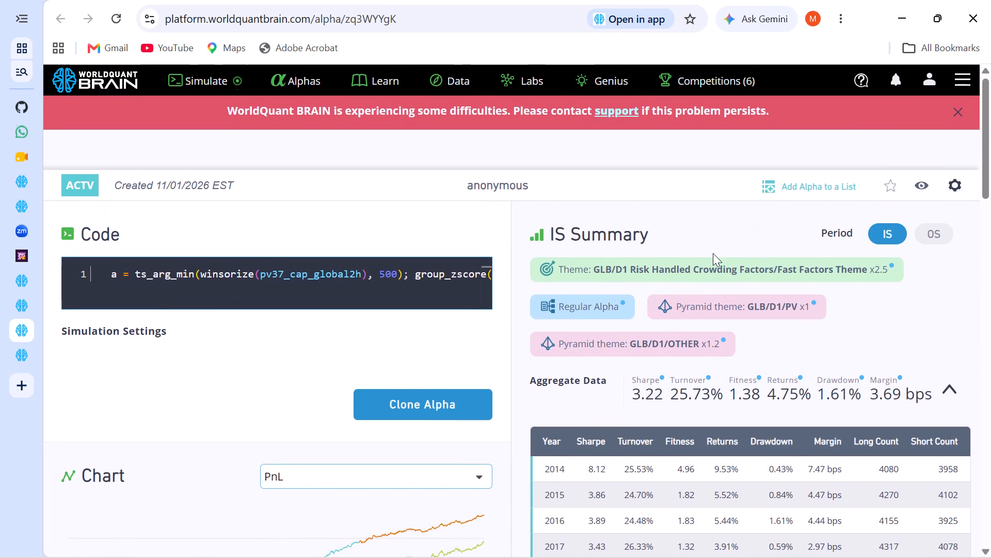
scroll(713, 253, "down", 11)
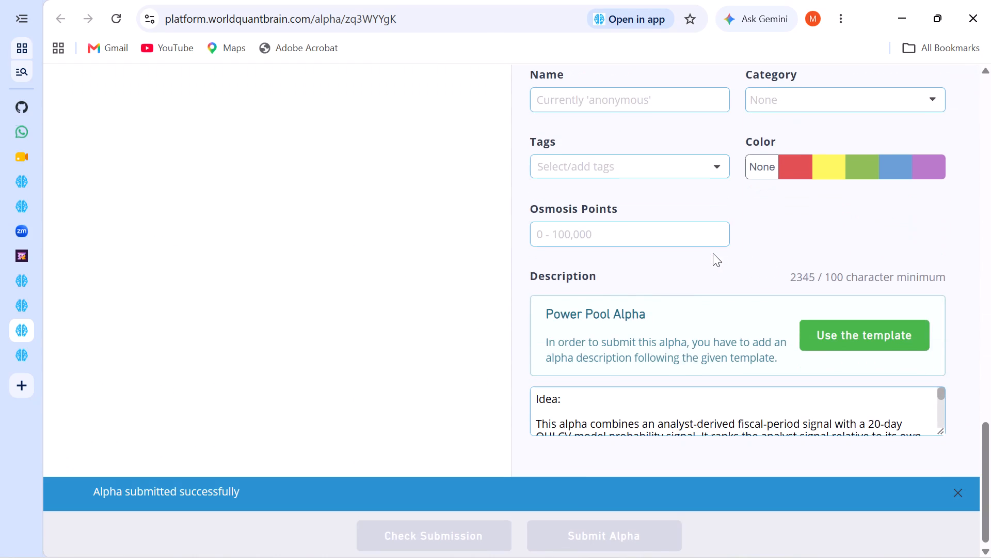
scroll(713, 253, "down", 1)
scroll(713, 253, "up", 10)
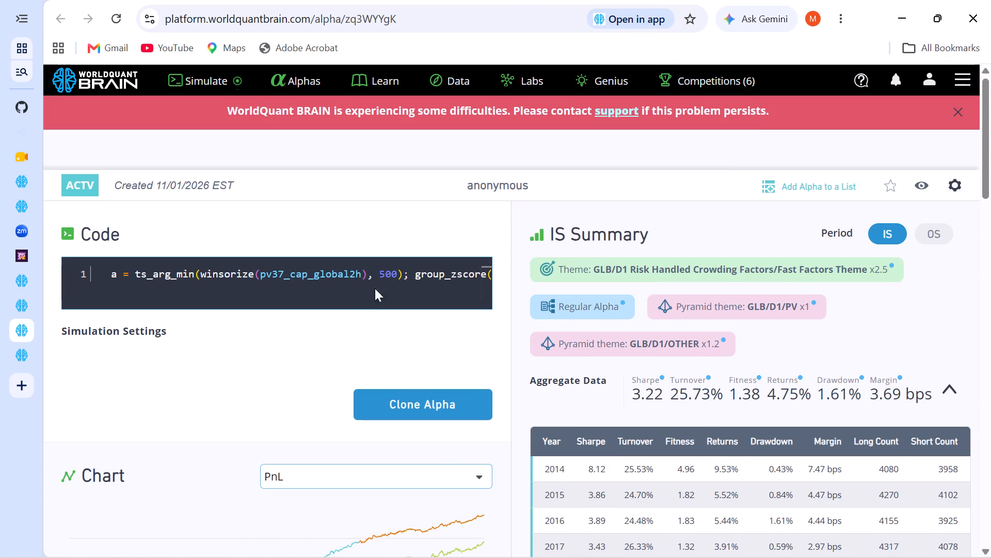
scroll(413, 273, "left", 8)
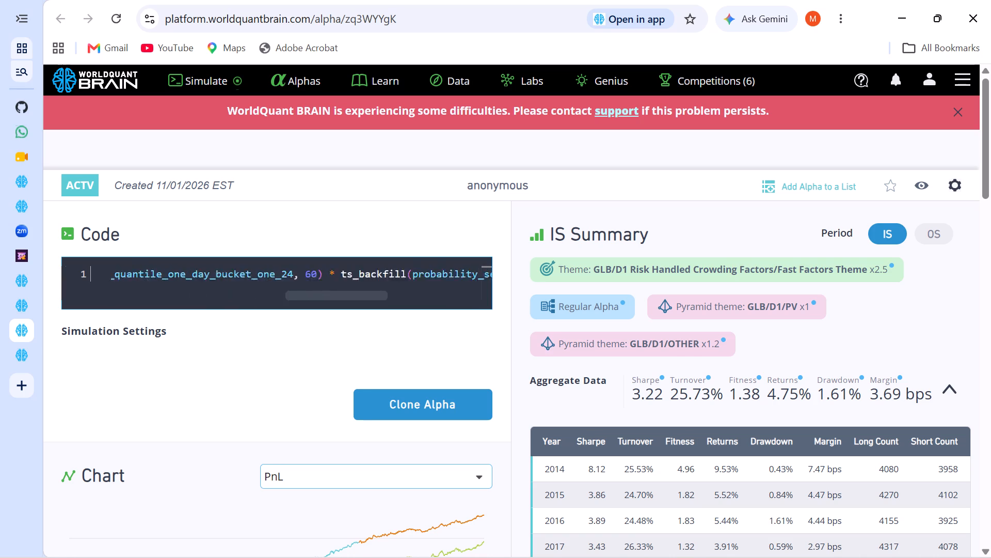
scroll(413, 273, "left", 8)
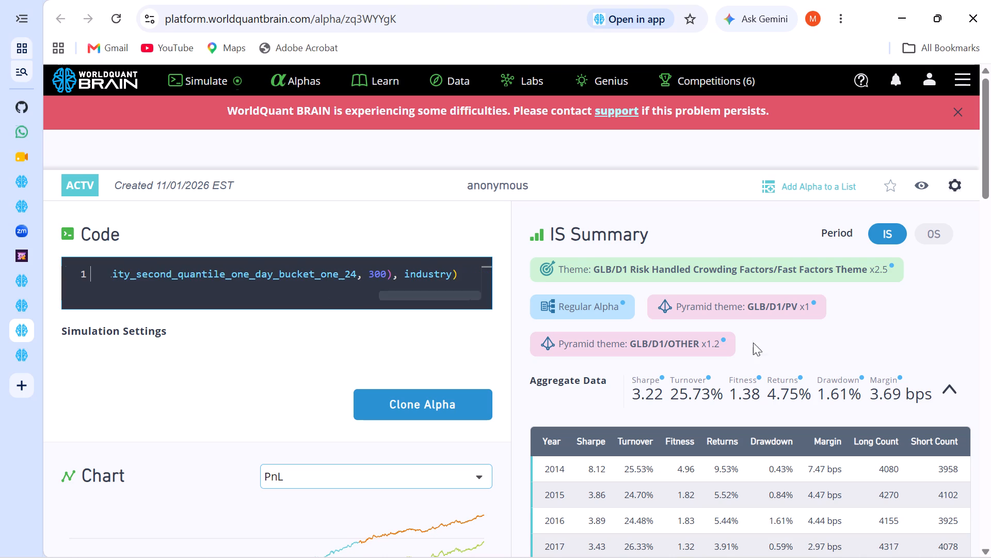
Switch the testing status of alpha zq3WYYgK to the IS period and expand its passed checks to read them.
scroll(362, 385, "down", 6)
left_click(419, 297)
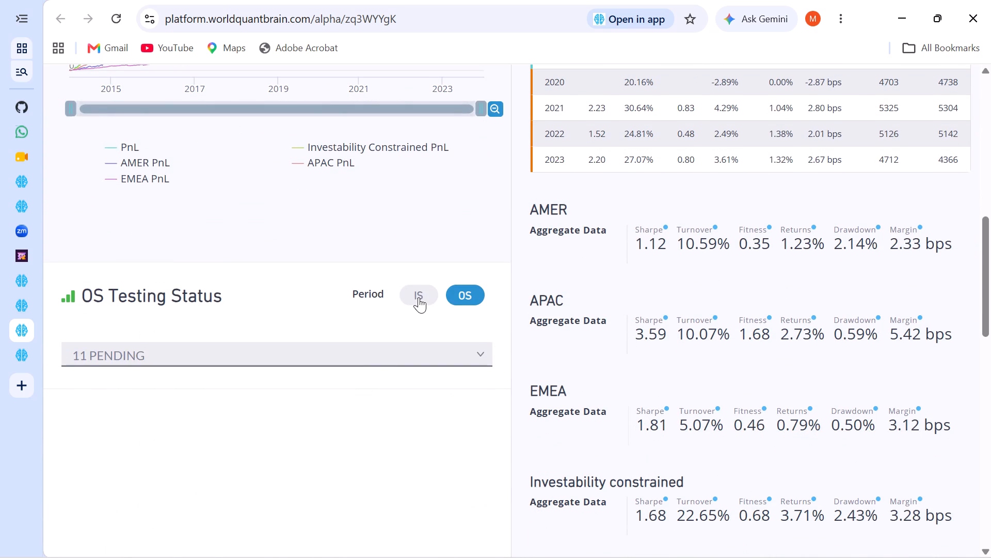
left_click(363, 356)
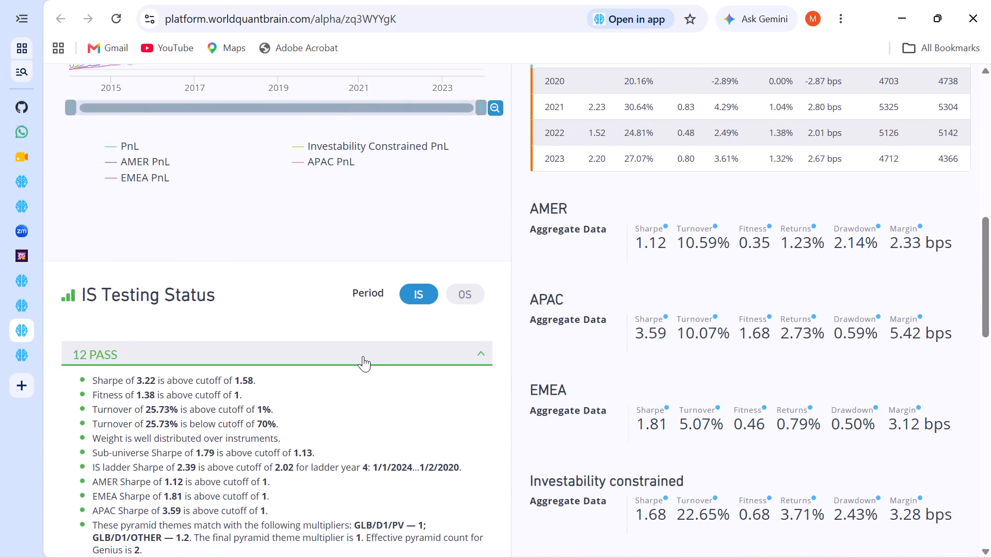
scroll(353, 399, "down", 4)
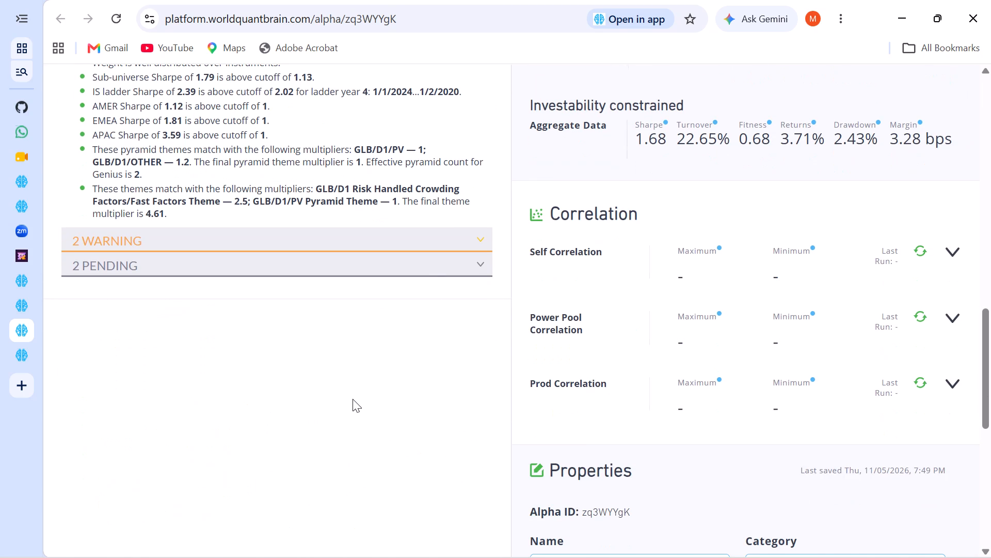
Open the Alphas list from the page of alpha zq3WYYgK.
scroll(353, 399, "up", 7)
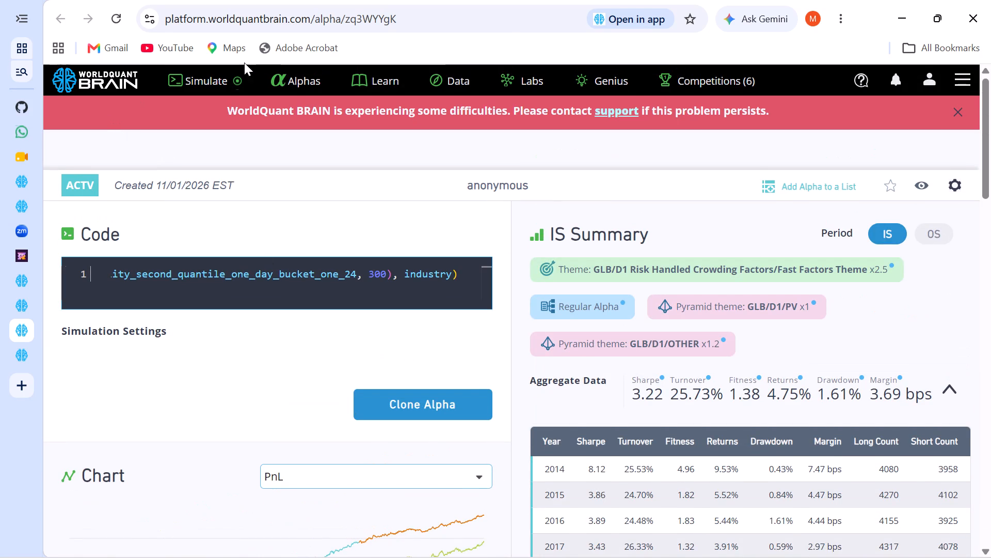
left_click(309, 81)
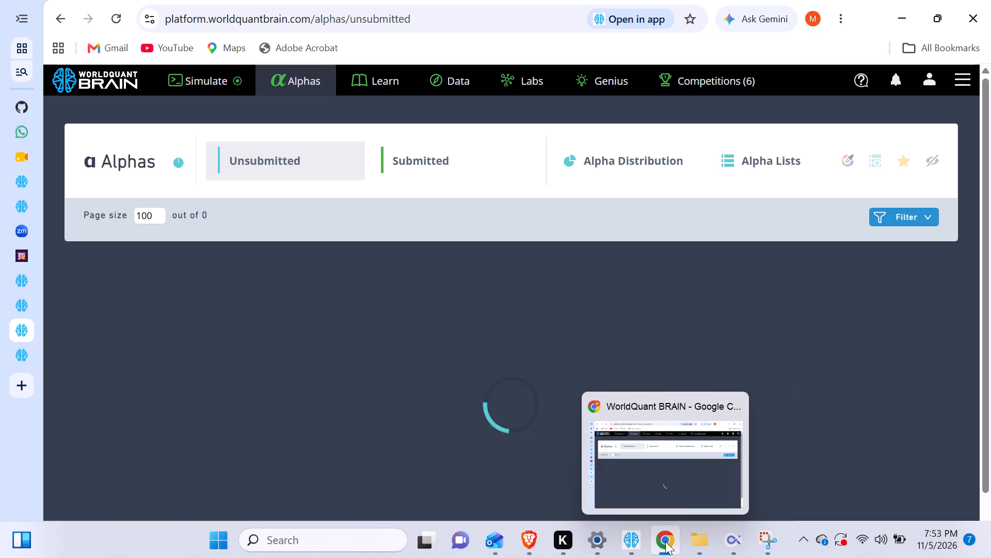
left_click(729, 540)
left_click(681, 461)
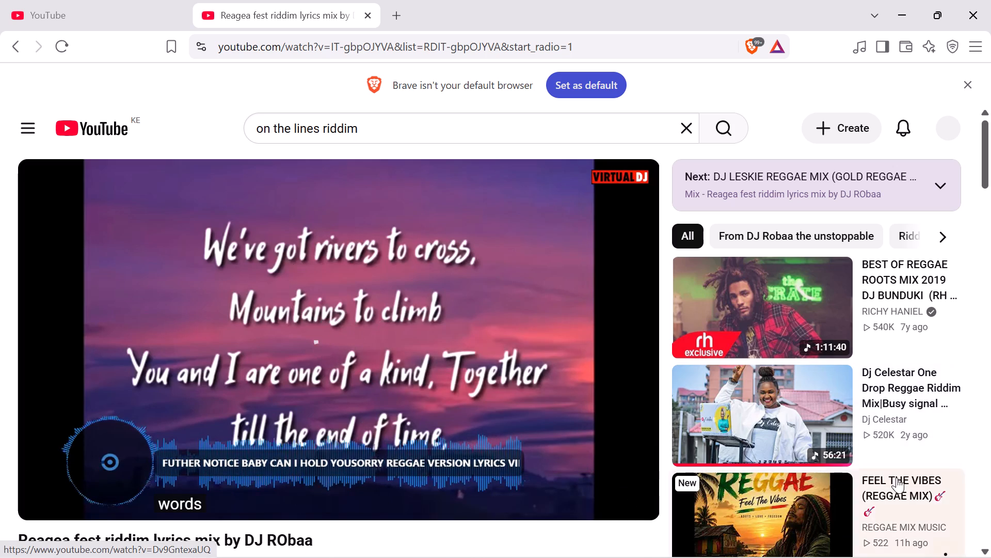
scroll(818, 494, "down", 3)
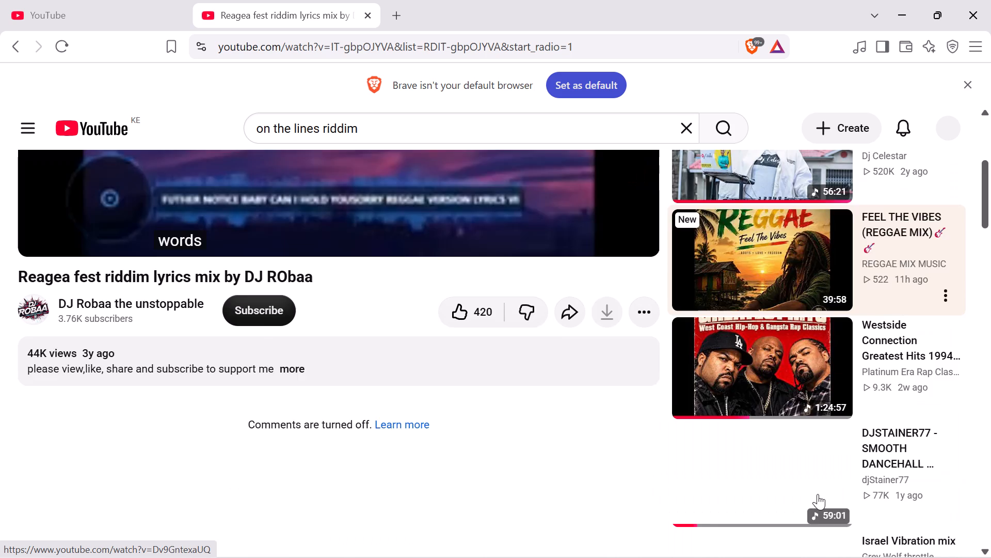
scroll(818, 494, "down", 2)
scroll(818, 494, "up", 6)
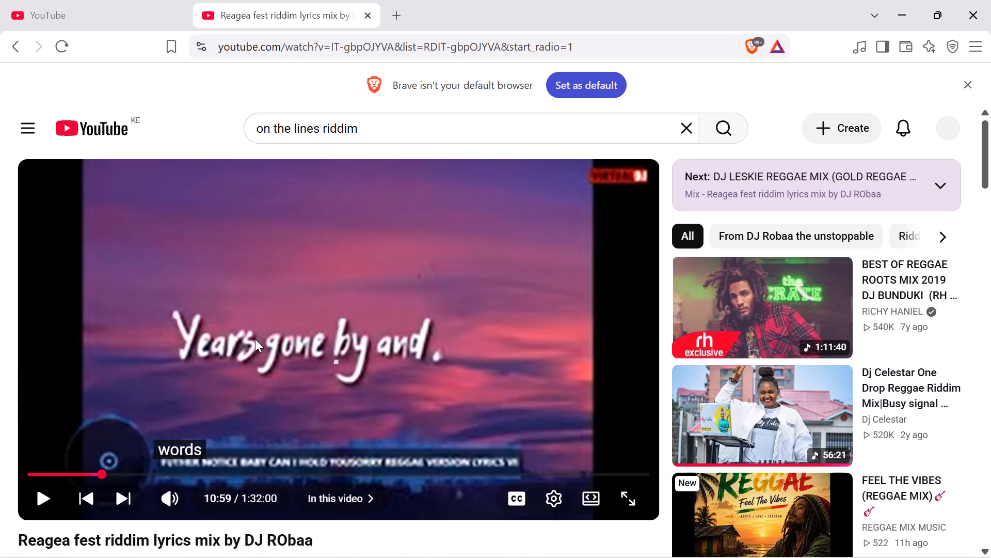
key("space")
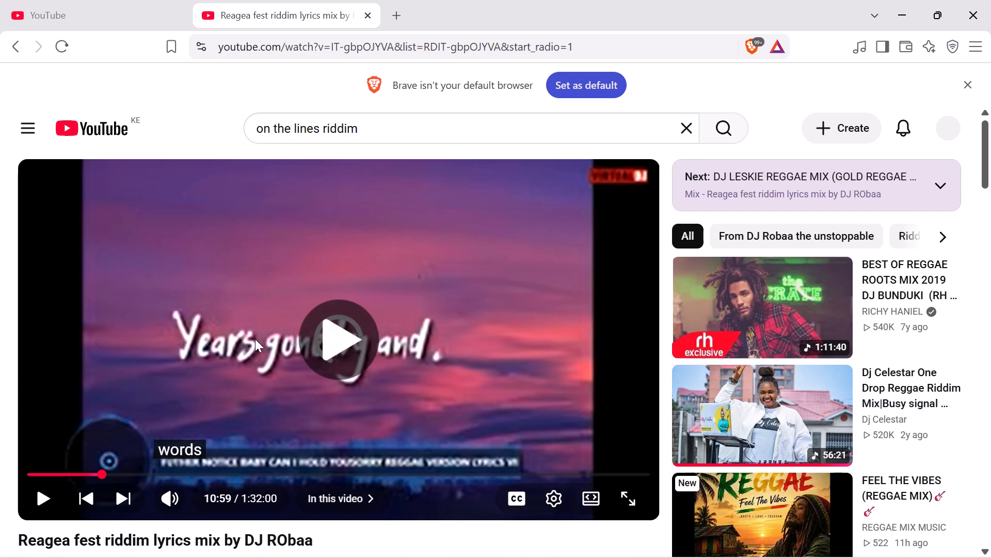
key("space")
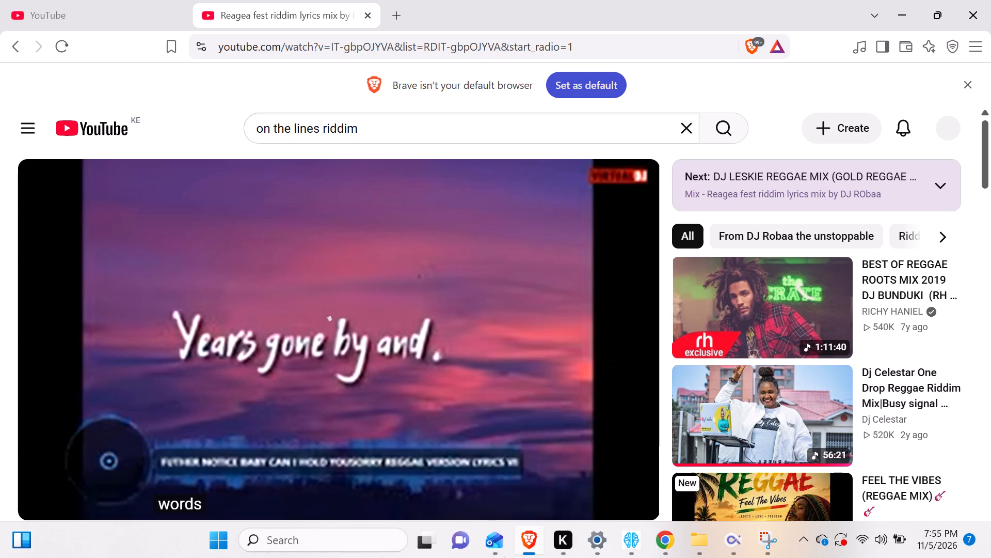
Return to WorldQuant BRAIN in Chrome, open the submitted alphas and review their status, submission date, region, universe and tag columns.
left_click(660, 548)
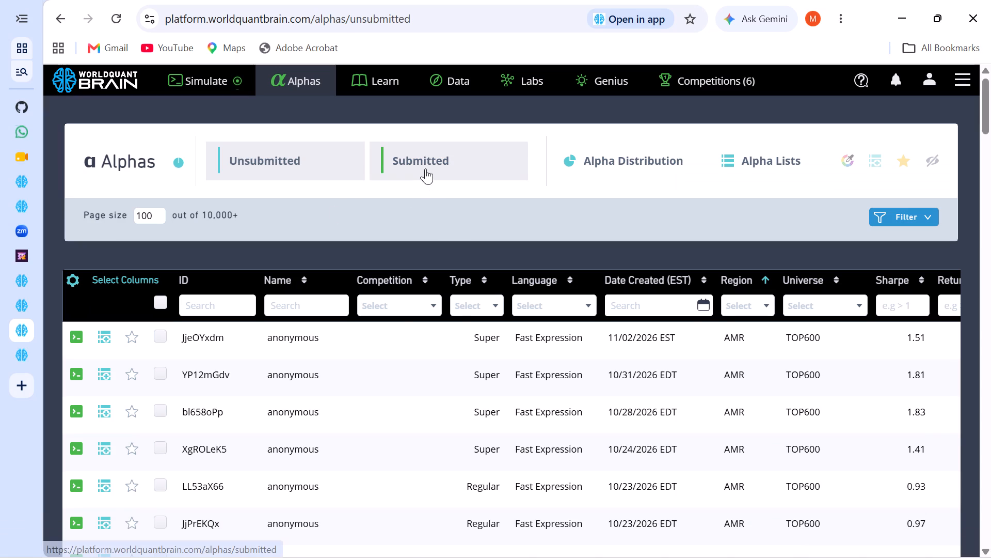
left_click(425, 168)
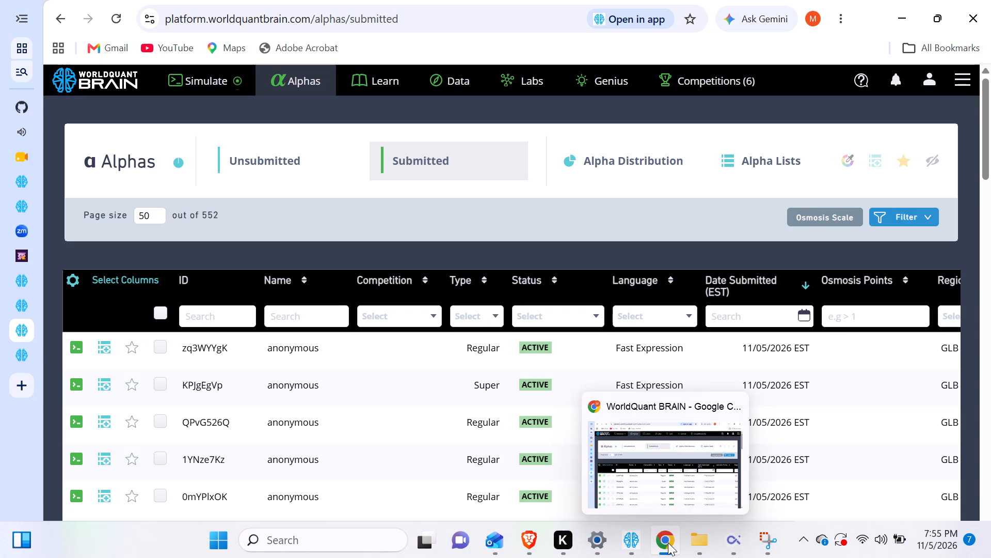
left_click_drag(530, 405, 568, 483)
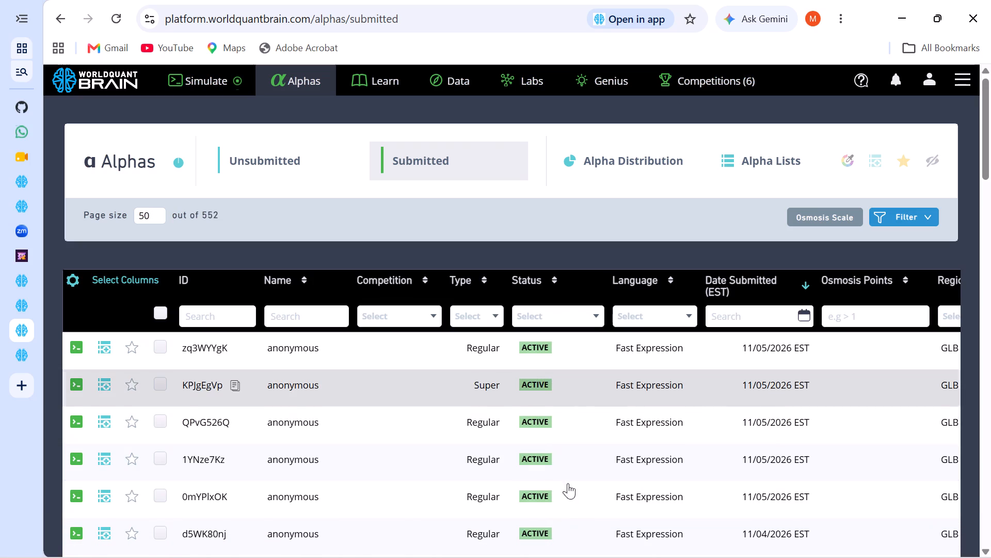
left_click_drag(568, 483, 621, 176)
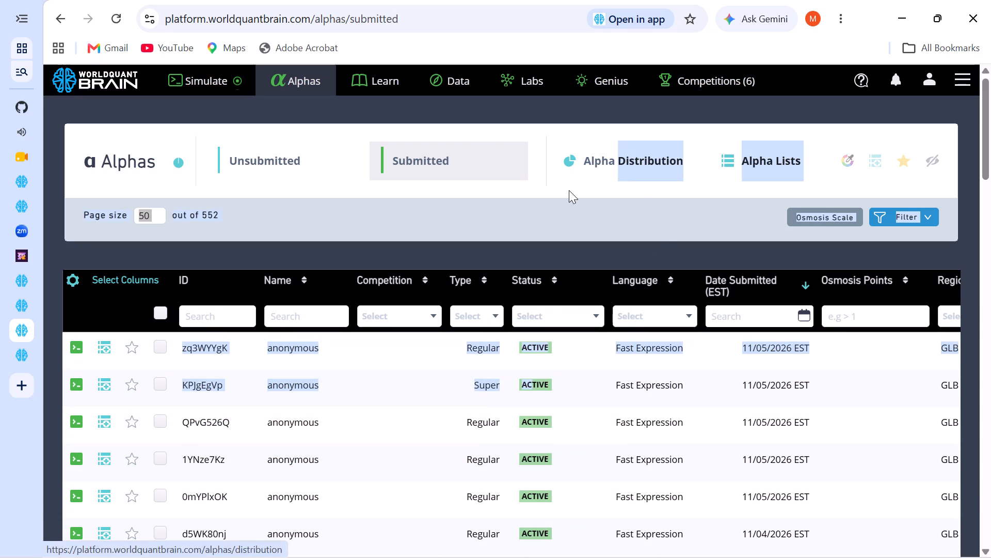
left_click(564, 190)
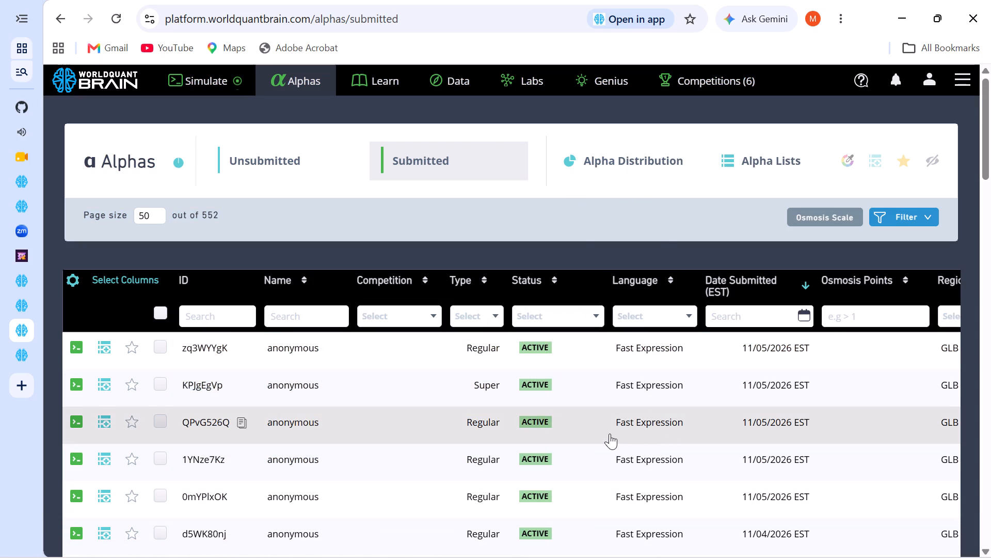
scroll(610, 433, "left", 5)
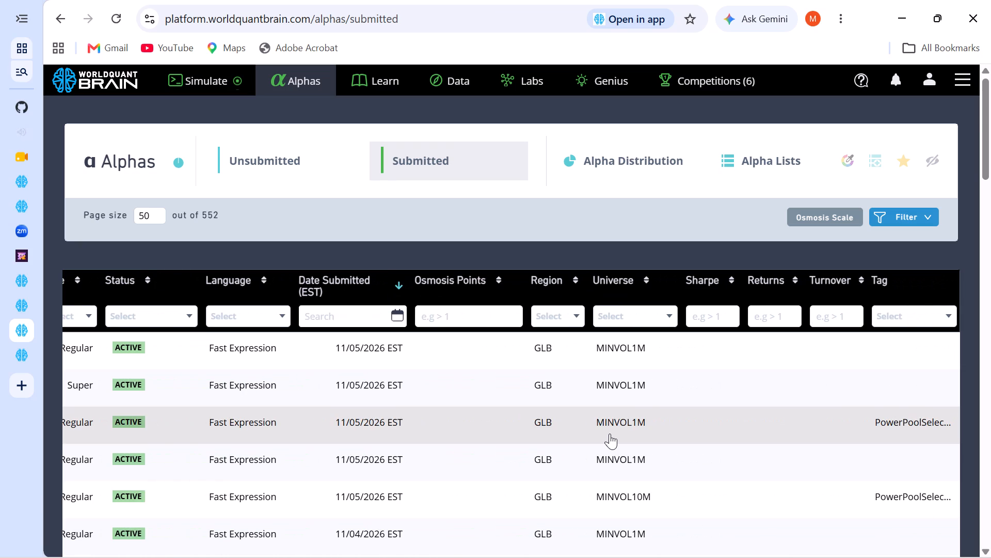
scroll(610, 433, "left", 1)
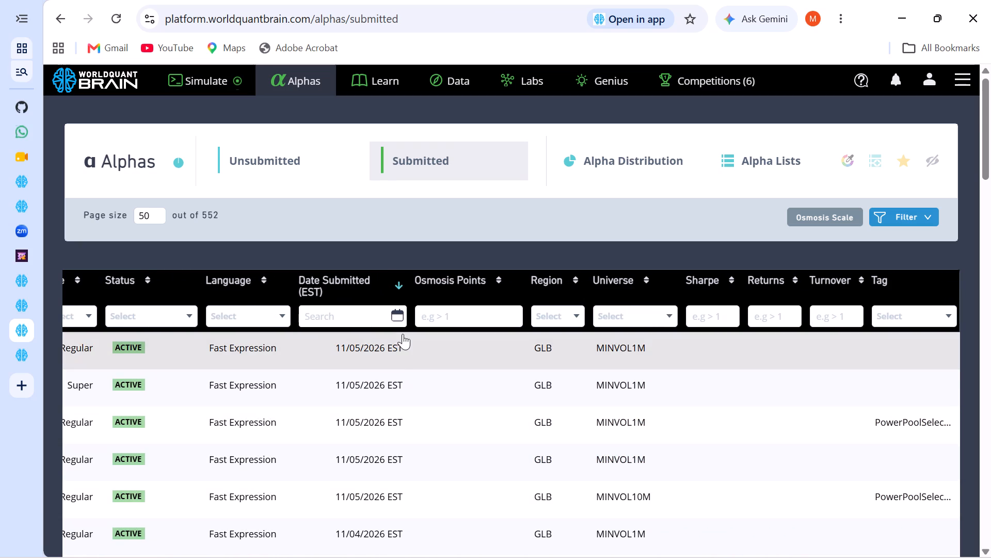
scroll(425, 449, "down", 4)
scroll(425, 449, "up", 5)
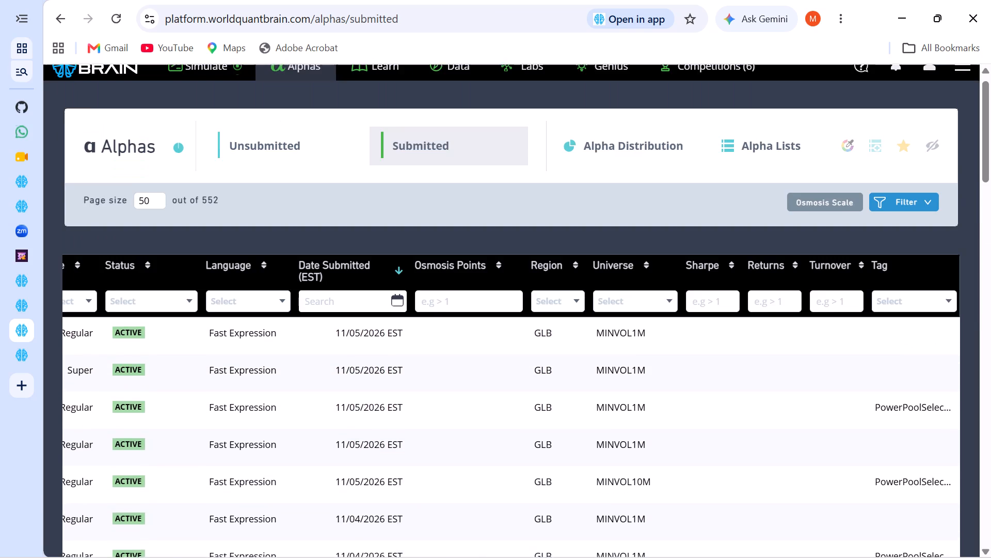
scroll(425, 449, "up", 2)
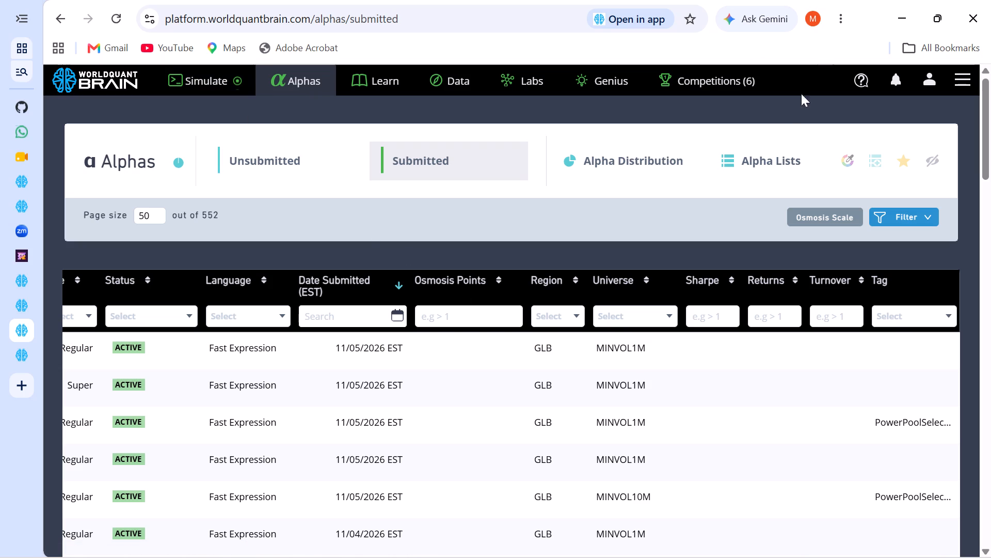
Sign out of the WorldQuant BRAIN account.
left_click(929, 77)
left_click(706, 126)
left_click(710, 128)
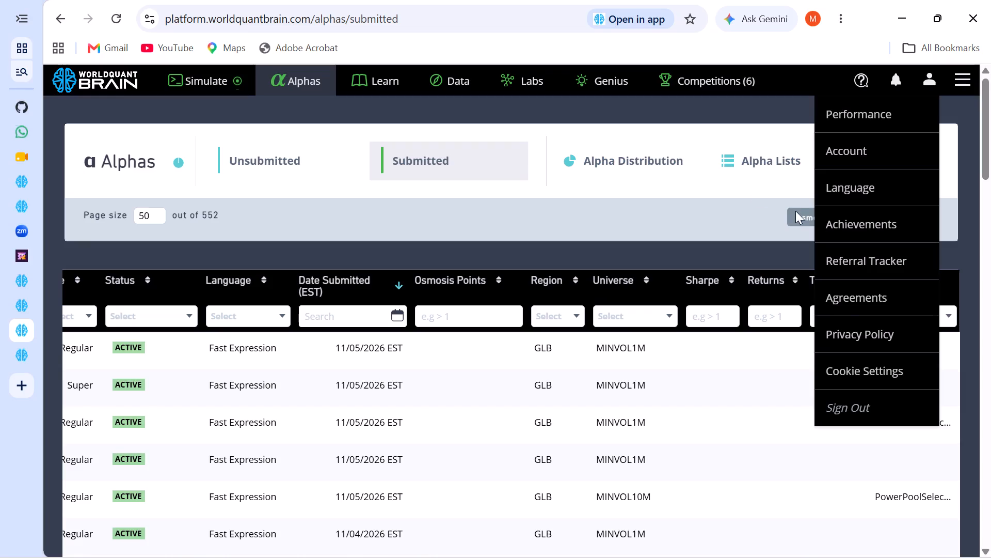
left_click(846, 407)
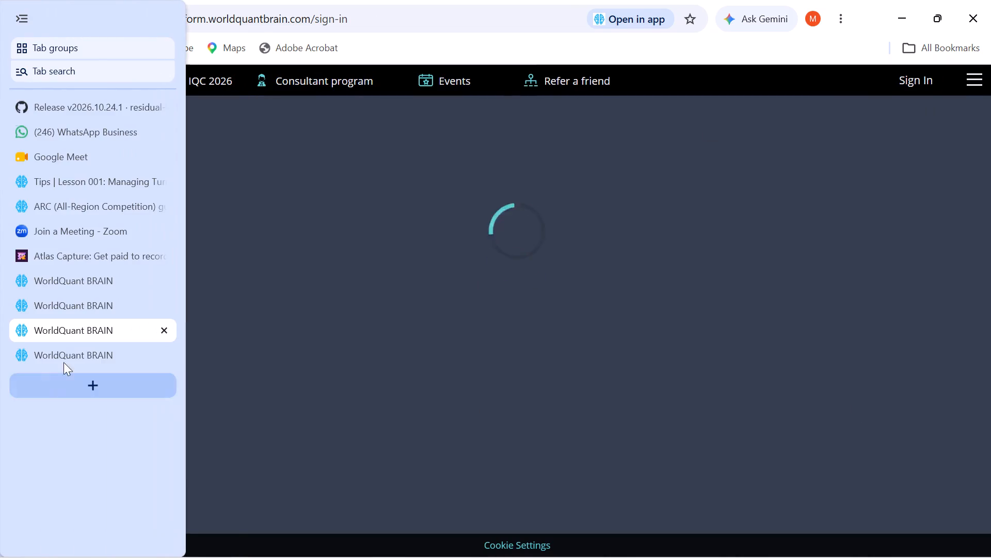
Close the four WorldQuant BRAIN platform tabs, the Zoom Join a Meeting tab, and the ARC competition and Tips Lesson 001 tabs.
left_click(165, 355)
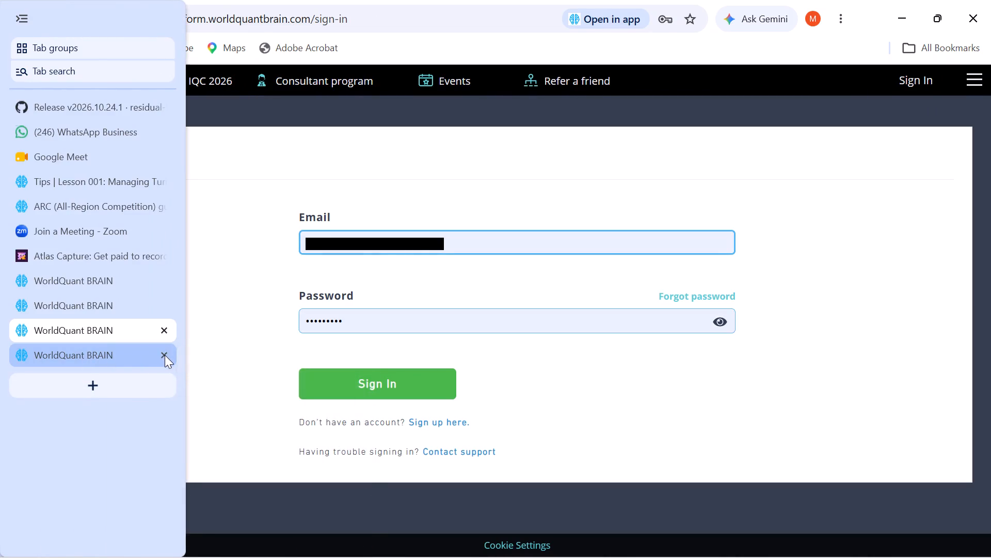
left_click(166, 330)
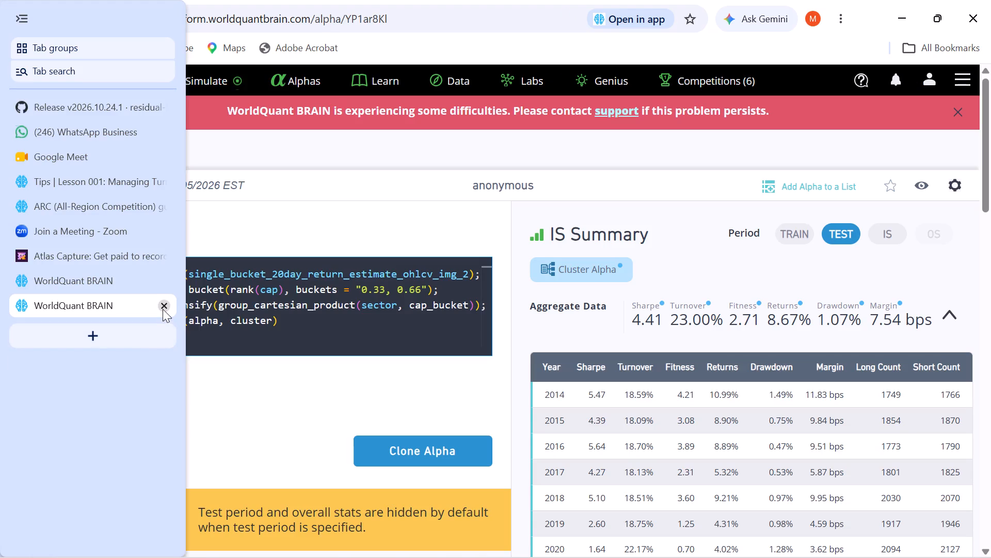
left_click(163, 308)
left_click(163, 284)
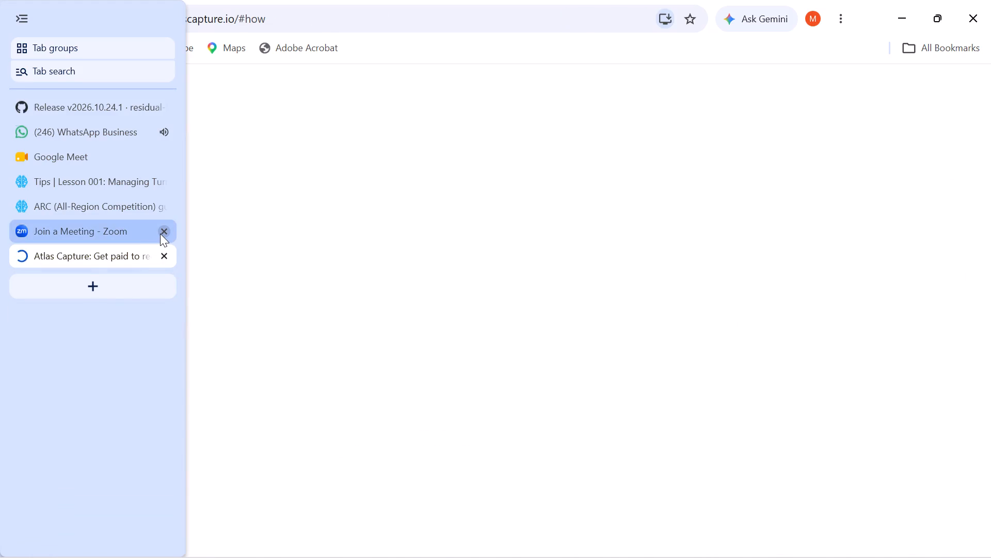
left_click(160, 234)
left_click(166, 211)
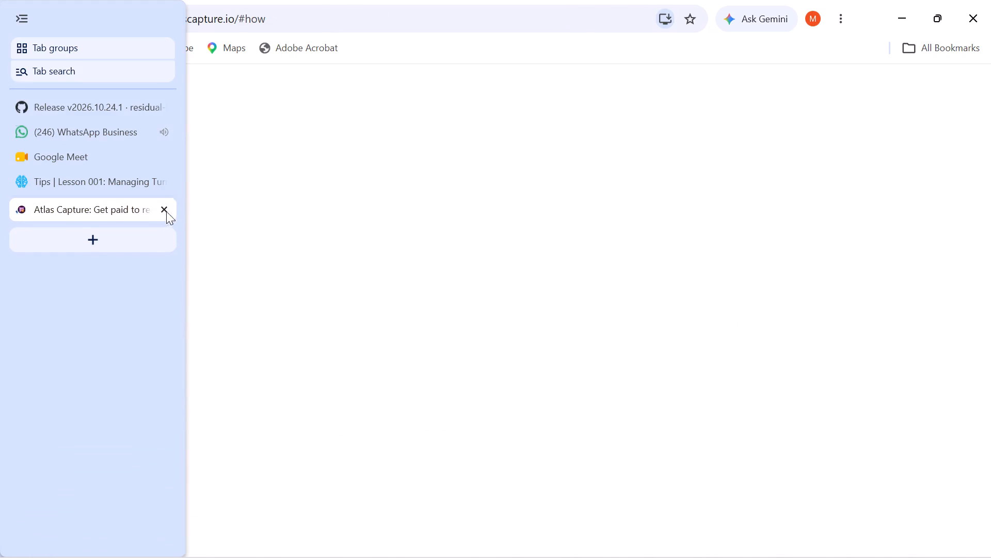
left_click(165, 176)
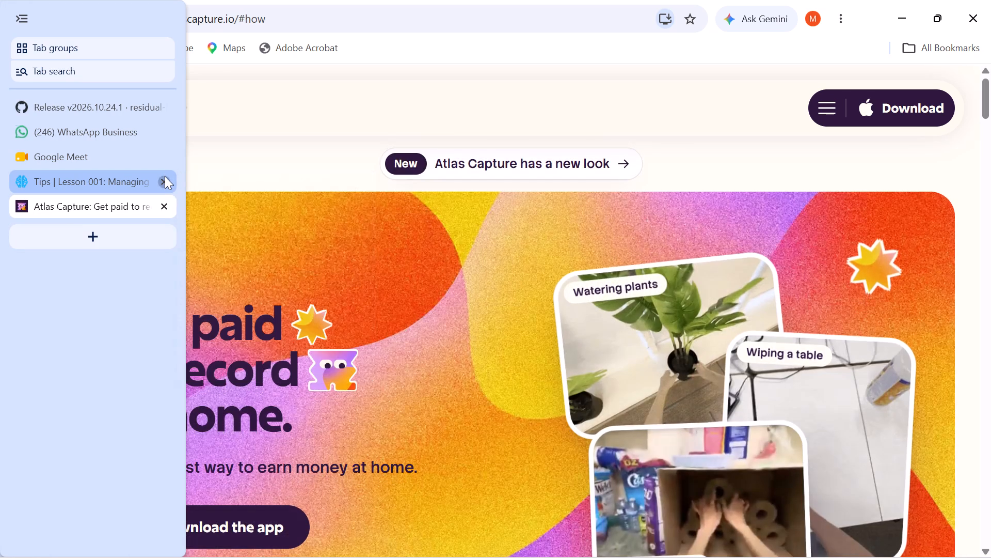